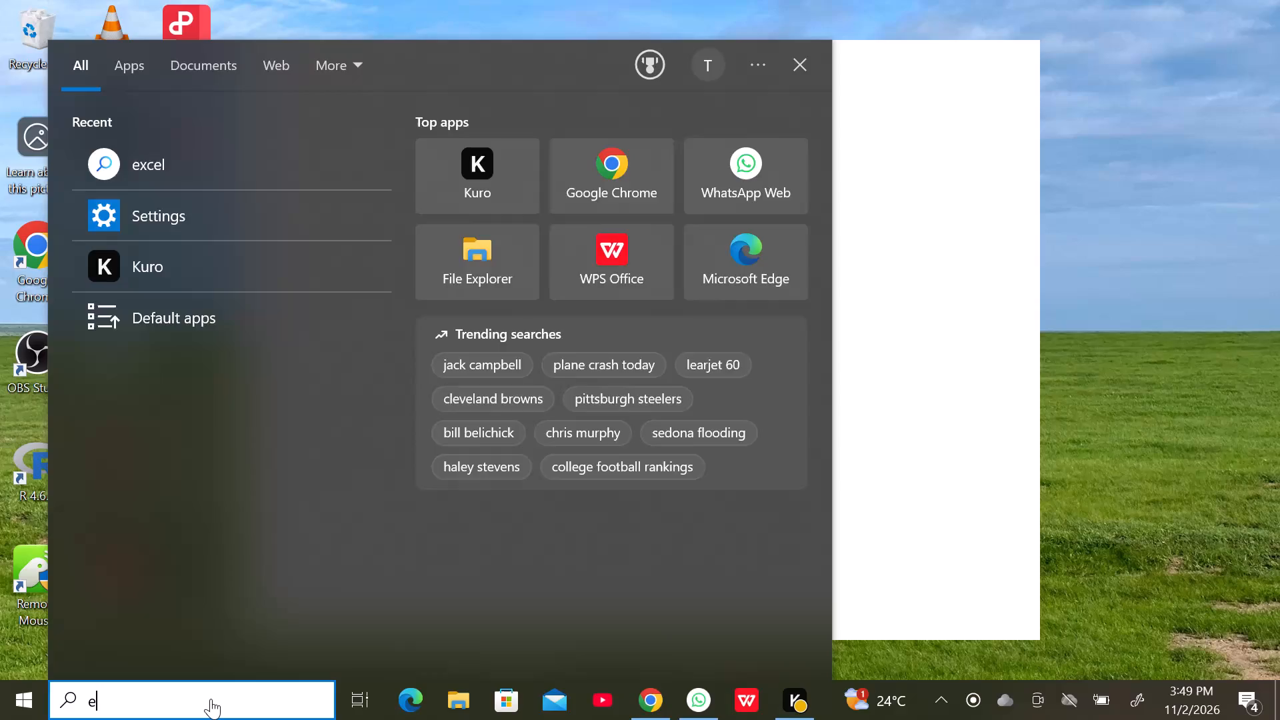
# Search the computer for excel and open the Microsoft web result "Microsoft Excel | Free Online Spreadsheets Software".
pyautogui.write('xc')
pyautogui.write('el')
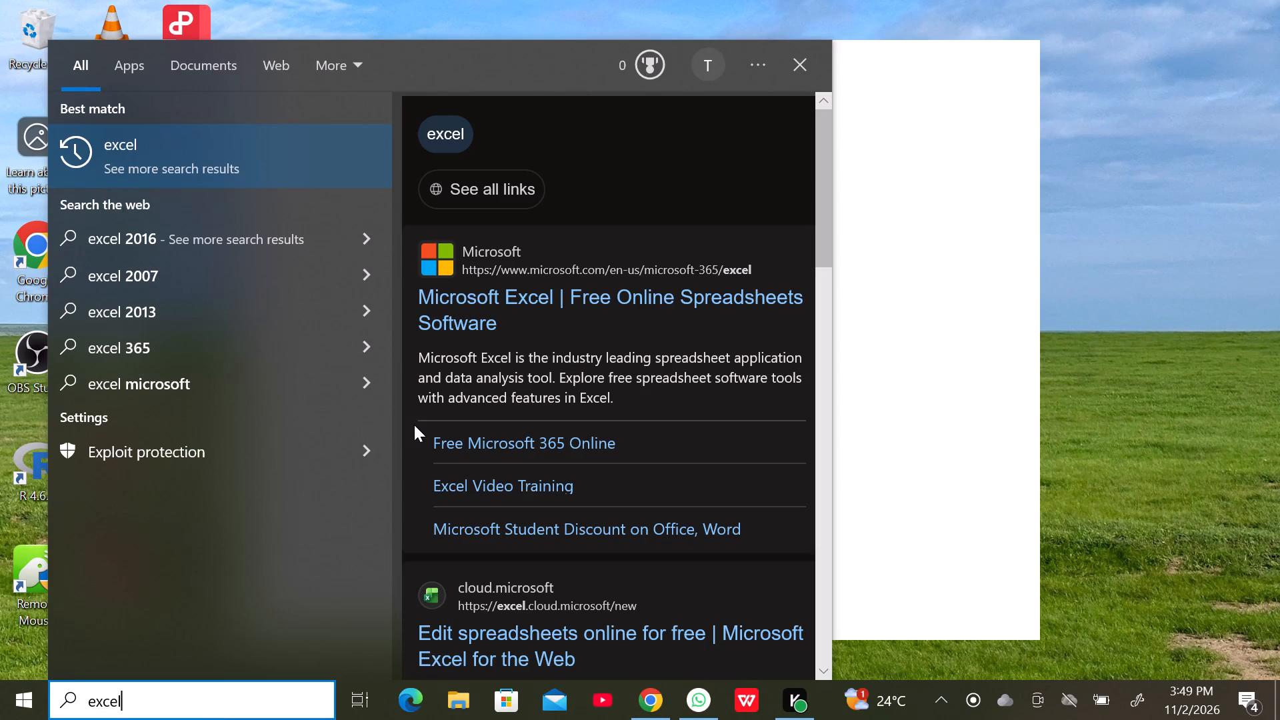
pyautogui.click(529, 304)
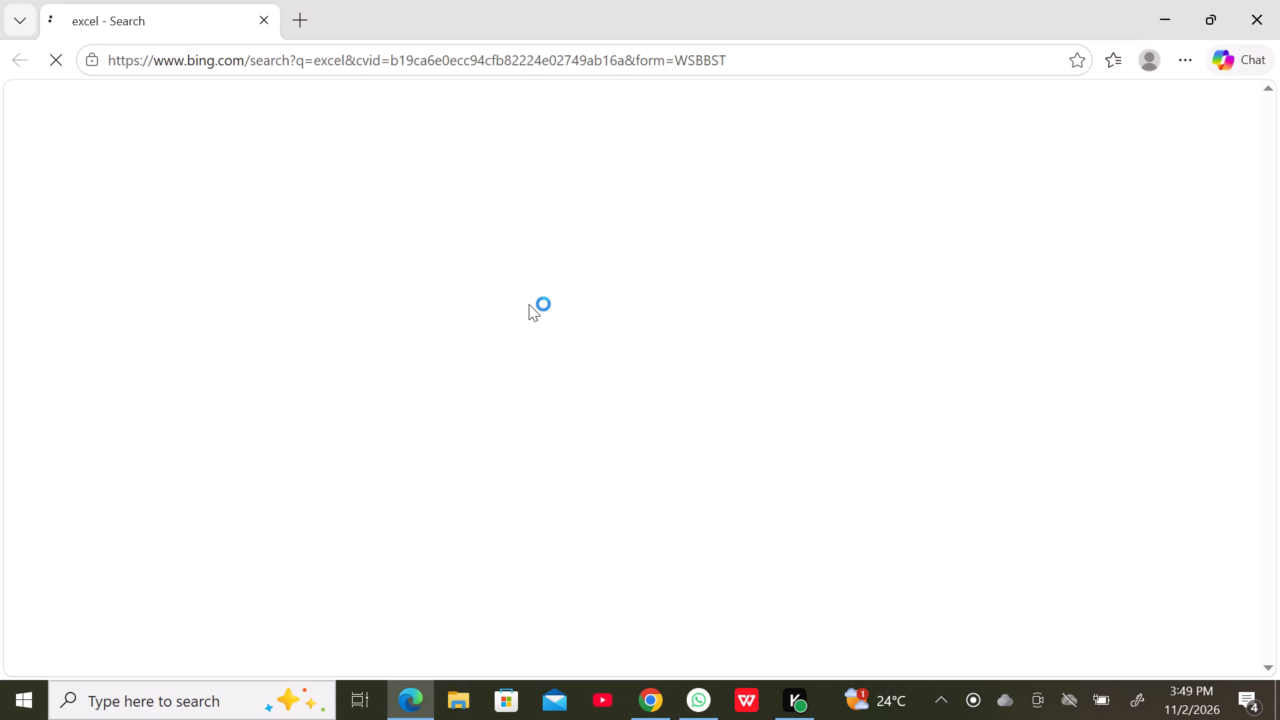
pyautogui.click(938, 696)
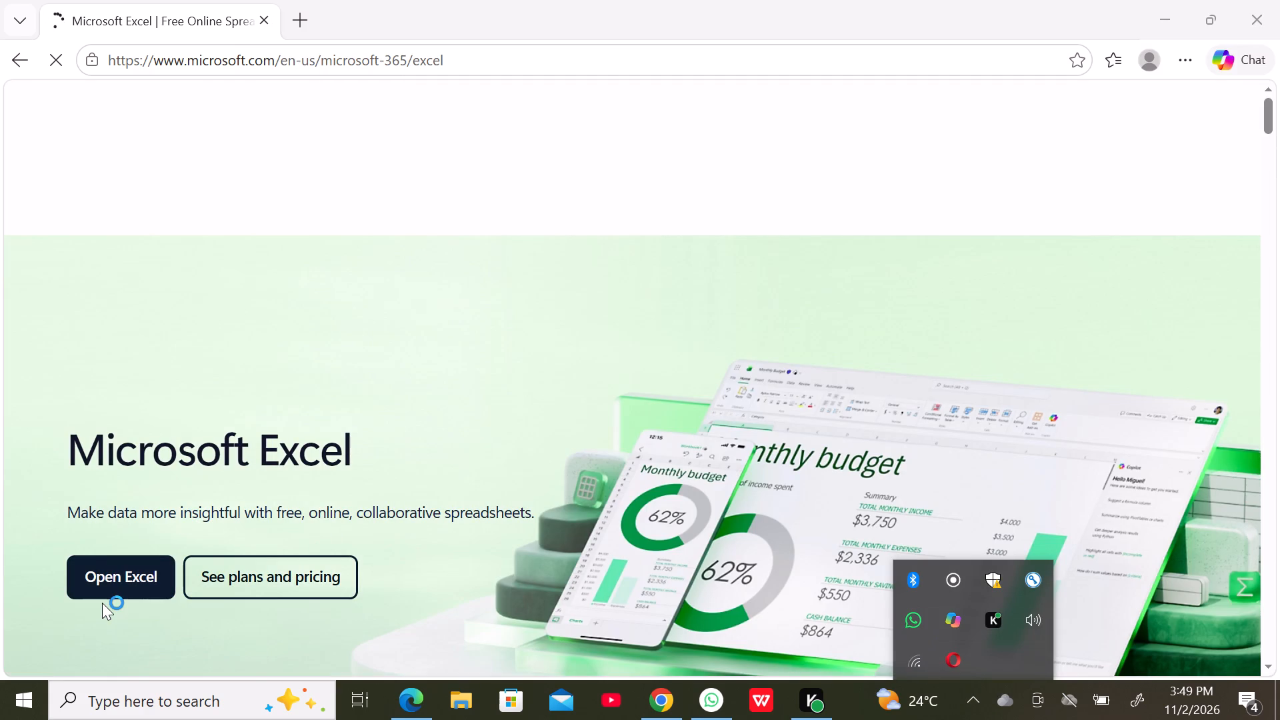
# Open the online version of Excel from the Microsoft Excel product page.
pyautogui.click(109, 581)
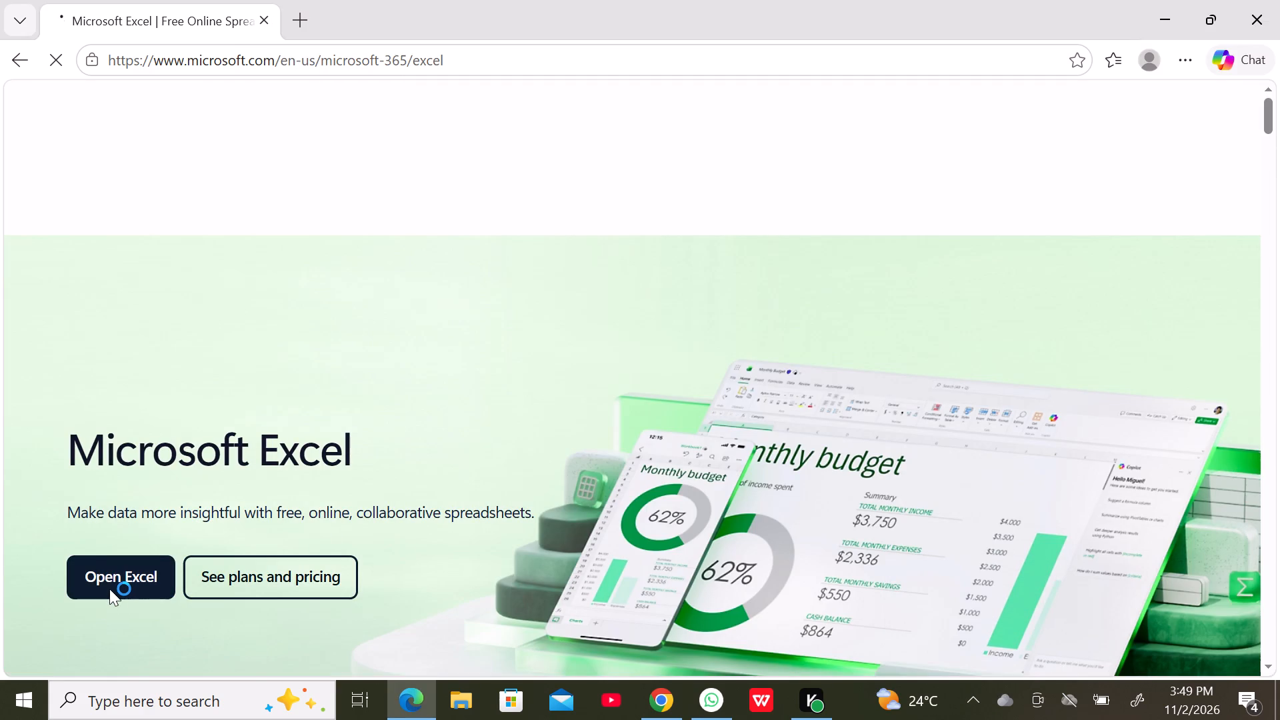
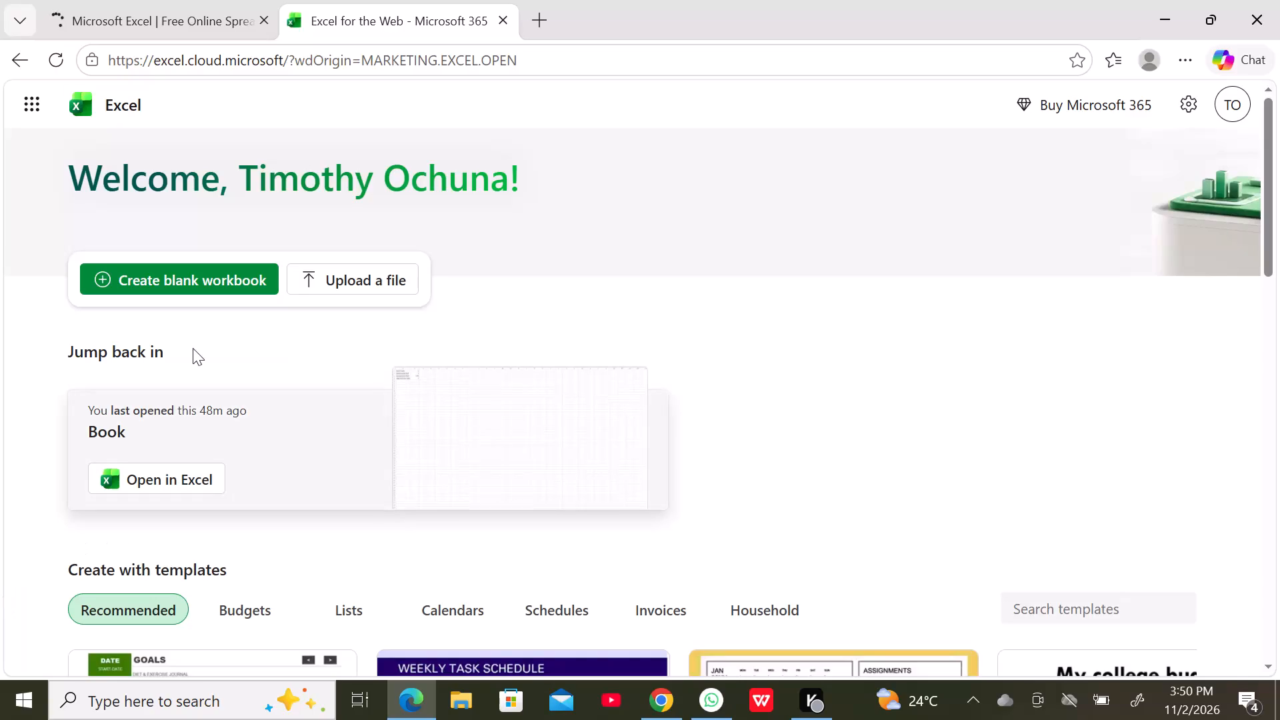
# Create a new blank workbook from the Excel start page.
pyautogui.click(185, 277)
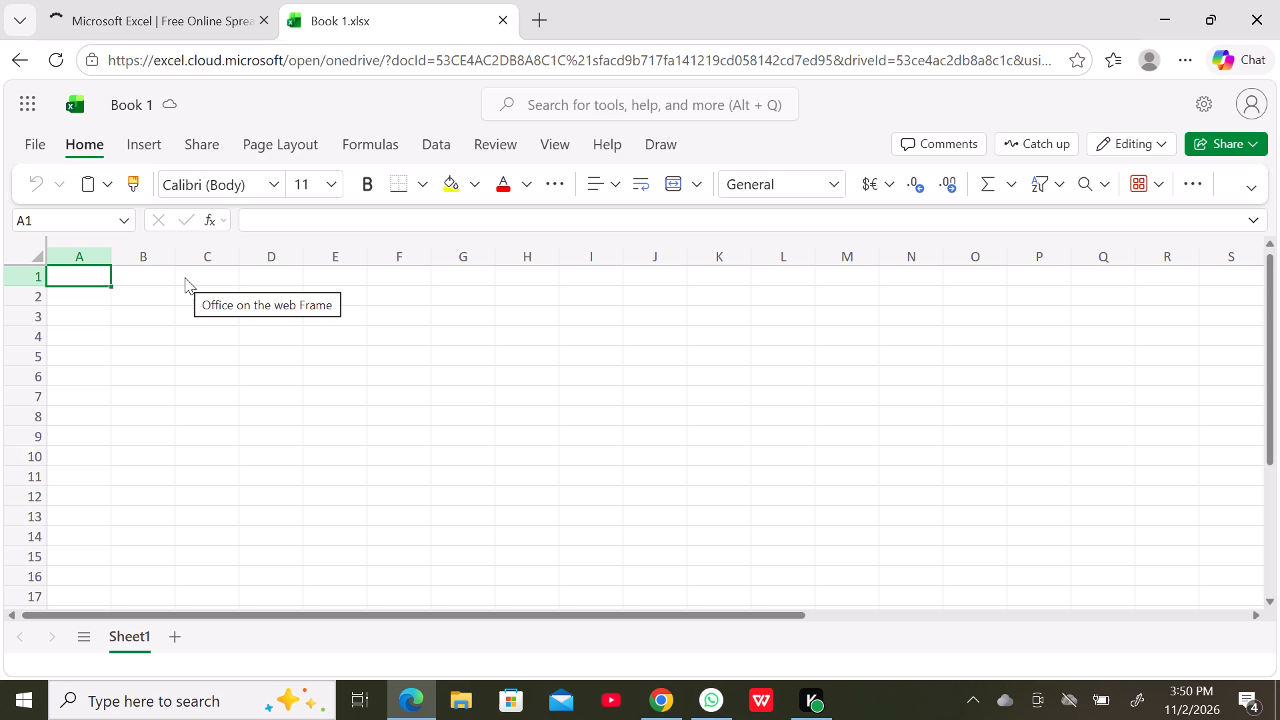
# Enter the text "Subscription" in cell A1 of the blank Sheet1.
pyautogui.click(89, 280)
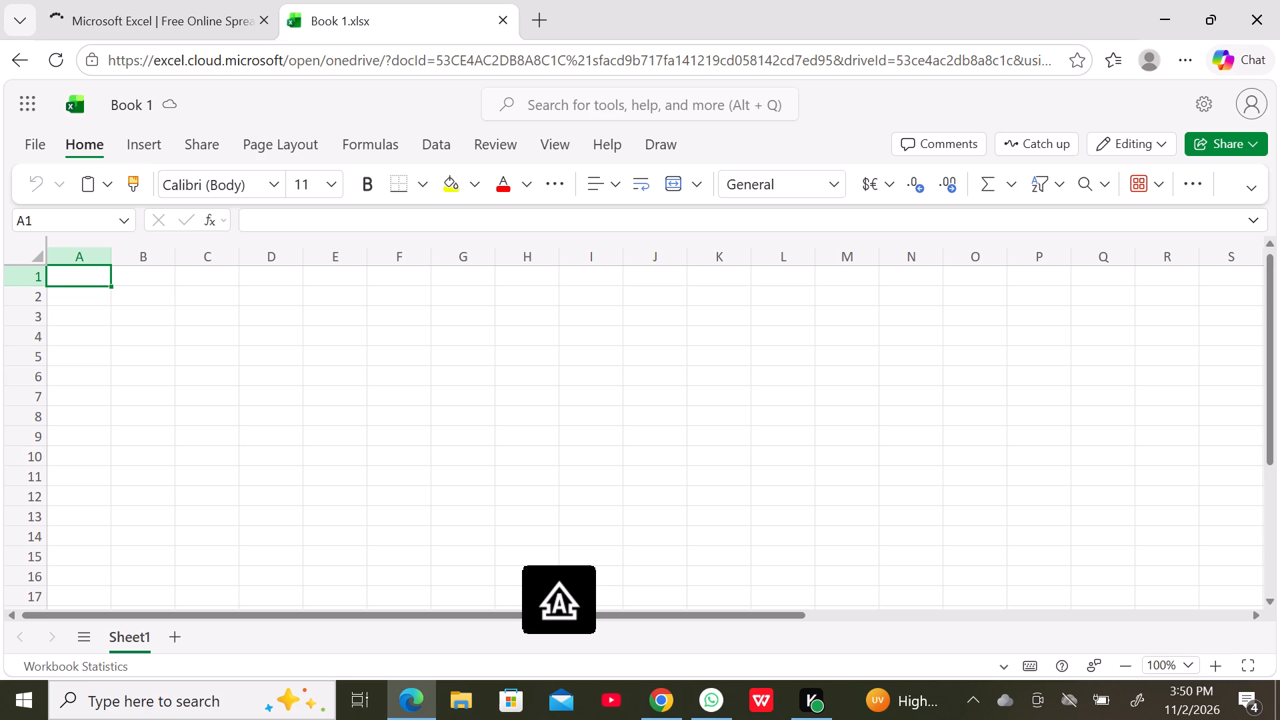
pyautogui.press('s')
pyautogui.press('s')
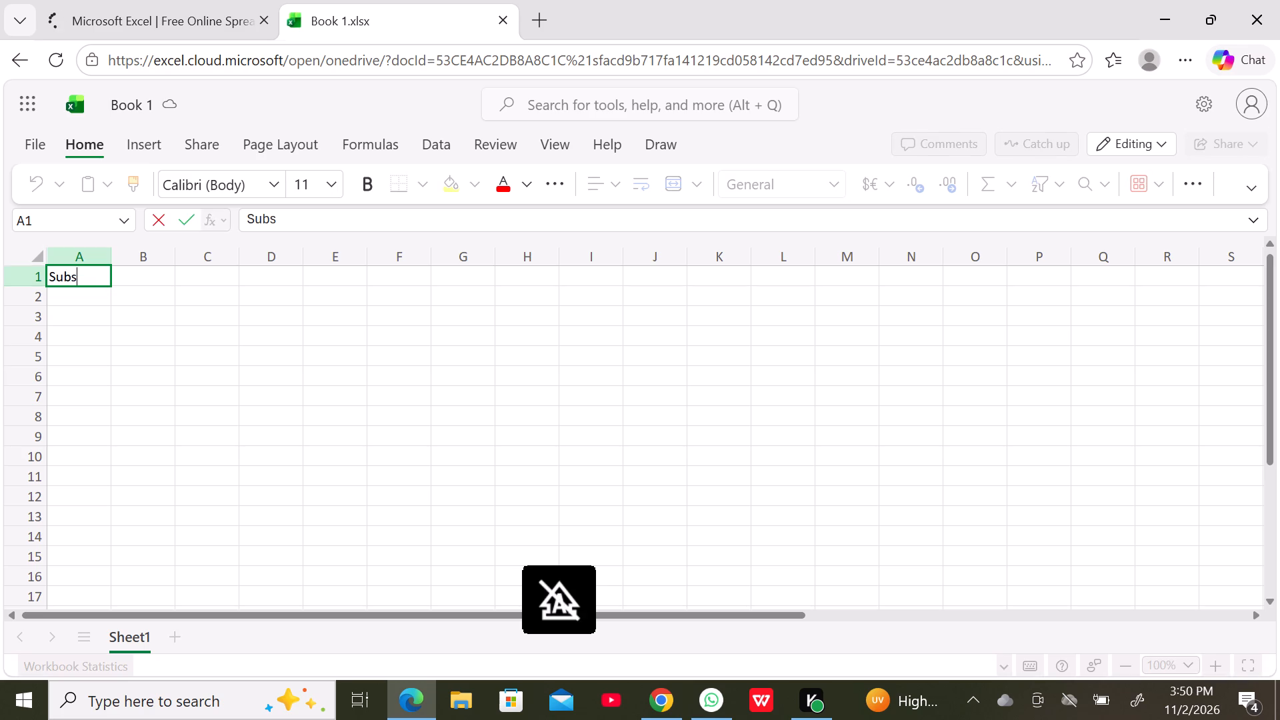
pyautogui.write('cription')
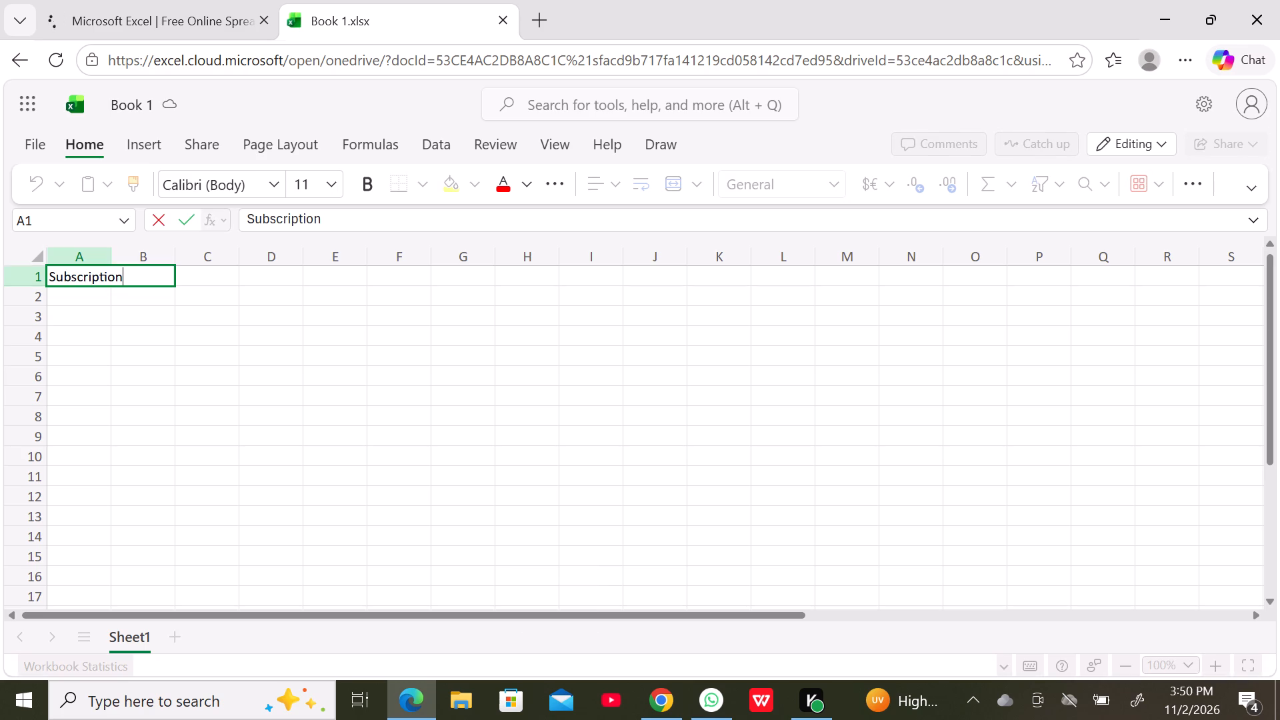
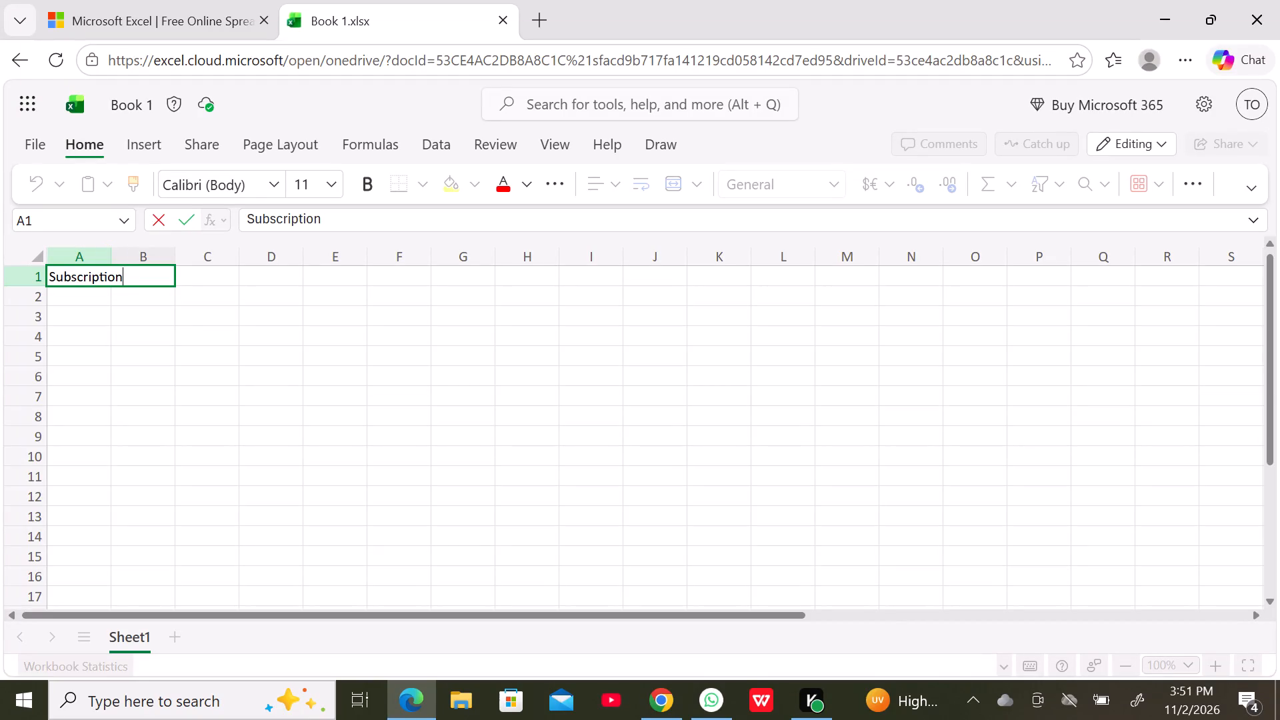
# Widen column A so the "Subscription" header fits inside it.
pyautogui.click(91, 257)
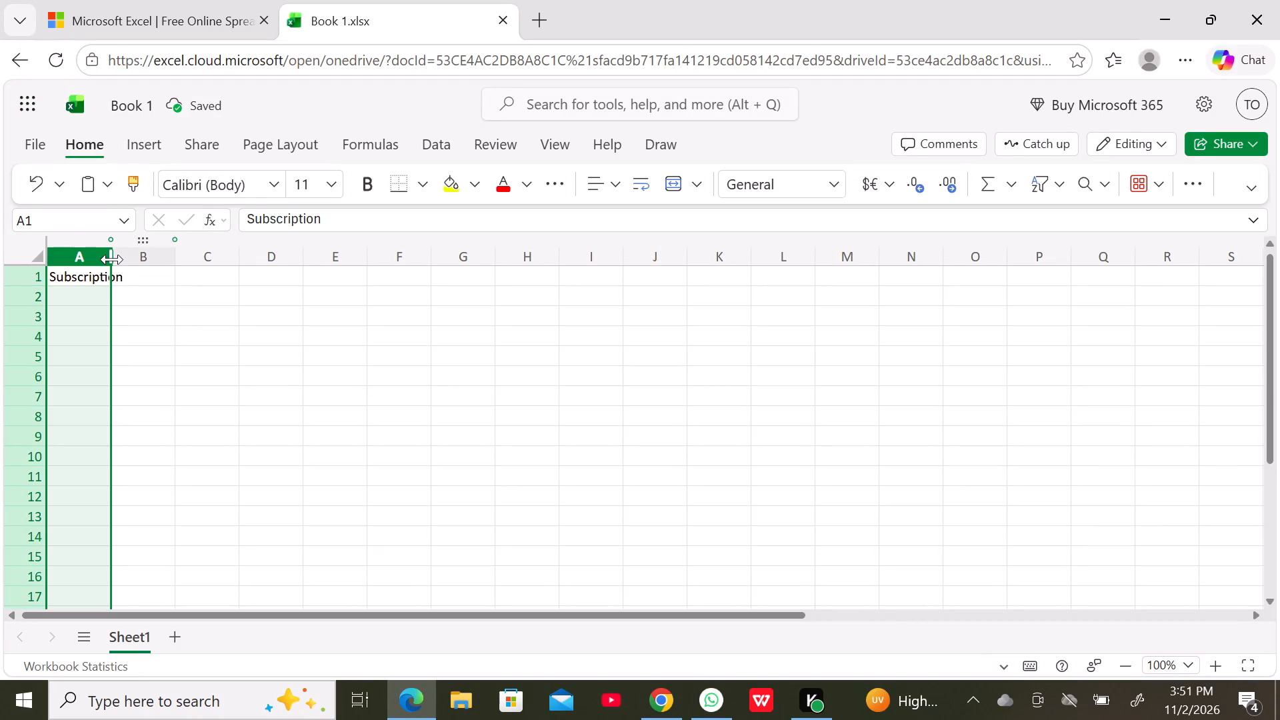
pyautogui.moveTo(112, 259); pyautogui.dragTo(132, 257)
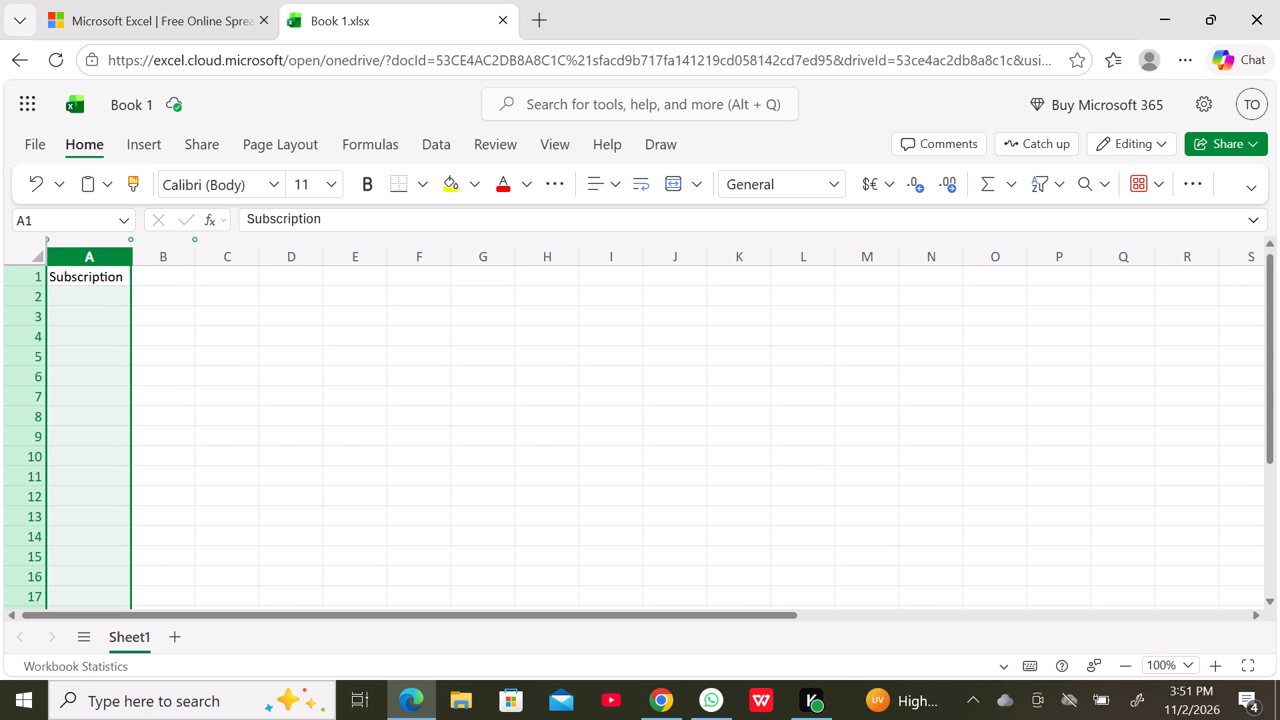
# Enter the header "Cost" with a capital C in cell B1.
pyautogui.click(163, 275)
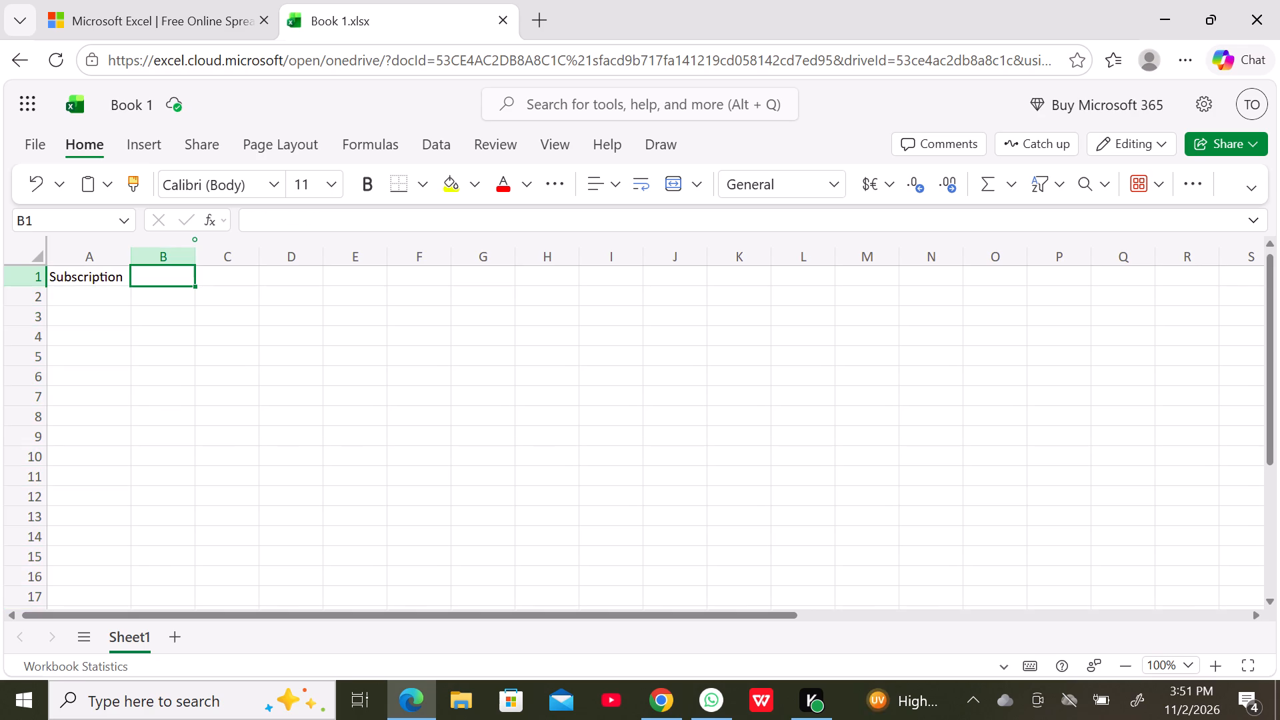
pyautogui.press('c')
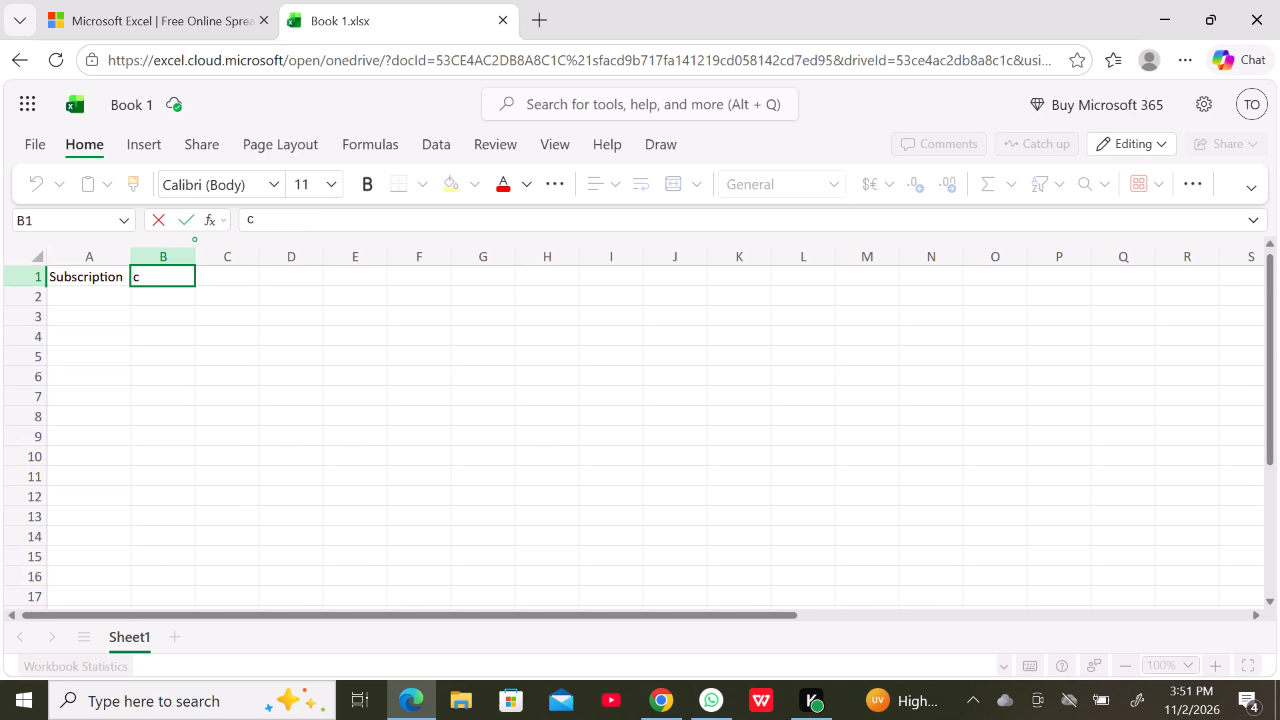
pyautogui.press('o')
pyautogui.write('st')
pyautogui.click(139, 279)
pyautogui.press('BackSpace')
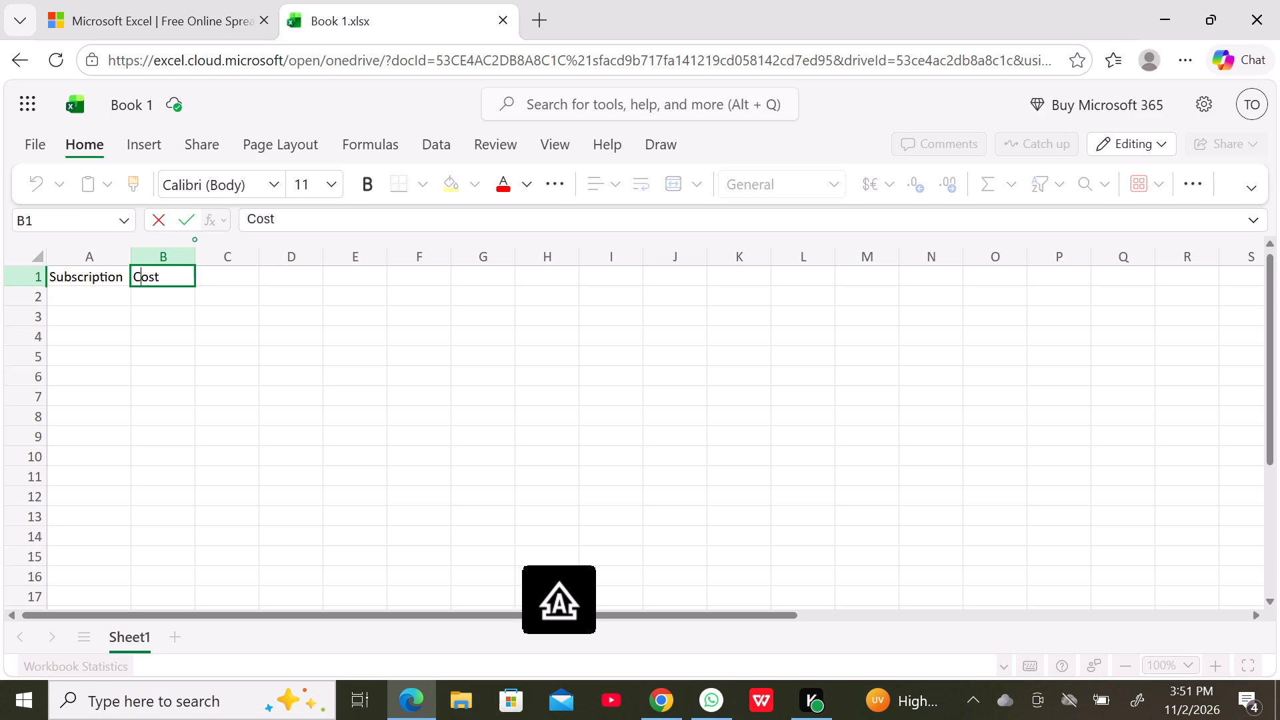
# Enter the header "Billing Cycle" in cell C1.
pyautogui.click(226, 280)
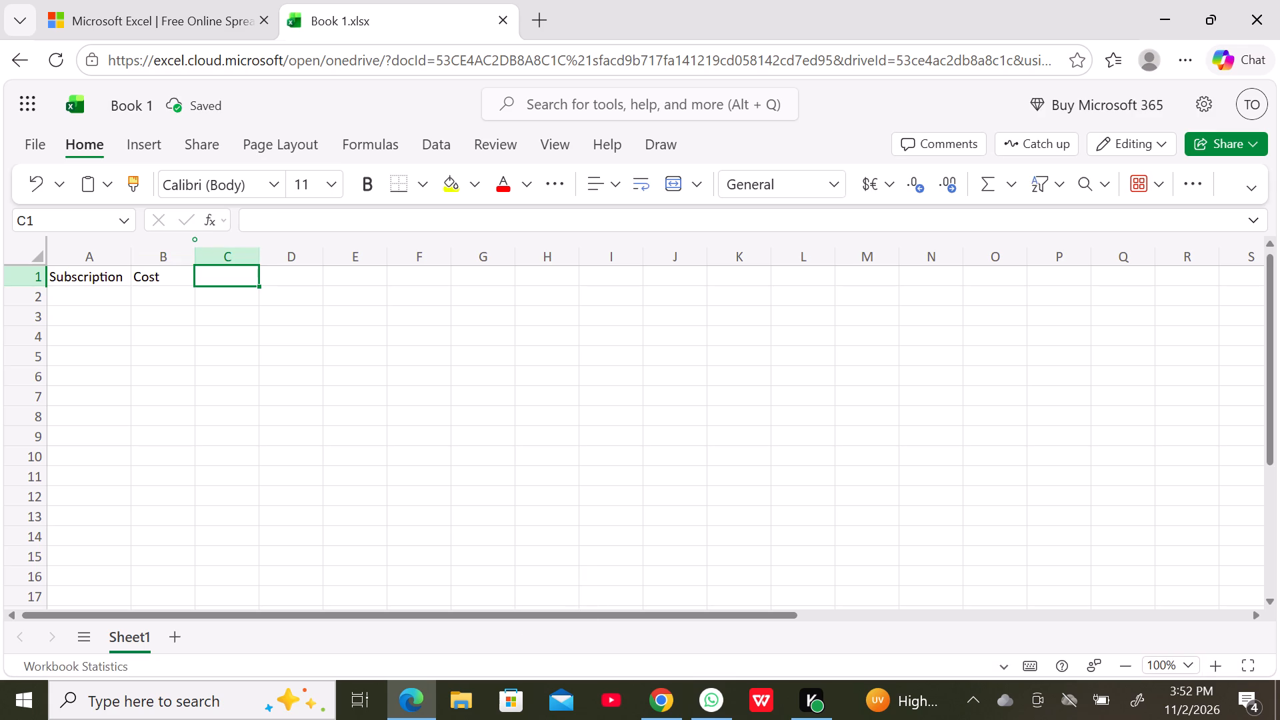
pyautogui.press('b')
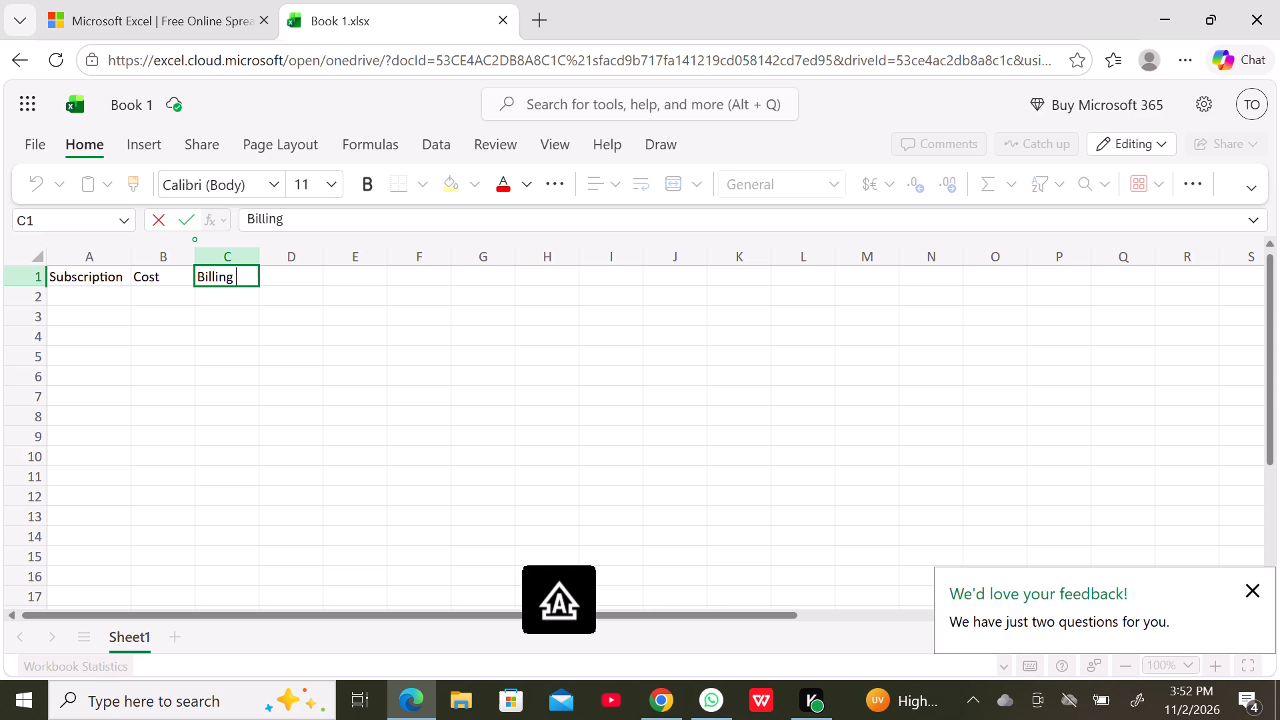
pyautogui.write('ycle')
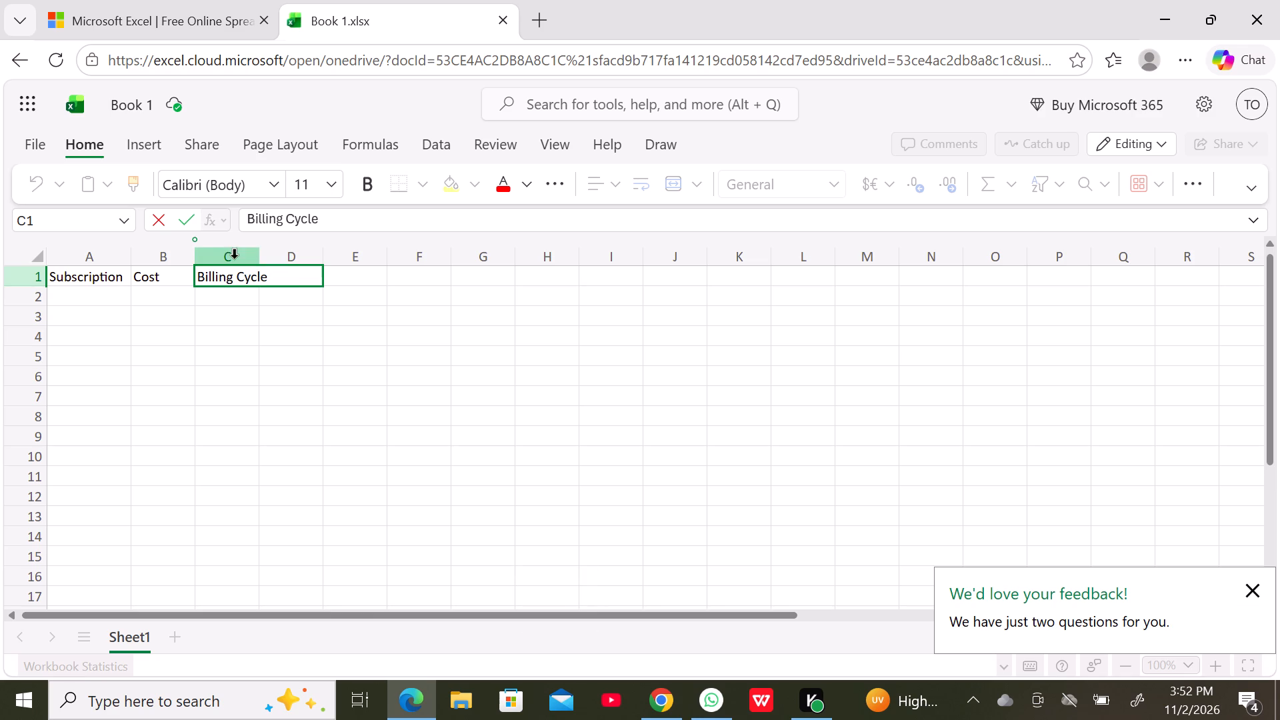
# Widen column C so the "Billing Cycle" header fits inside it.
pyautogui.click(234, 259)
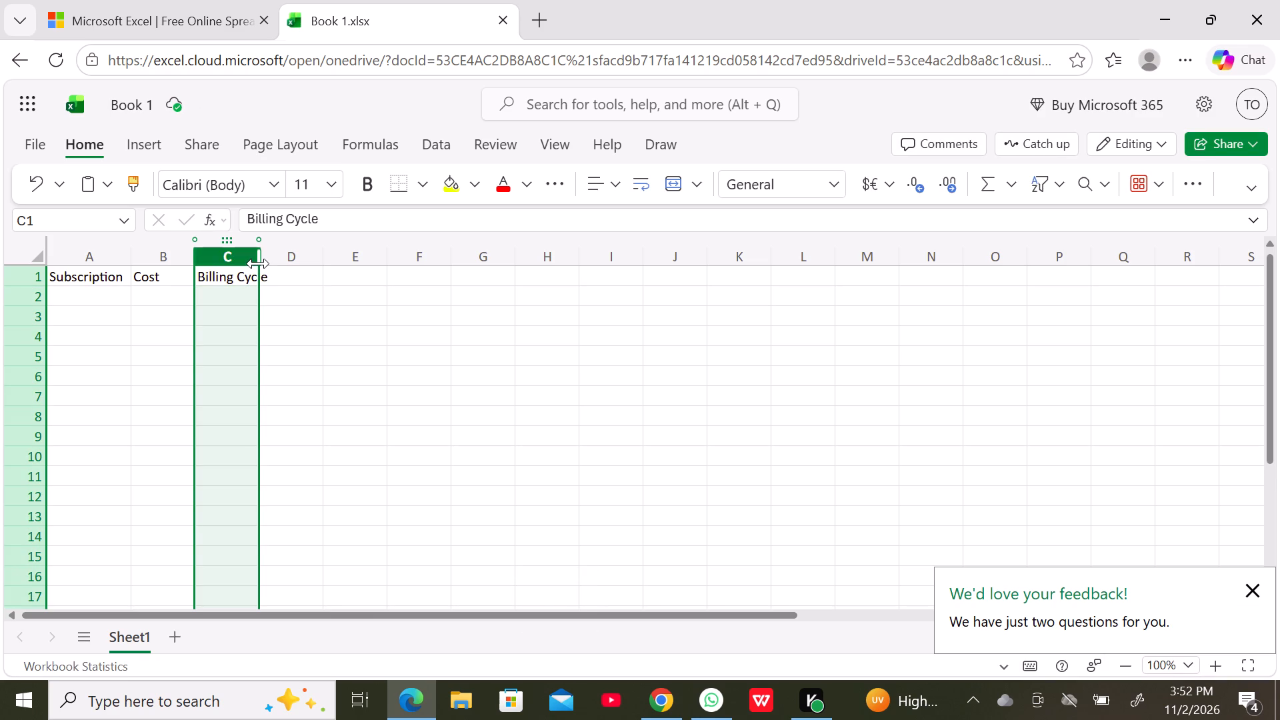
pyautogui.moveTo(258, 263); pyautogui.dragTo(271, 263)
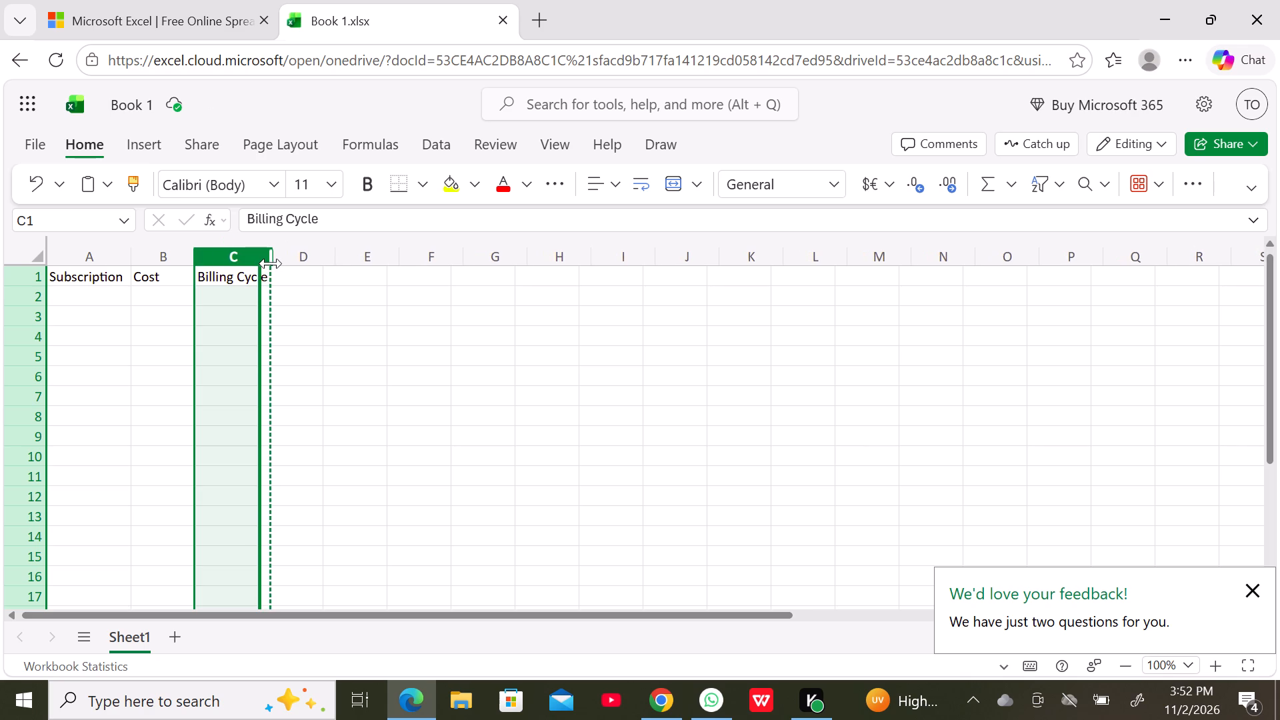
pyautogui.moveTo(271, 263); pyautogui.dragTo(271, 264)
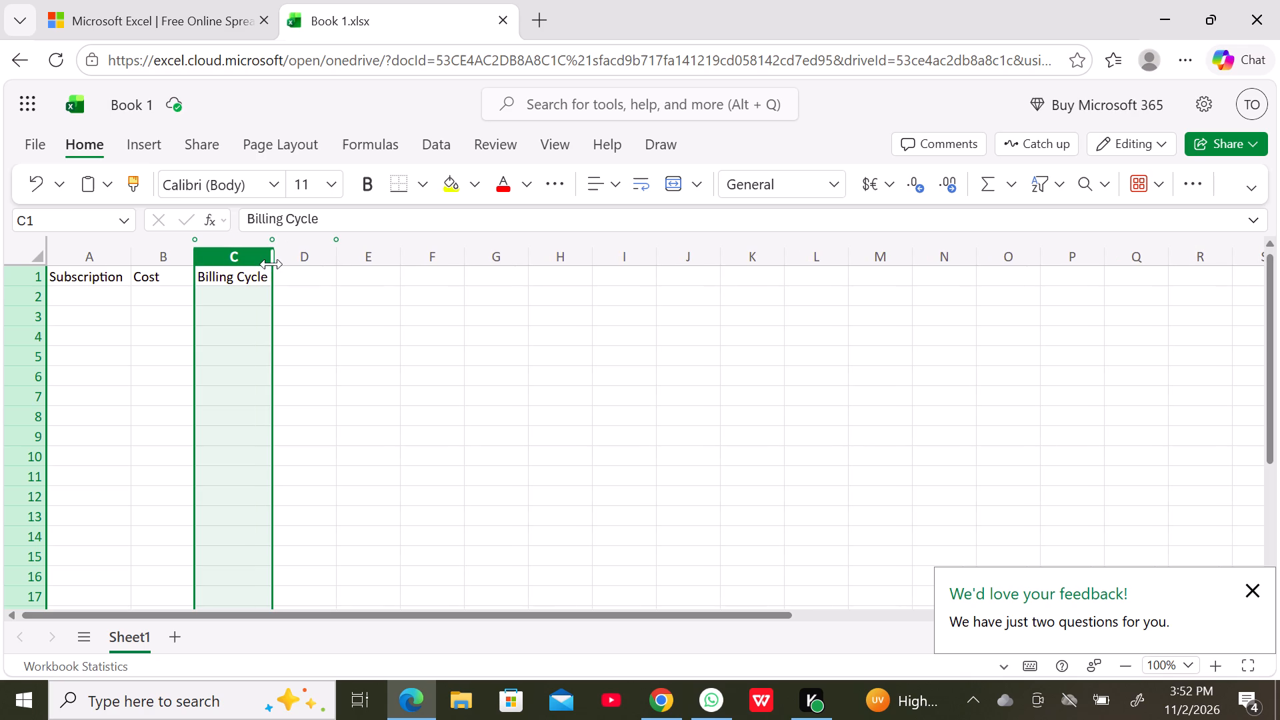
# Enter the header "Monthly Cost" in cell D1.
pyautogui.click(309, 279)
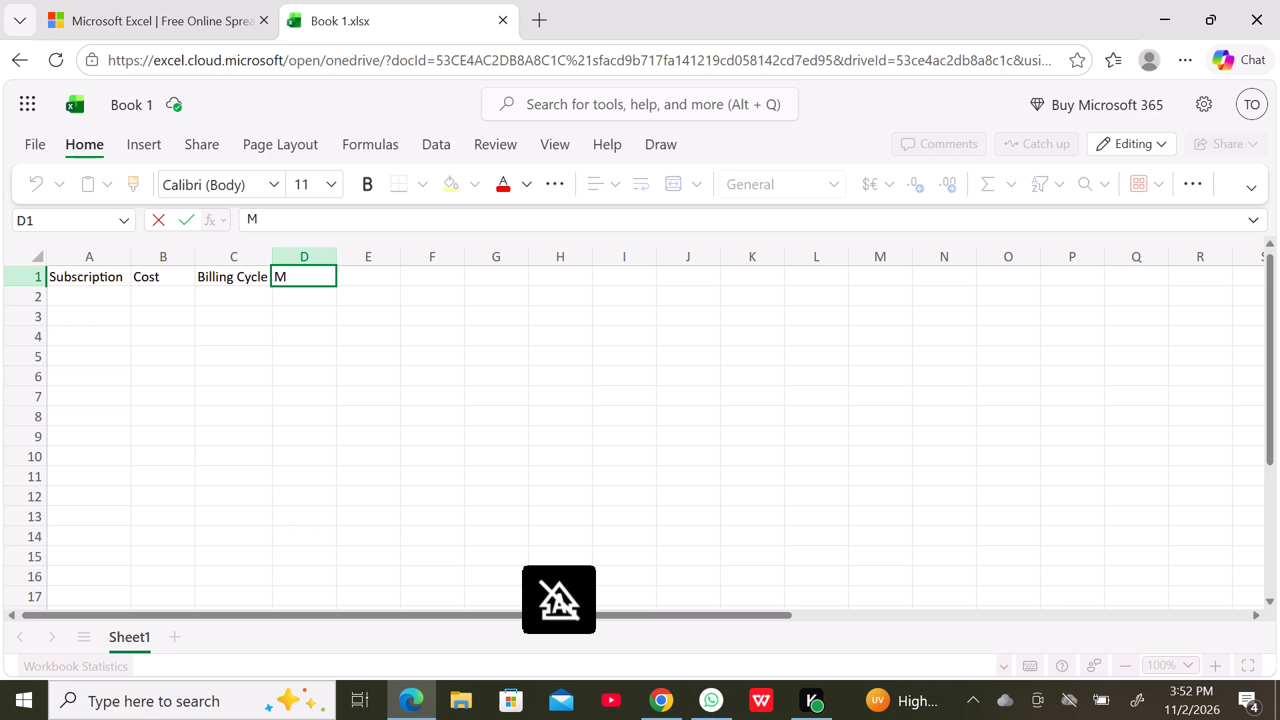
pyautogui.press('o')
pyautogui.write('nthly')
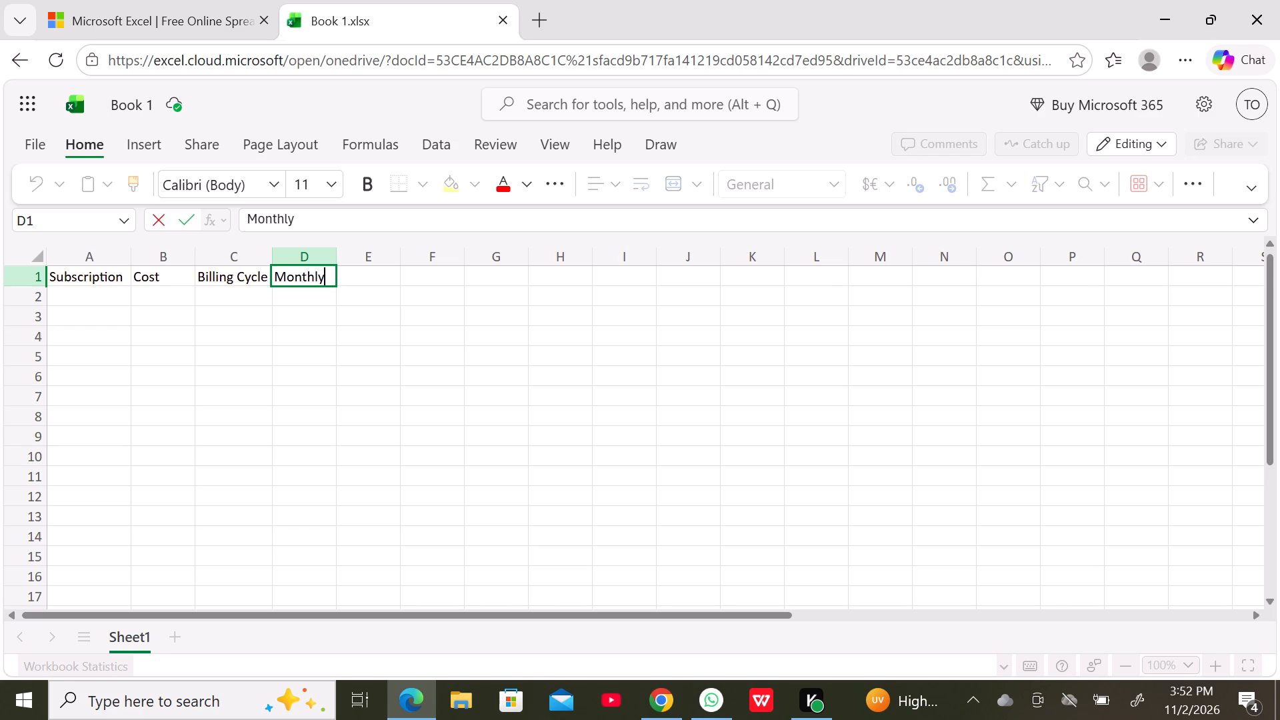
pyautogui.press('space')
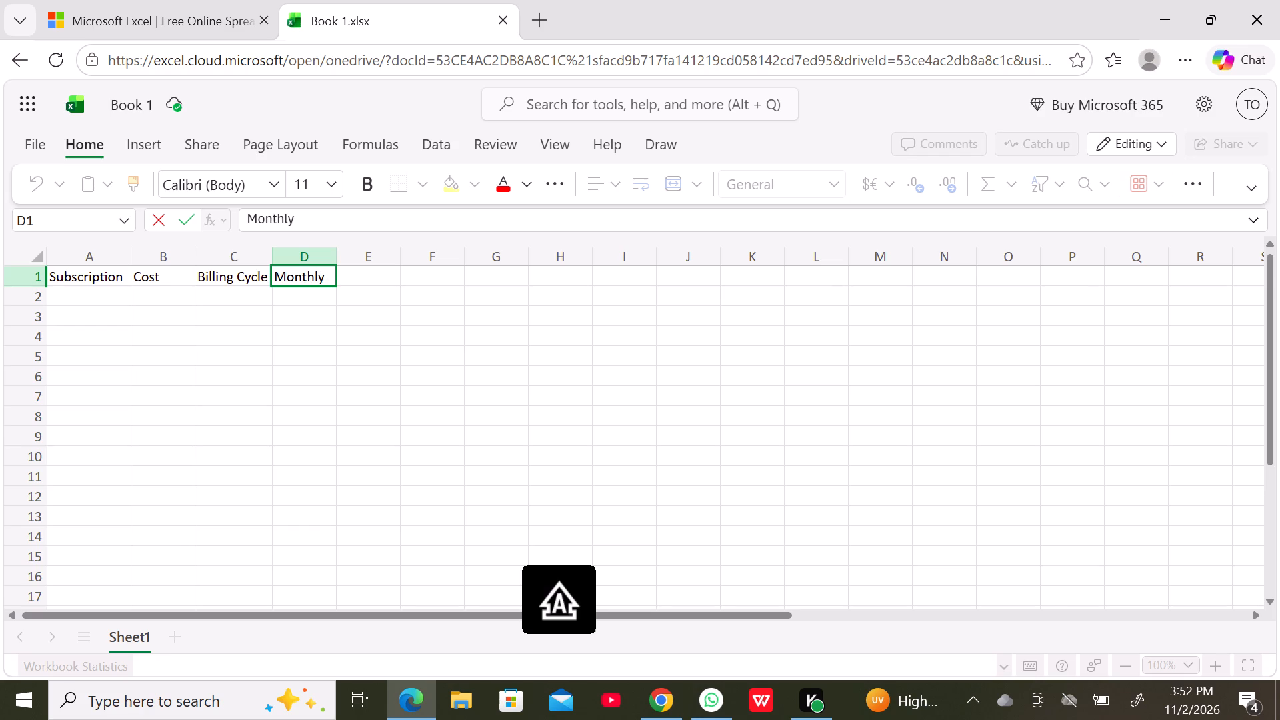
pyautogui.write('ost')
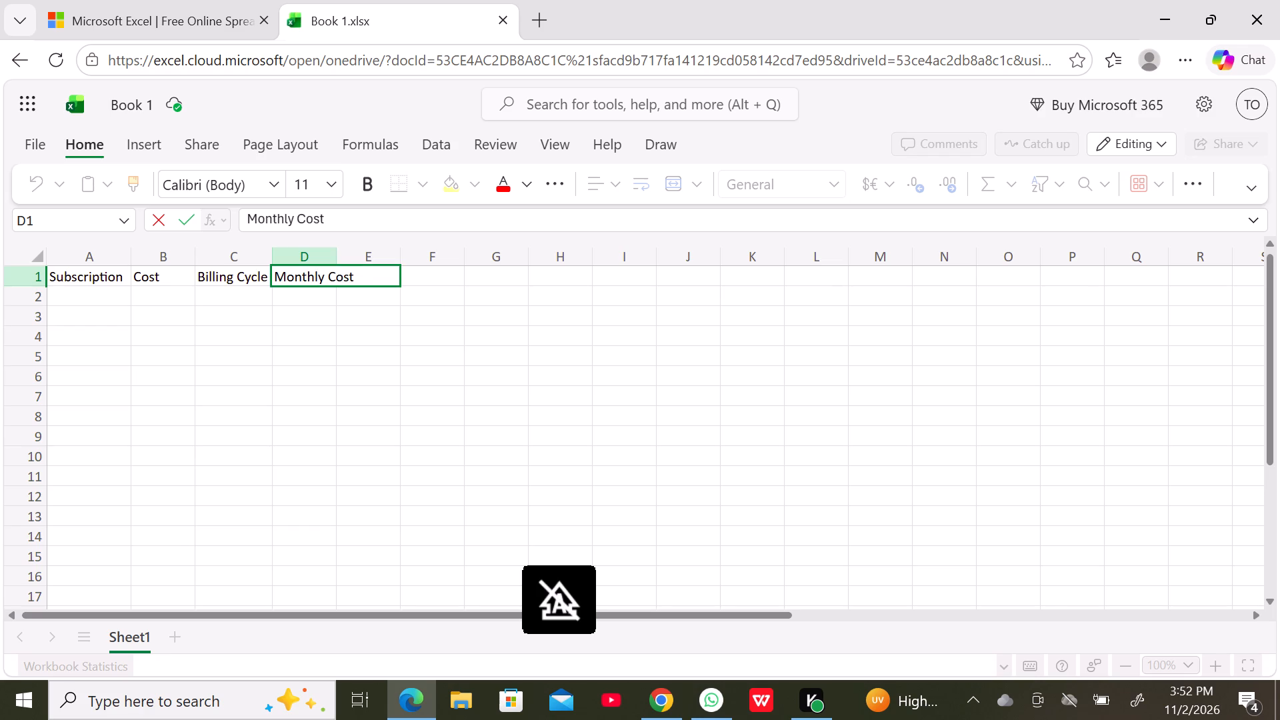
# Widen column D so the "Monthly Cost" header fits inside it with a little room to spare.
pyautogui.click(309, 260)
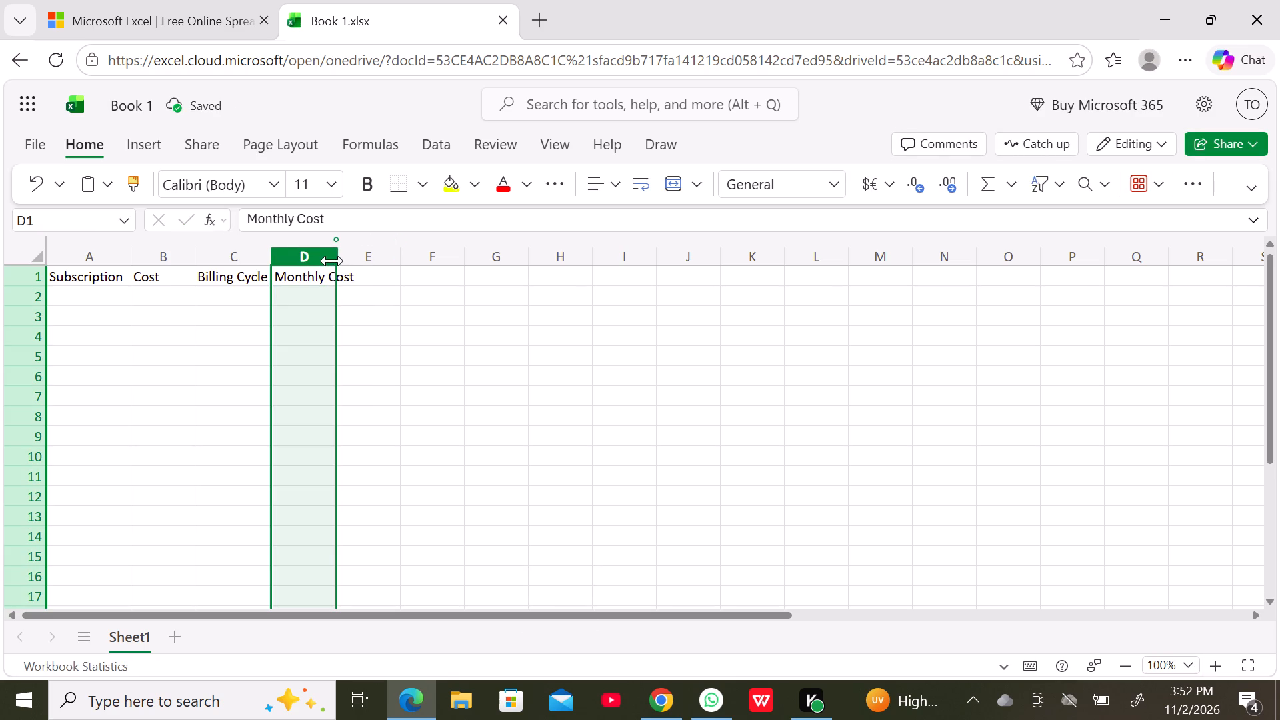
pyautogui.moveTo(337, 261); pyautogui.dragTo(0, 259)
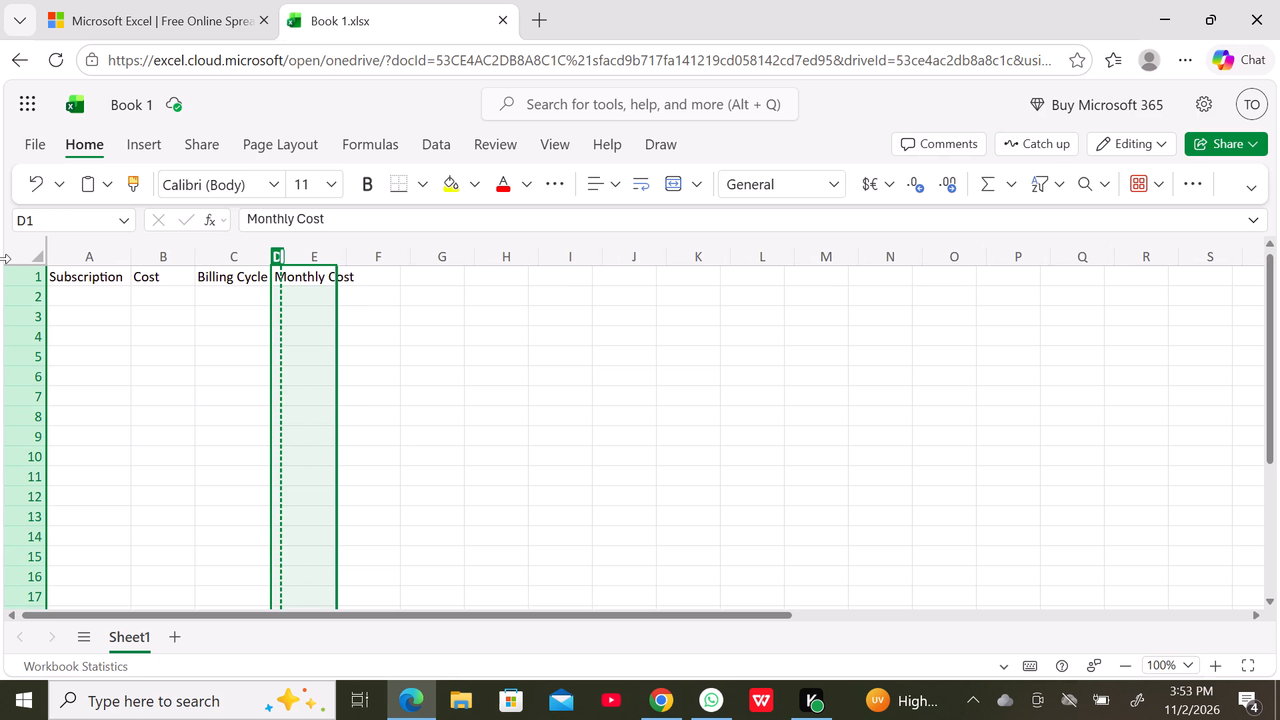
pyautogui.moveTo(0, 259); pyautogui.dragTo(356, 260)
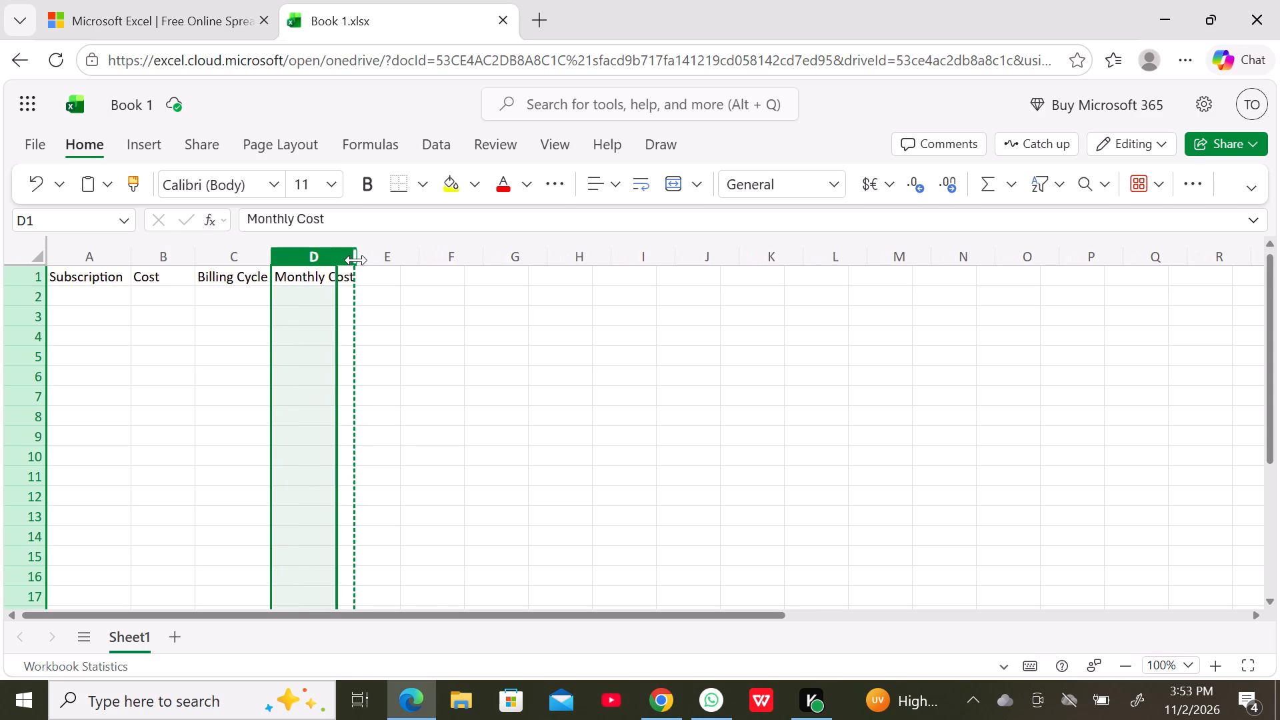
pyautogui.moveTo(356, 260); pyautogui.dragTo(368, 261)
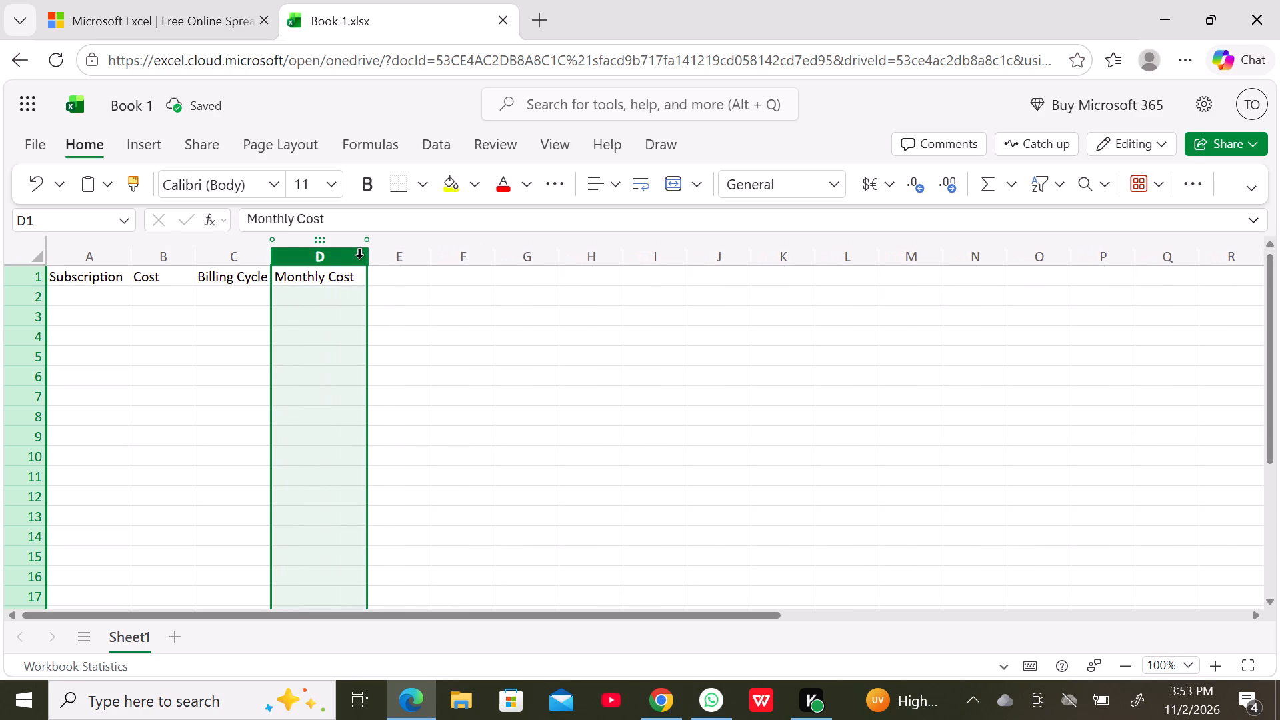
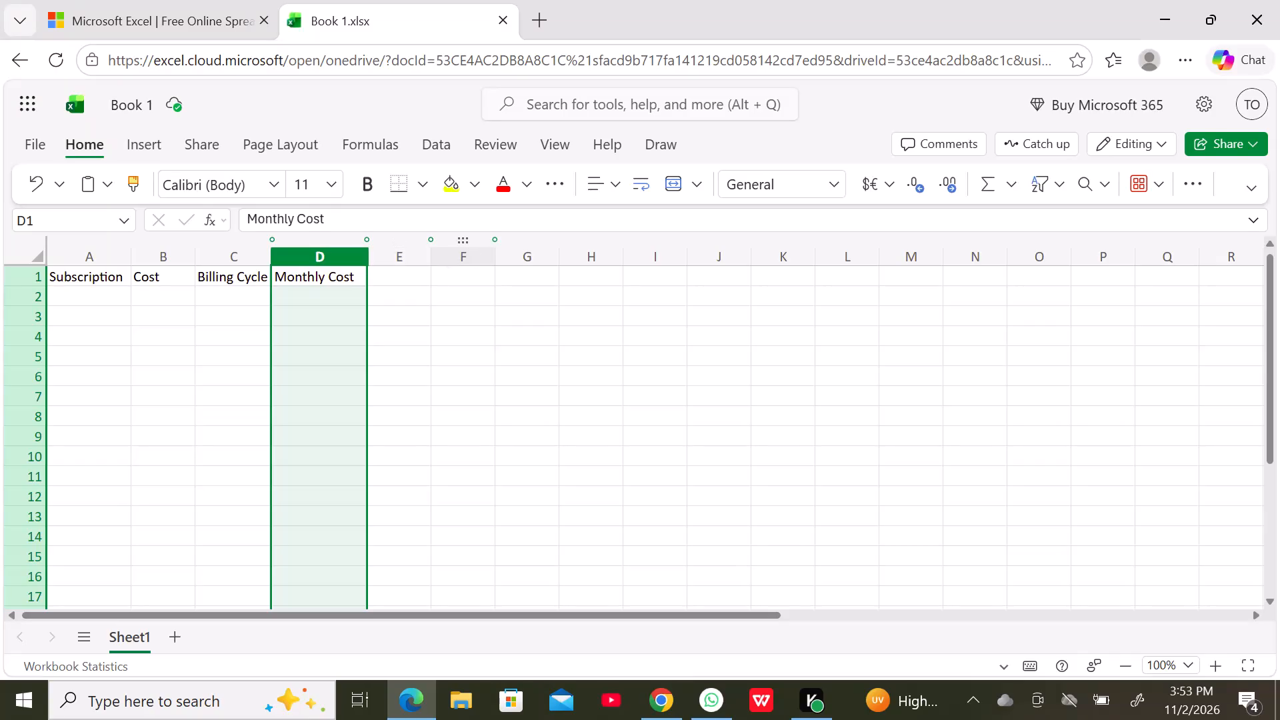
# Enter the header "Status" in cell E1.
pyautogui.click(390, 274)
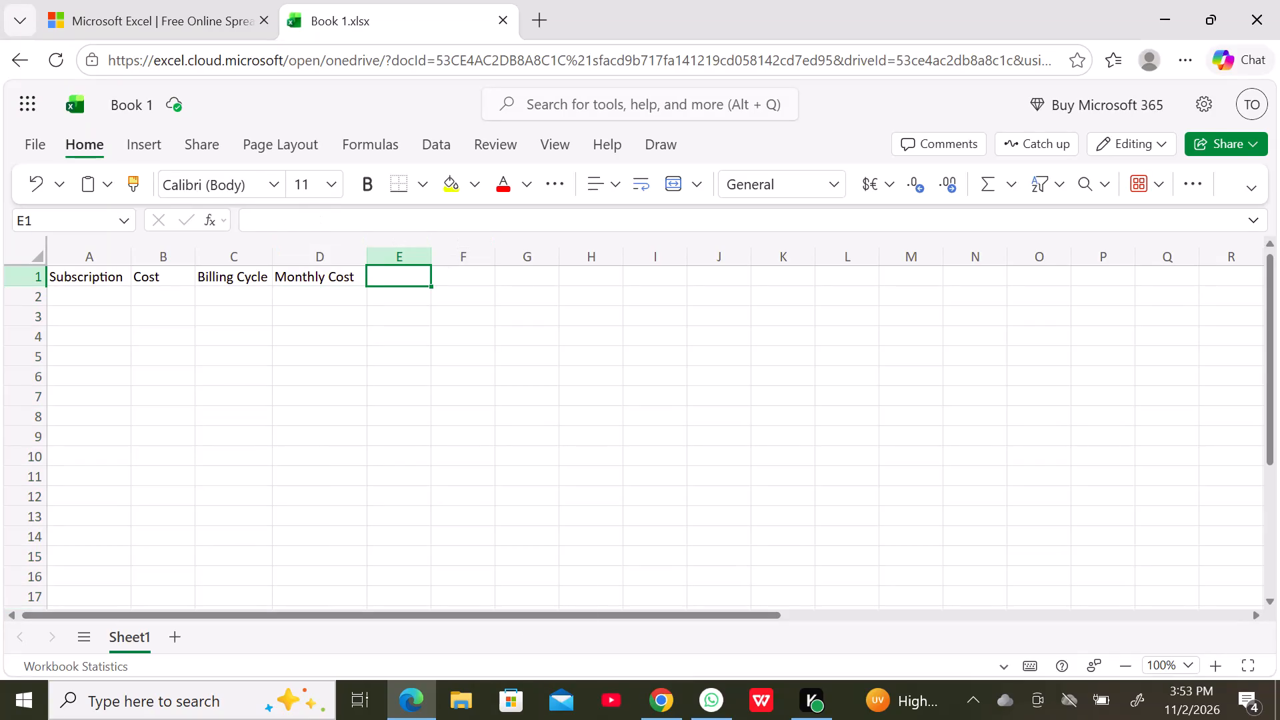
pyautogui.write('tatus')
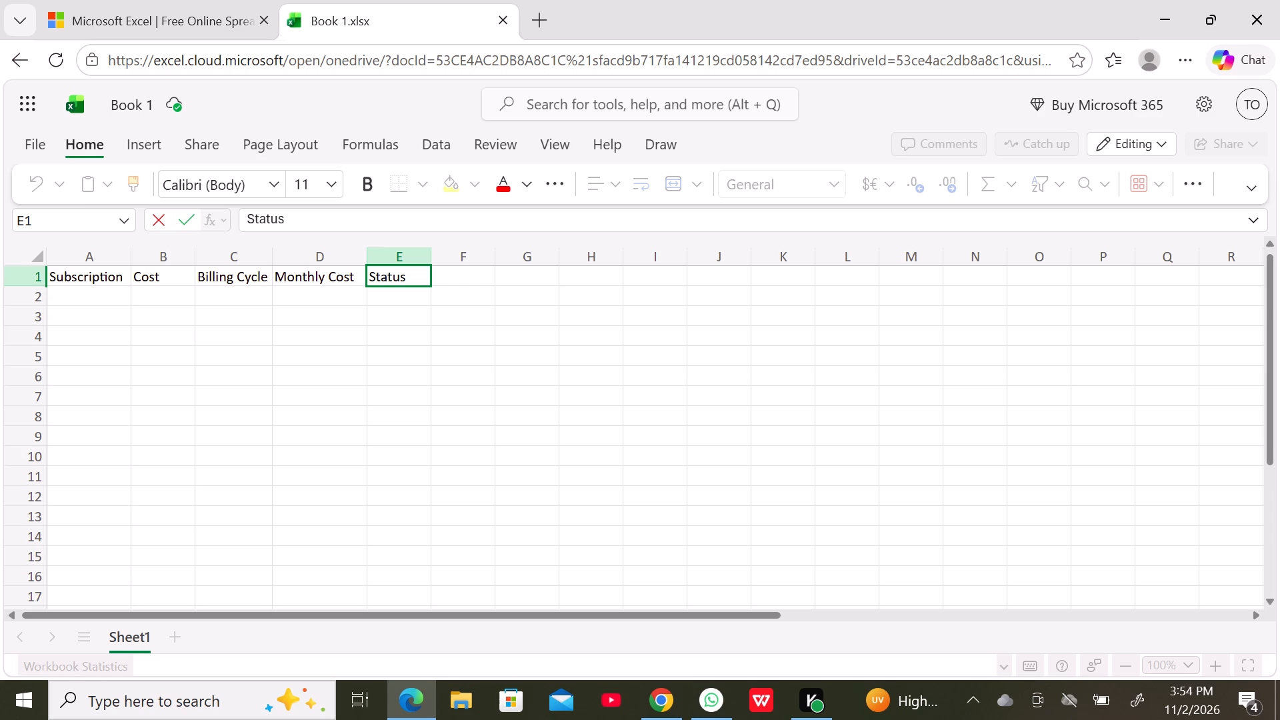
# Enter "Netflix" as the first subscription in cell A2.
pyautogui.click(99, 297)
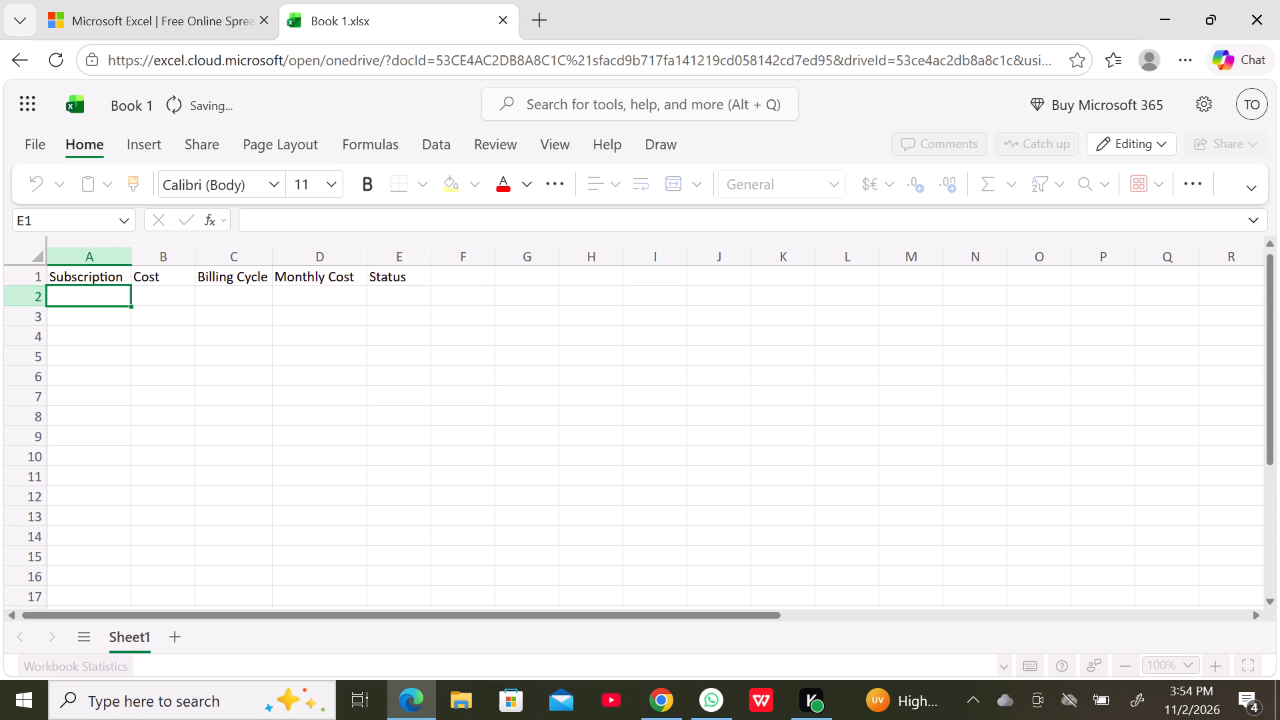
pyautogui.press('n')
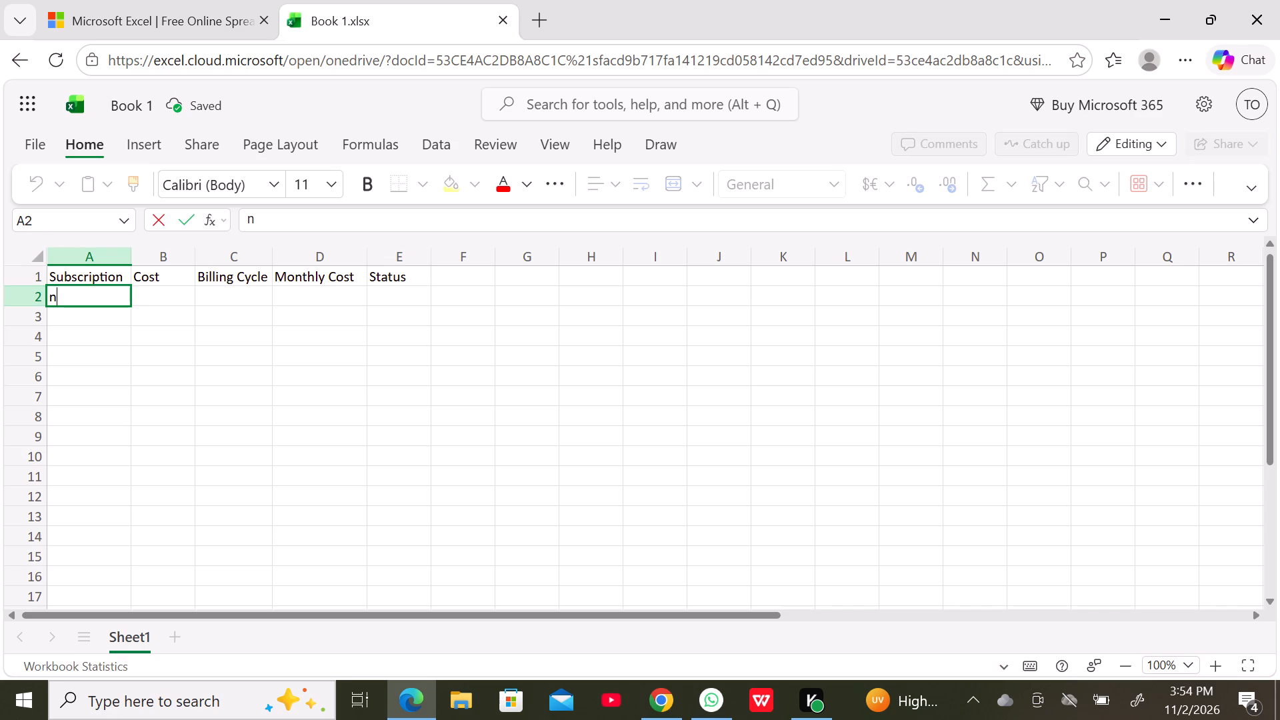
pyautogui.write('et')
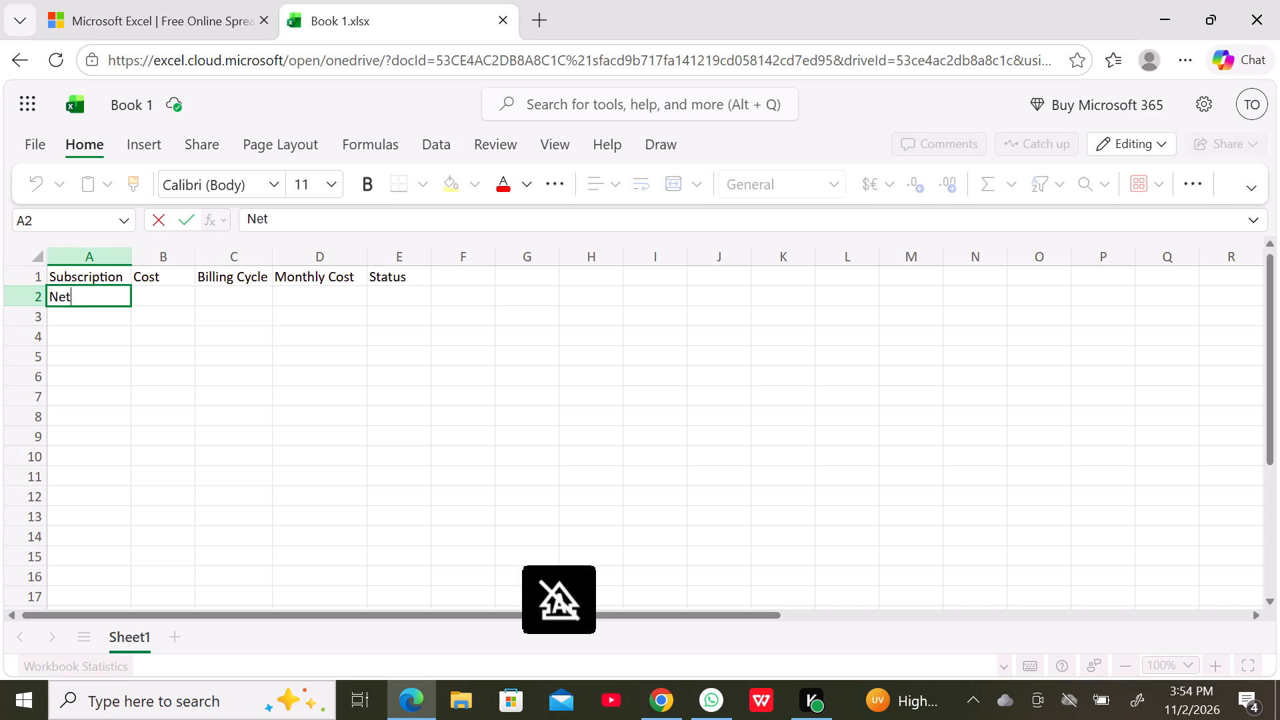
pyautogui.write('fli')
pyautogui.press('x')
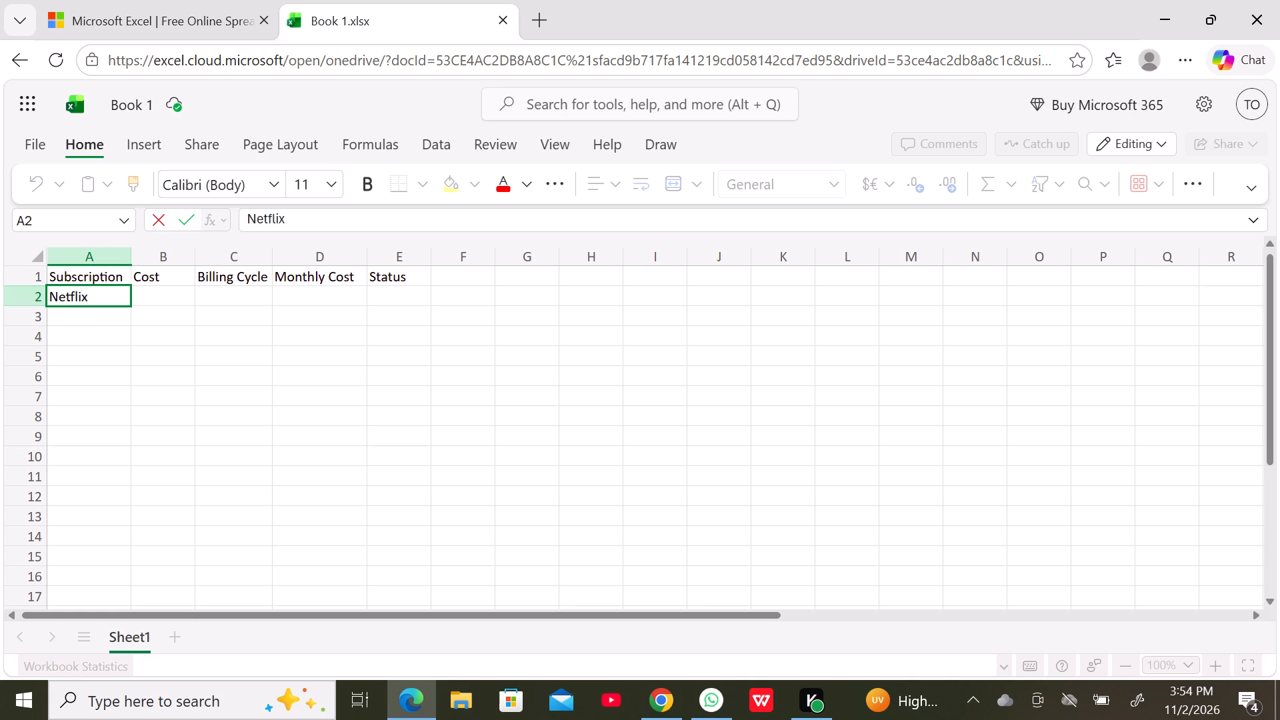
# Enter 15.49 as the Netflix cost in cell B2.
pyautogui.click(159, 293)
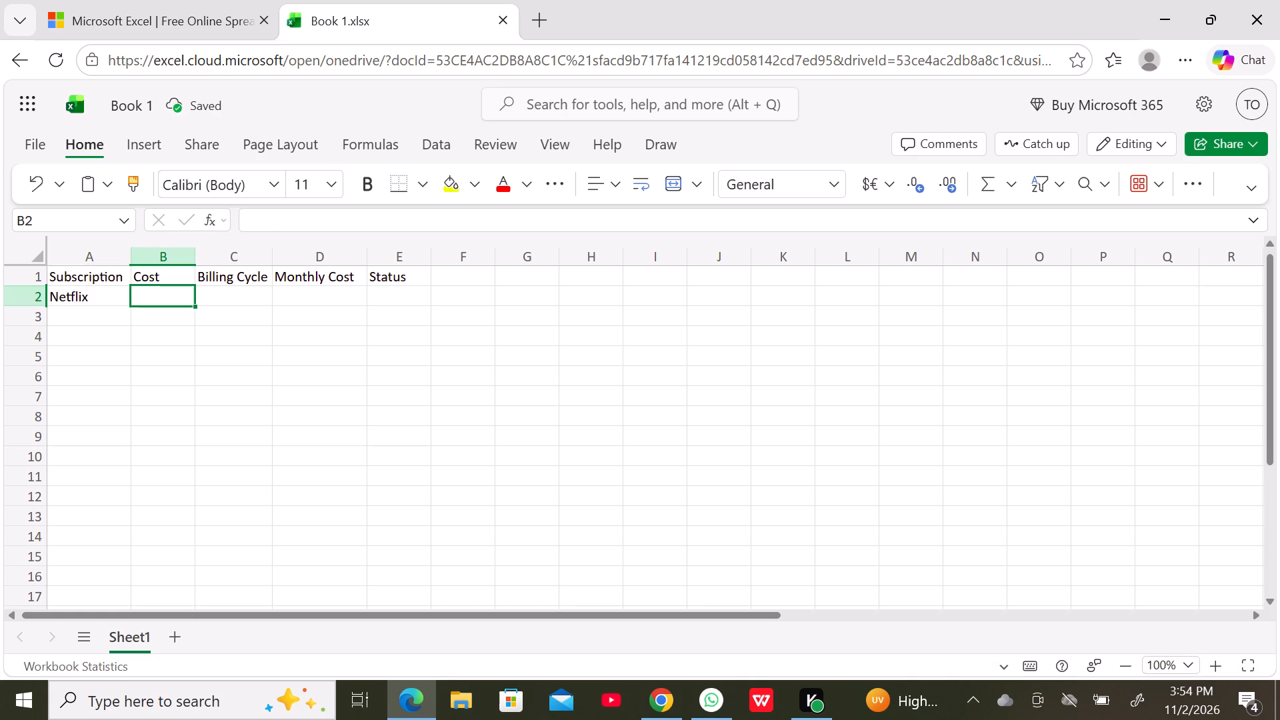
pyautogui.write('15')
pyautogui.press('.')
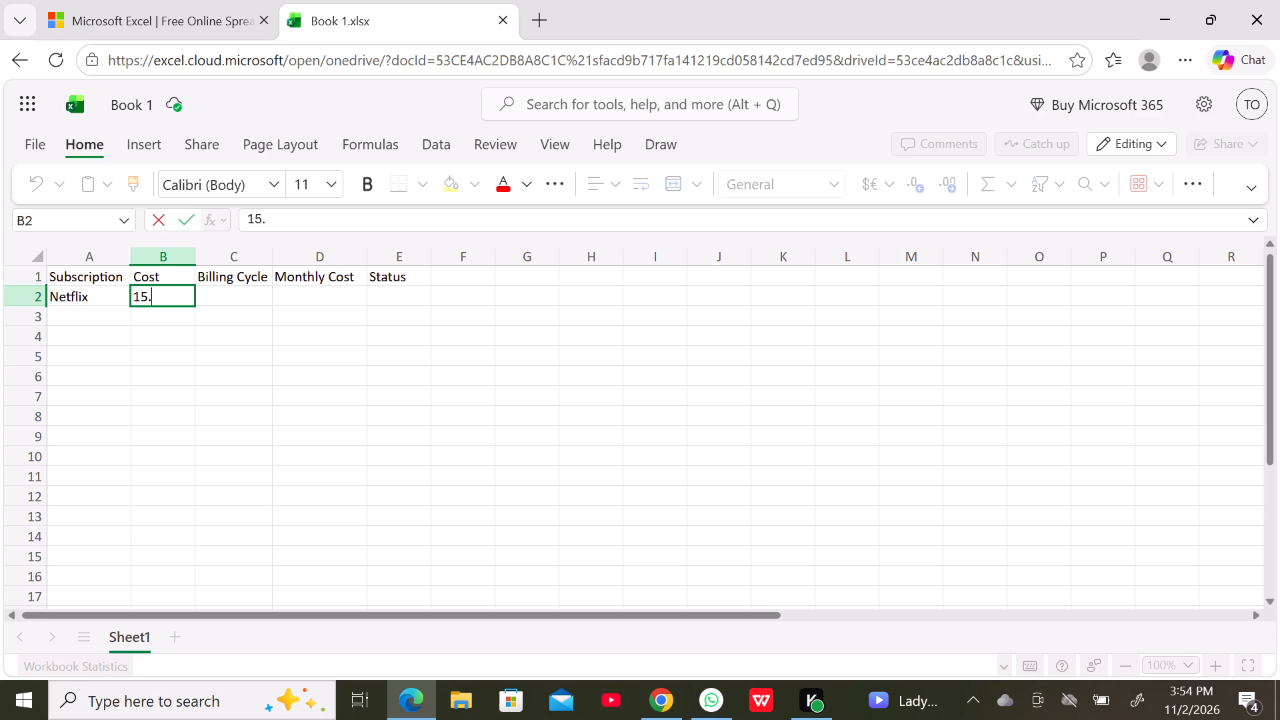
pyautogui.write('49')
pyautogui.click(227, 298)
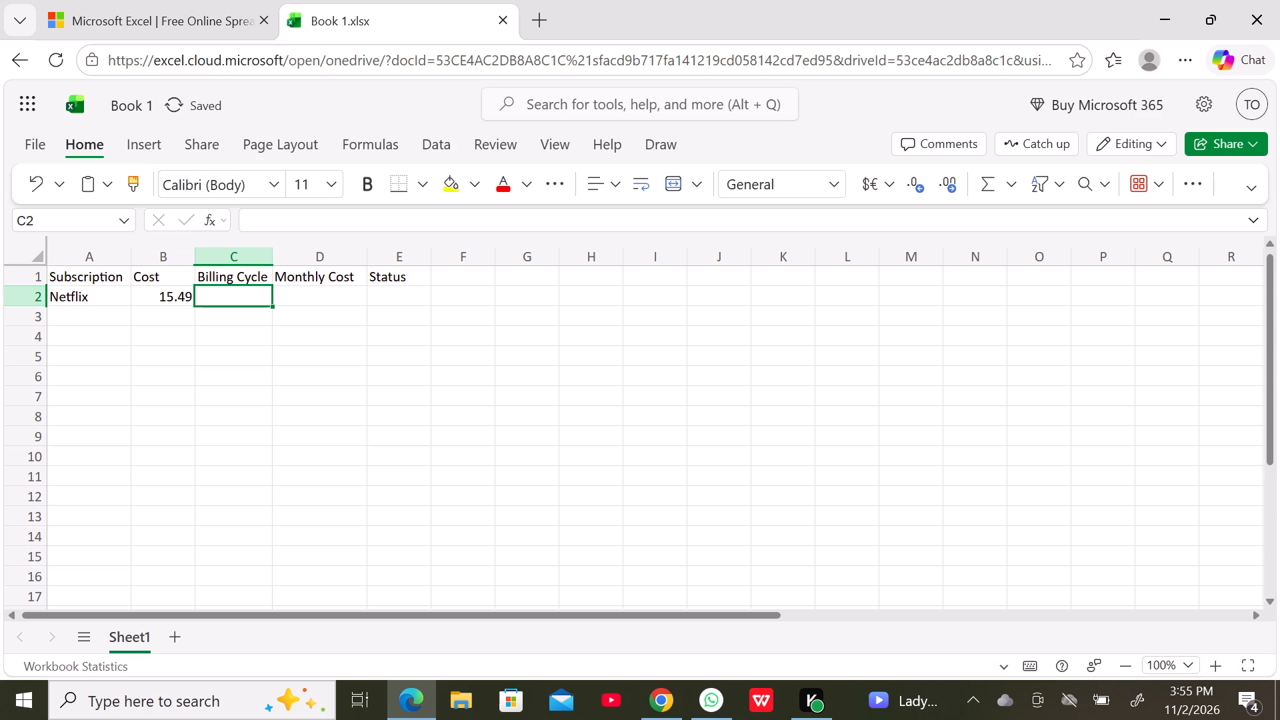
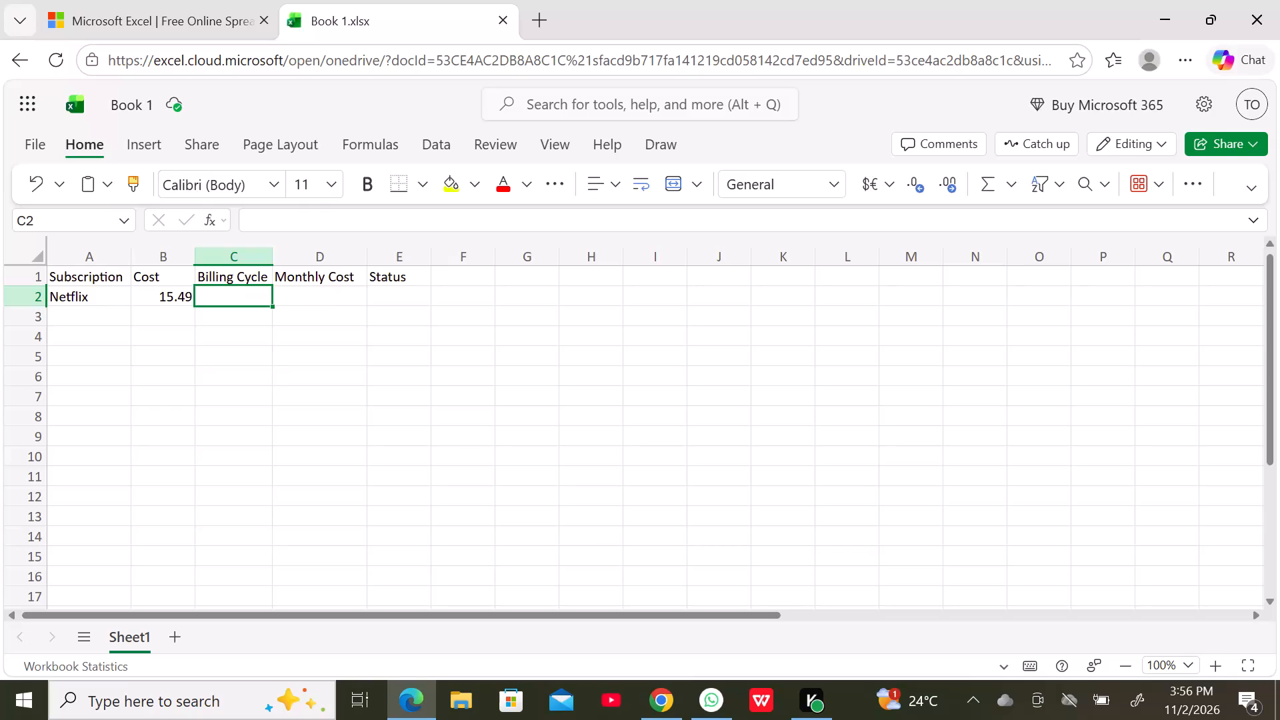
# Enter "Monthly" as the Netflix billing cycle in cell C2.
pyautogui.press('m')
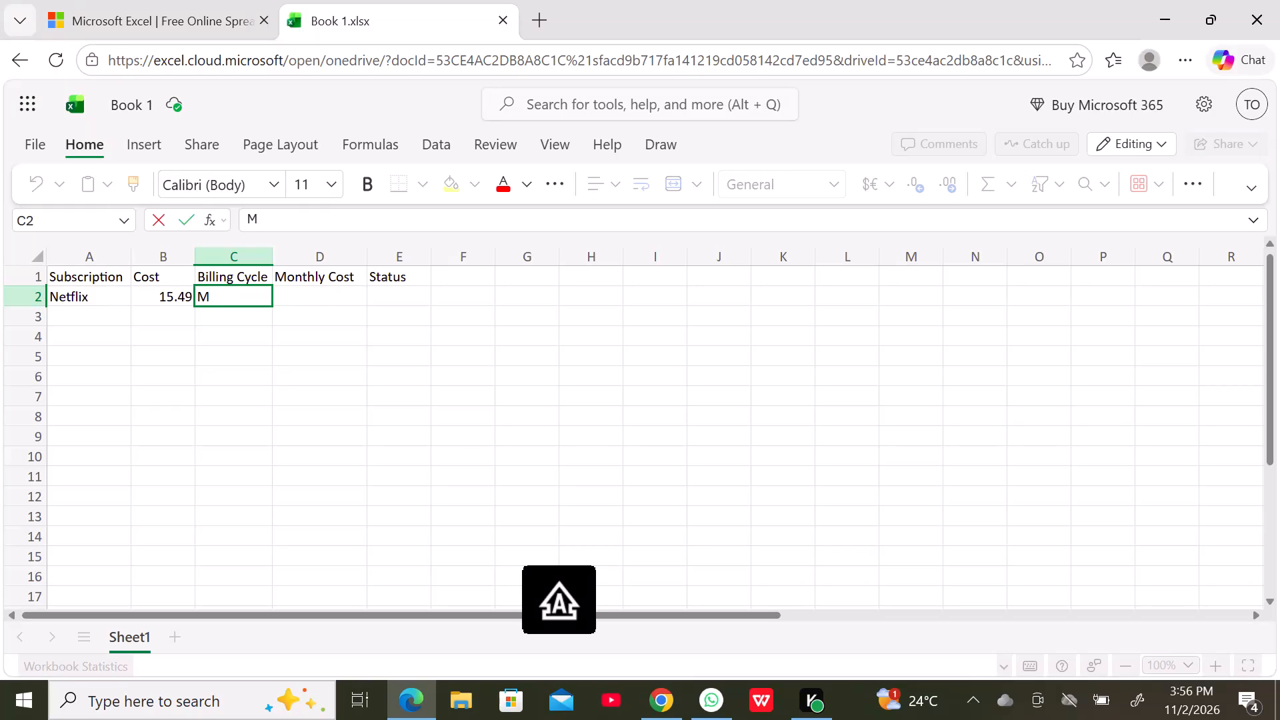
pyautogui.press('o')
pyautogui.write('nthl')
pyautogui.press('y')
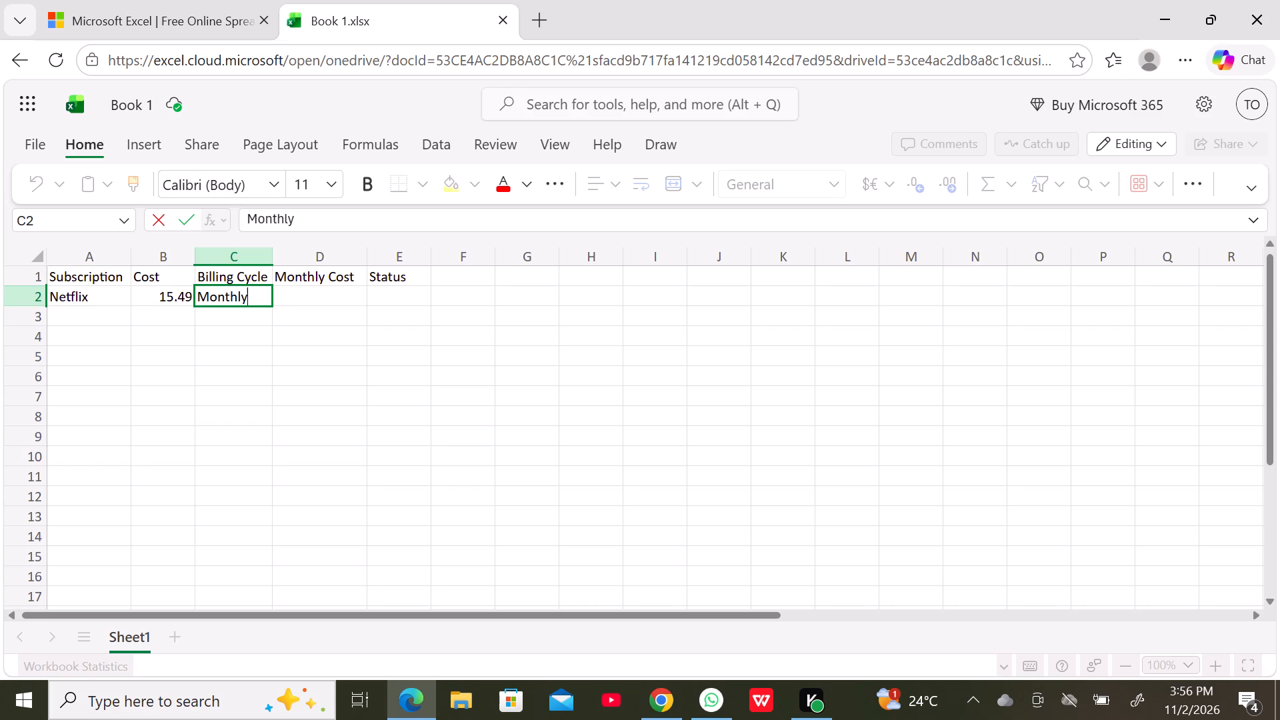
pyautogui.press('Tab')
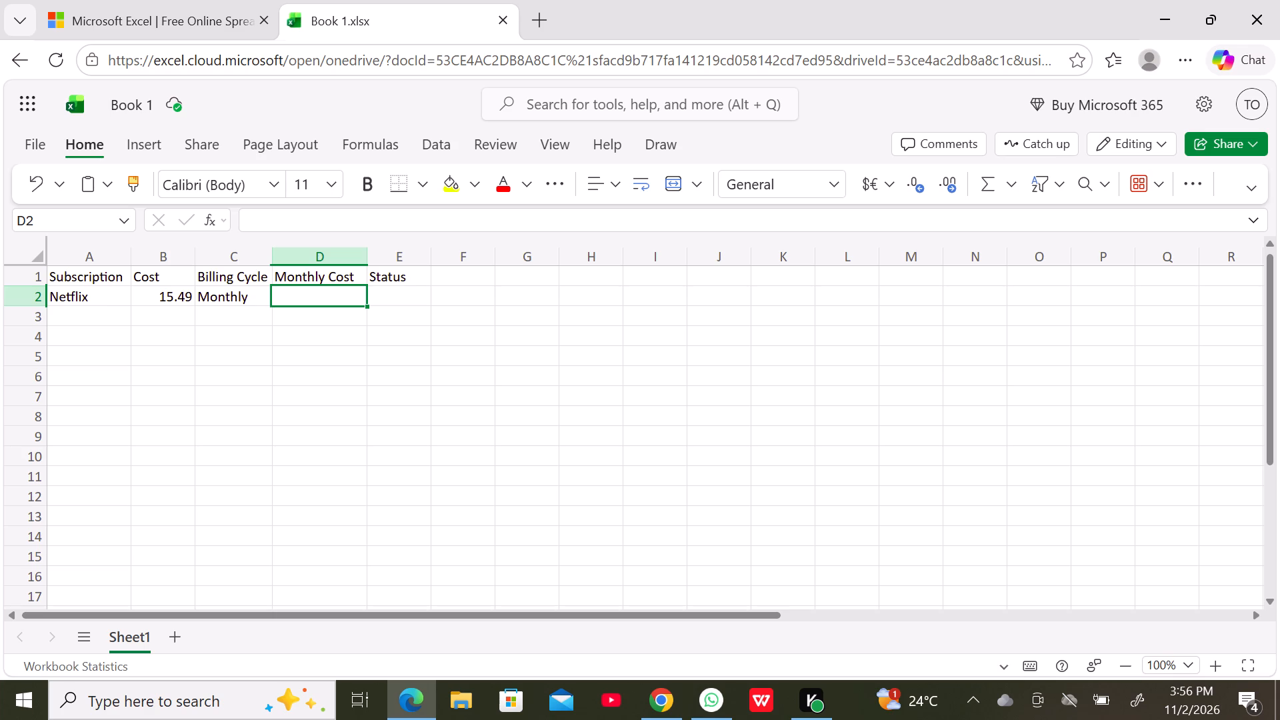
# Enter "Active" as the Netflix status in cell G2 of the Netflix row.
pyautogui.click(406, 300)
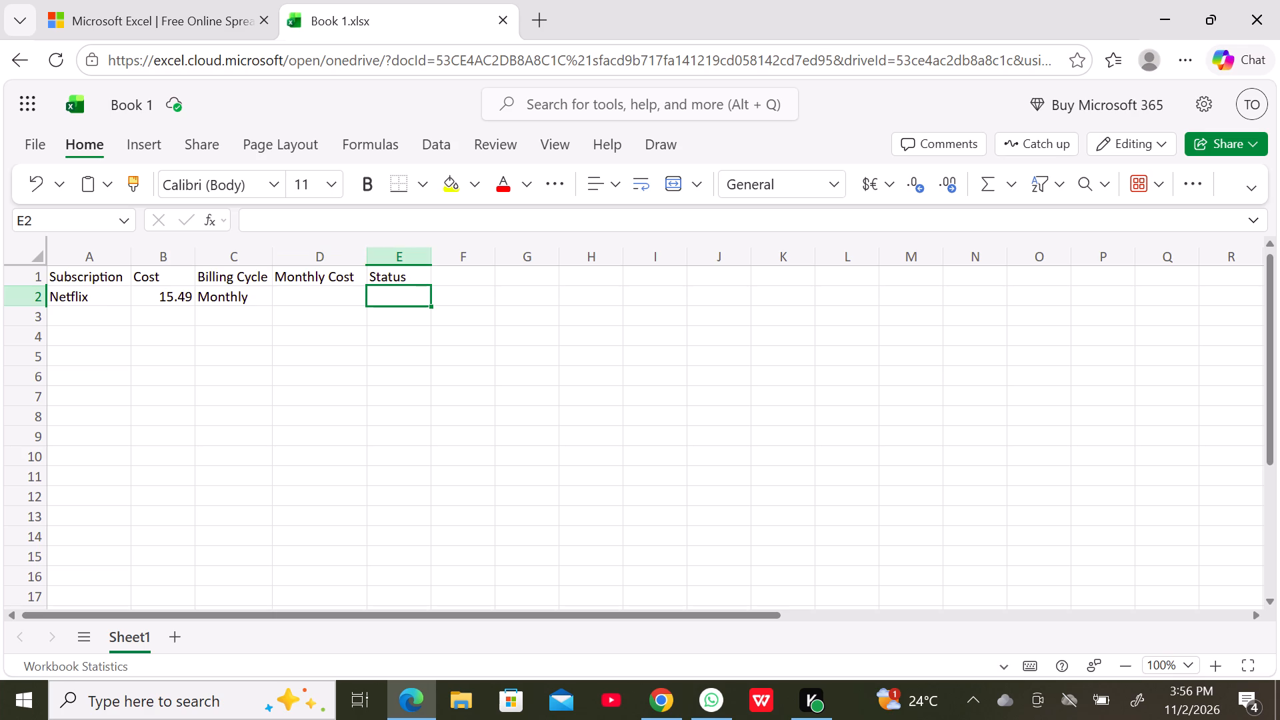
pyautogui.press('Tab')
pyautogui.press('a')
pyautogui.press('Tab')
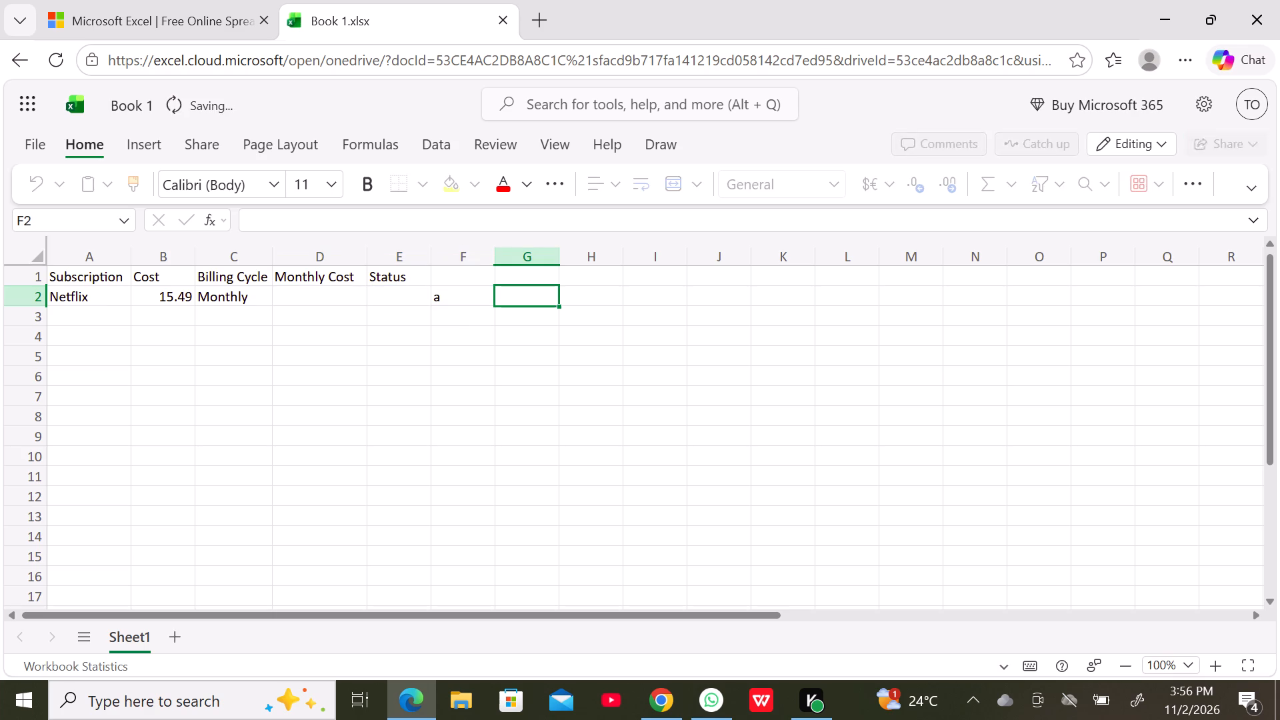
pyautogui.write('ct')
pyautogui.press('i')
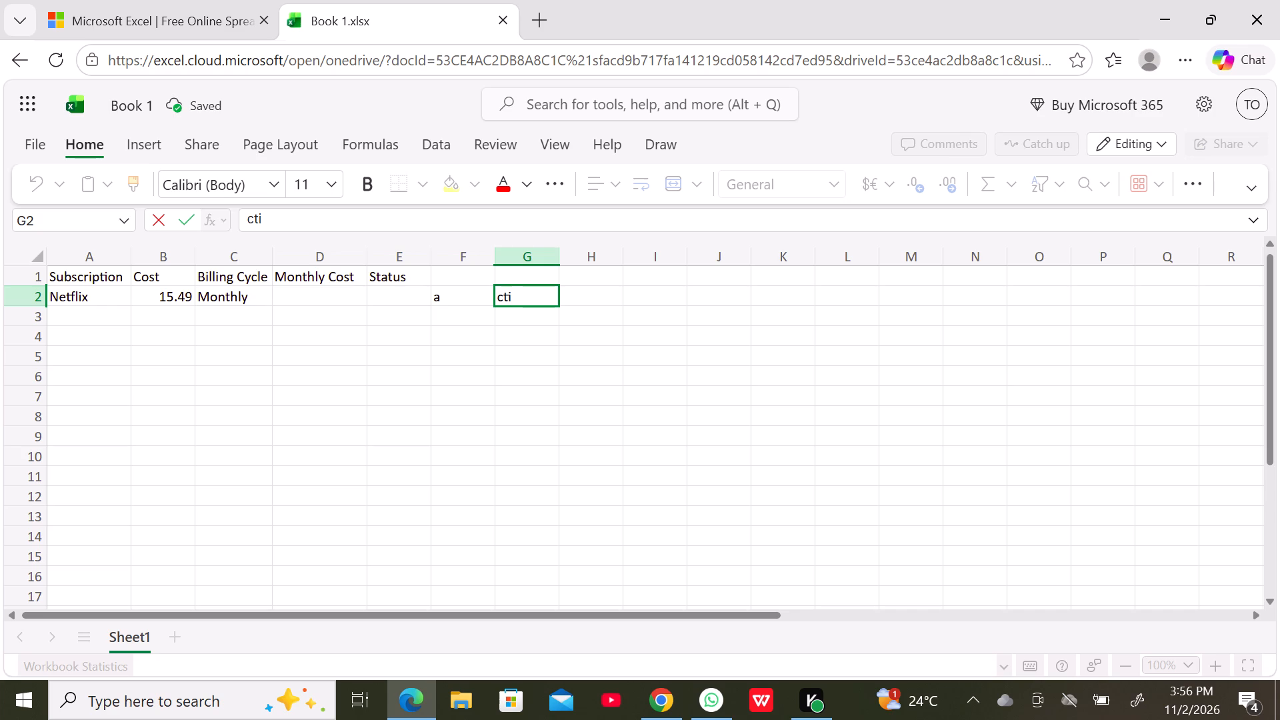
pyautogui.press('BackSpace')
pyautogui.press('BackSpace')
pyautogui.press('BackSpace')
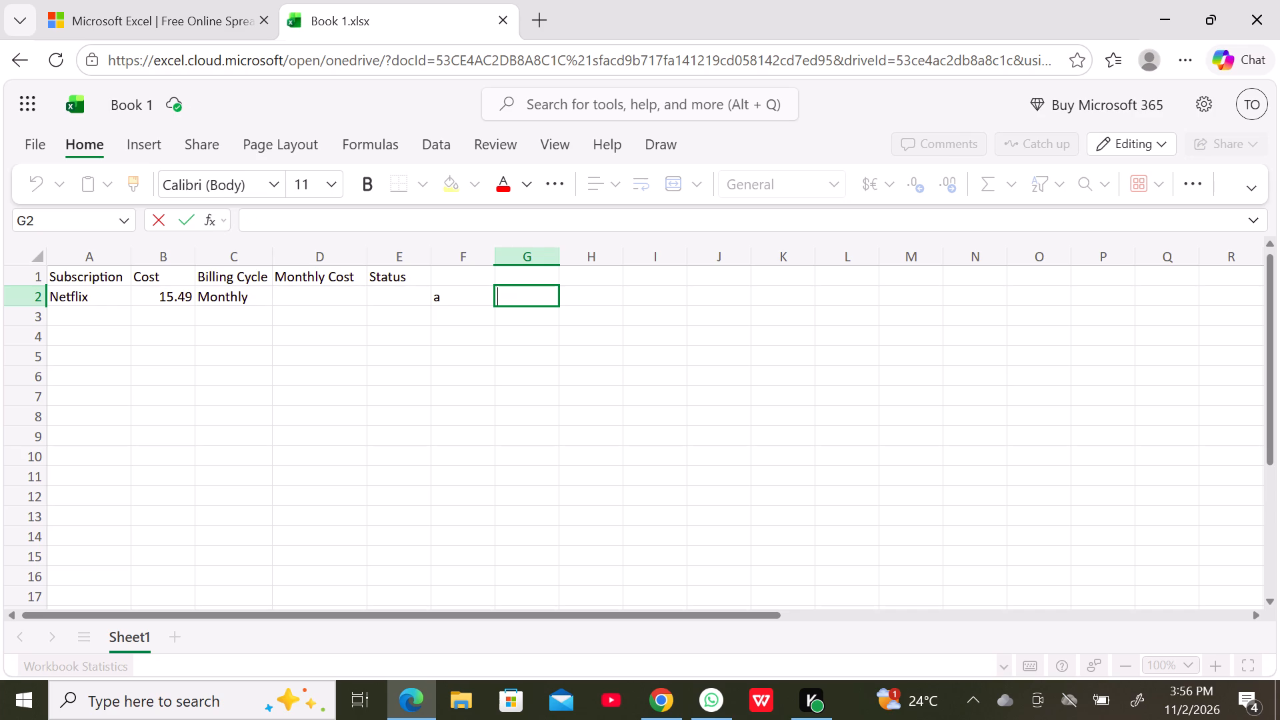
pyautogui.press('a')
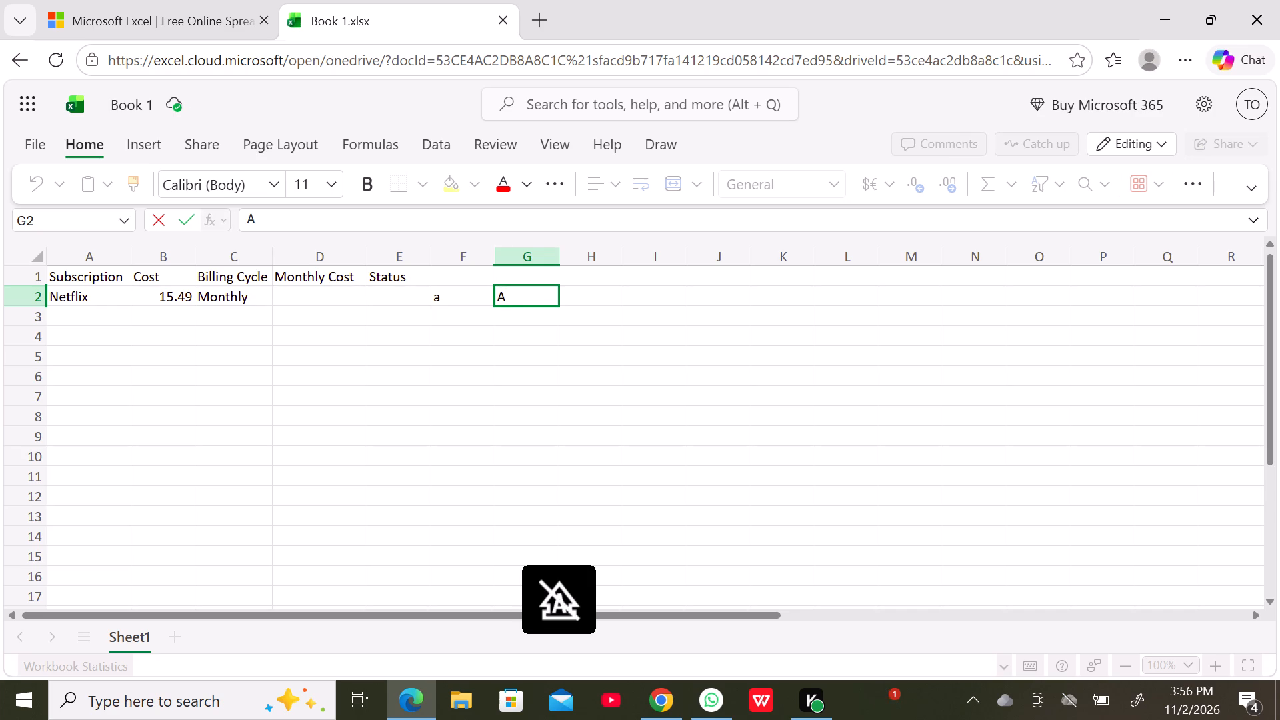
pyautogui.write('ctive')
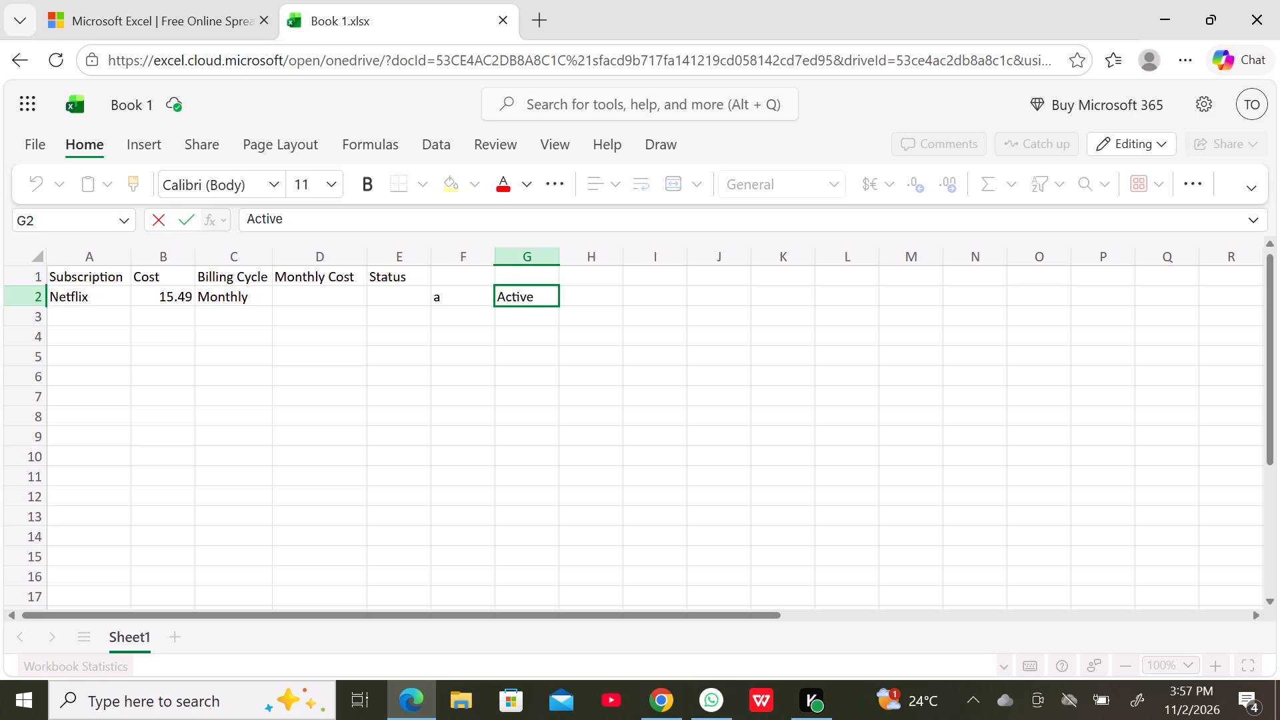
# Clear the stray letter "a" from cell F2.
pyautogui.click(455, 298)
pyautogui.doubleClick(455, 298)
pyautogui.press('BackSpace')
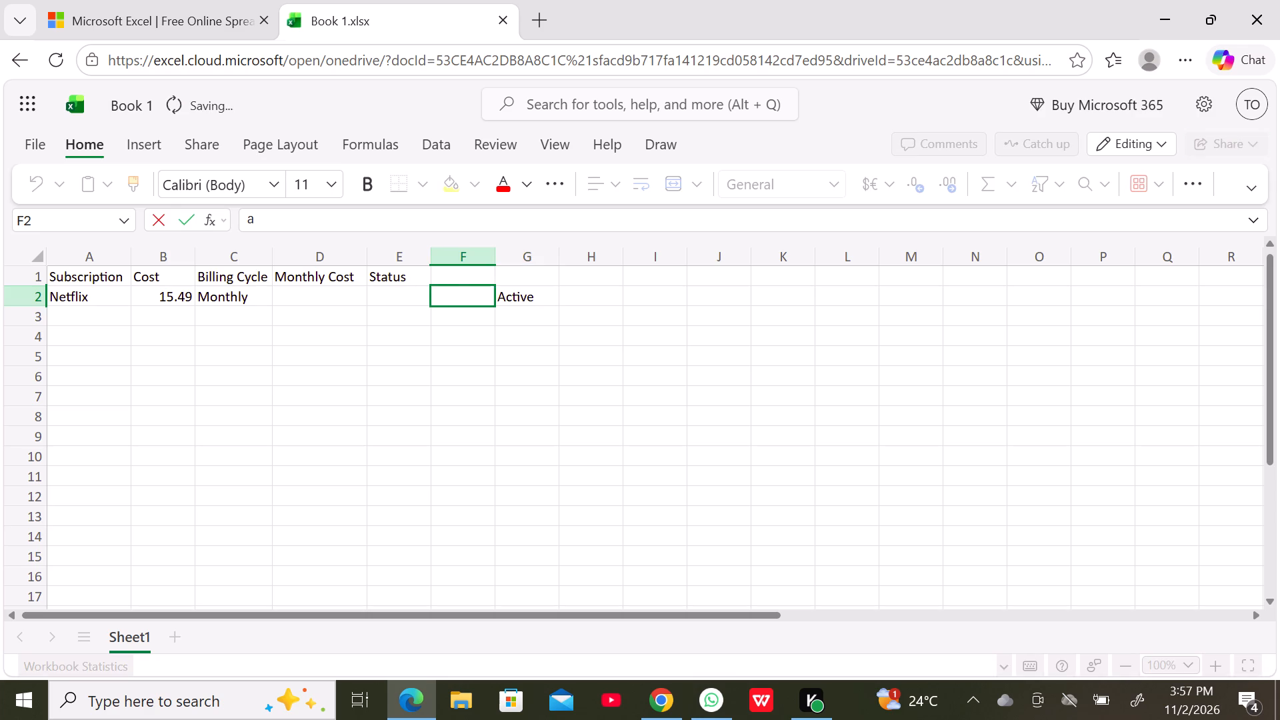
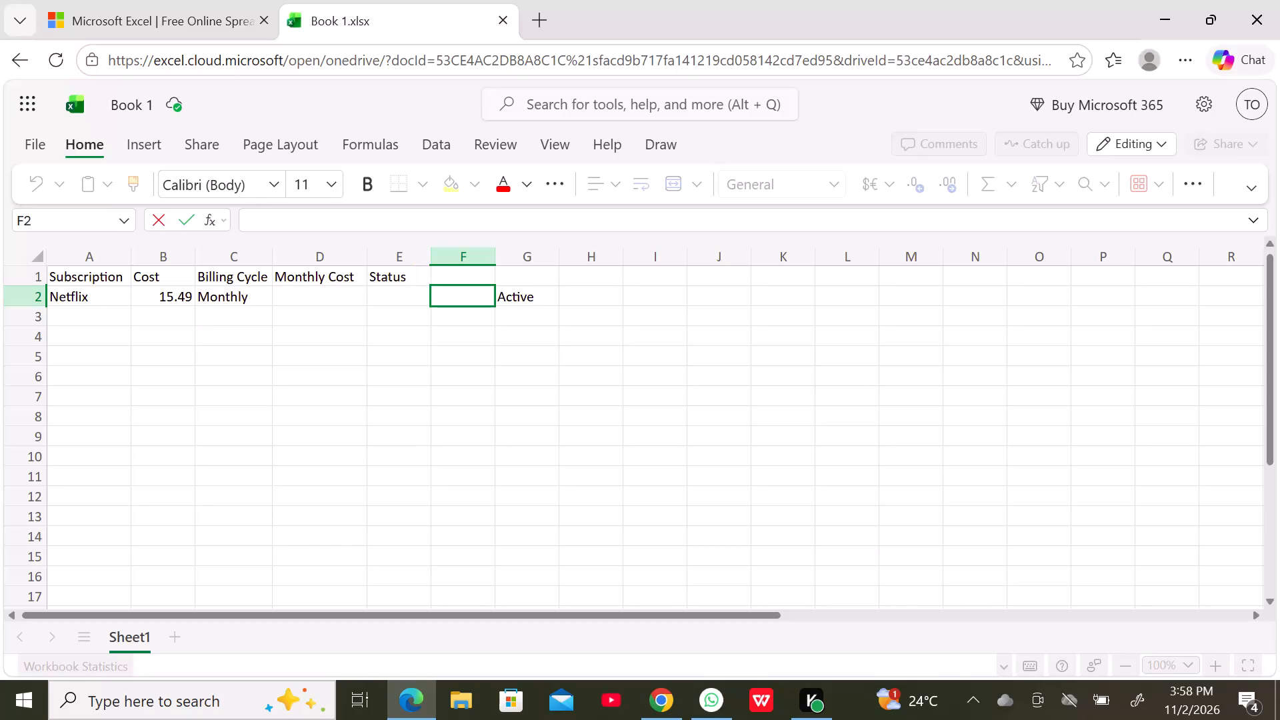
# Enter "Active" as the Netflix status in cell E2, under the Status header.
pyautogui.click(397, 297)
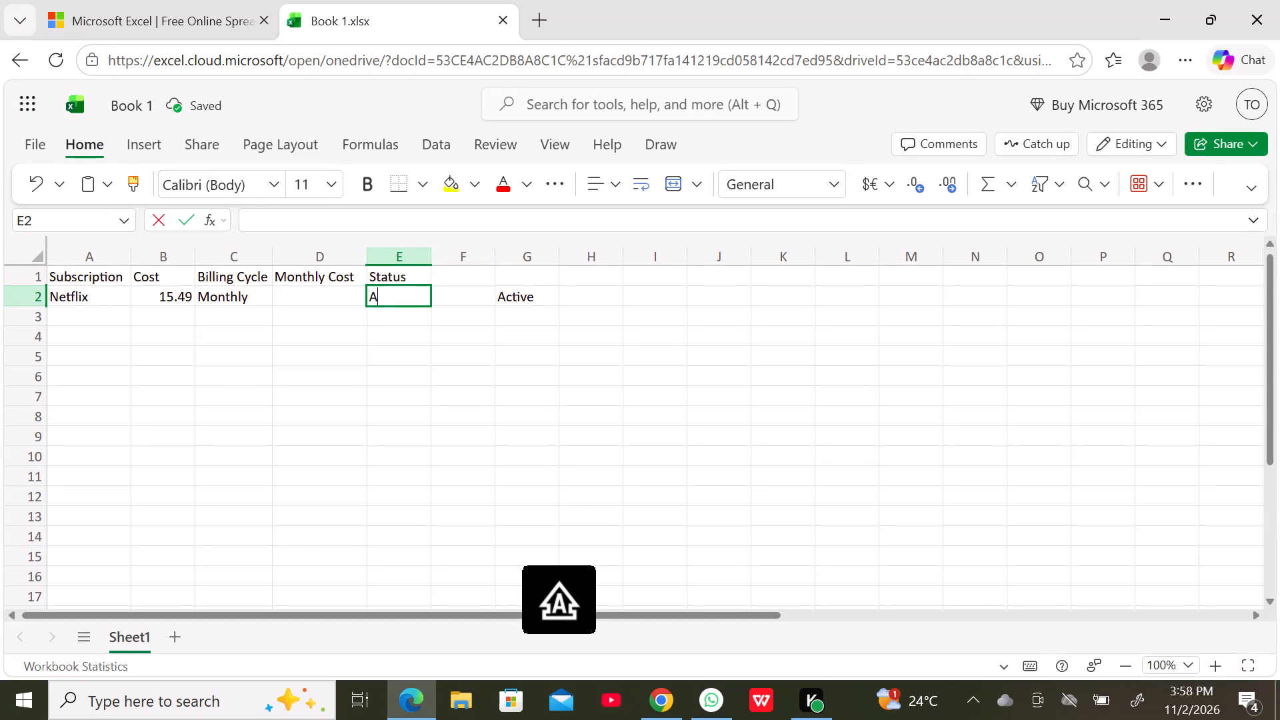
pyautogui.write('ctive')
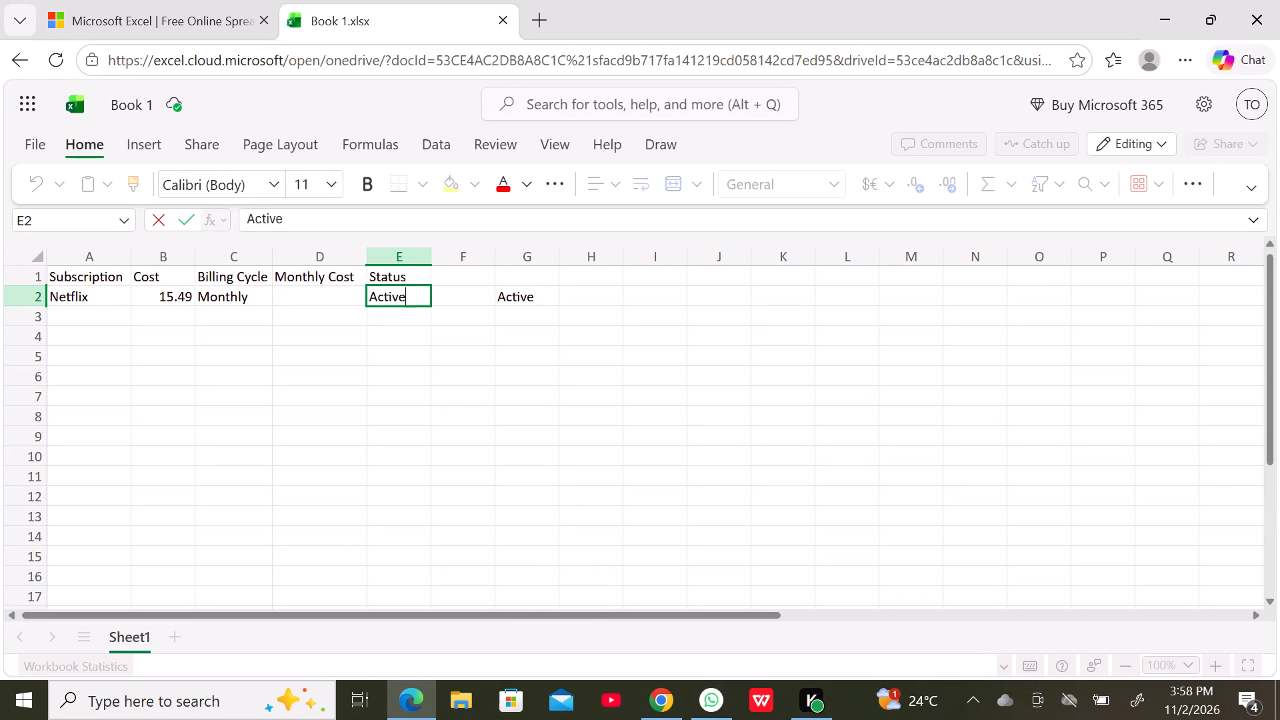
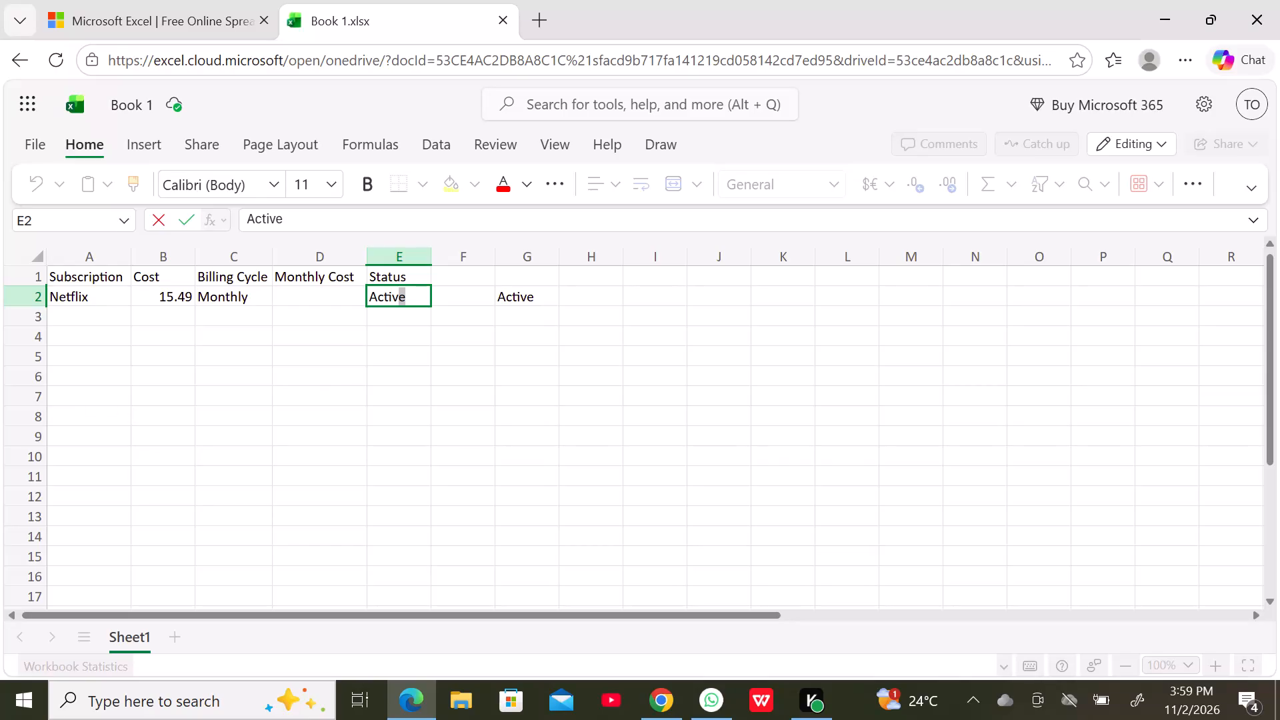
# Clear the stray "Active" entry from cell G2.
pyautogui.doubleClick(517, 299)
pyautogui.press('BackSpace')
pyautogui.press('BackSpace')
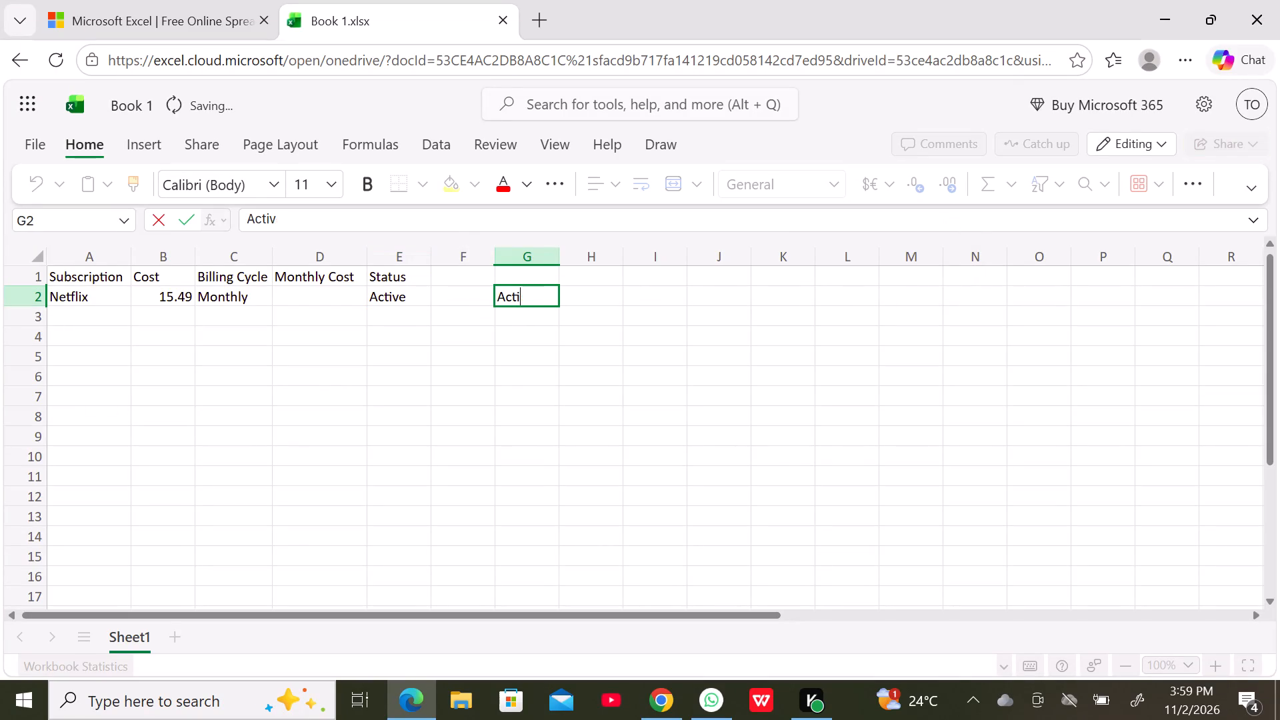
pyautogui.press('BackSpace')
pyautogui.press('BackSpace')
pyautogui.press('BackSpace')
pyautogui.press('BackSpace')
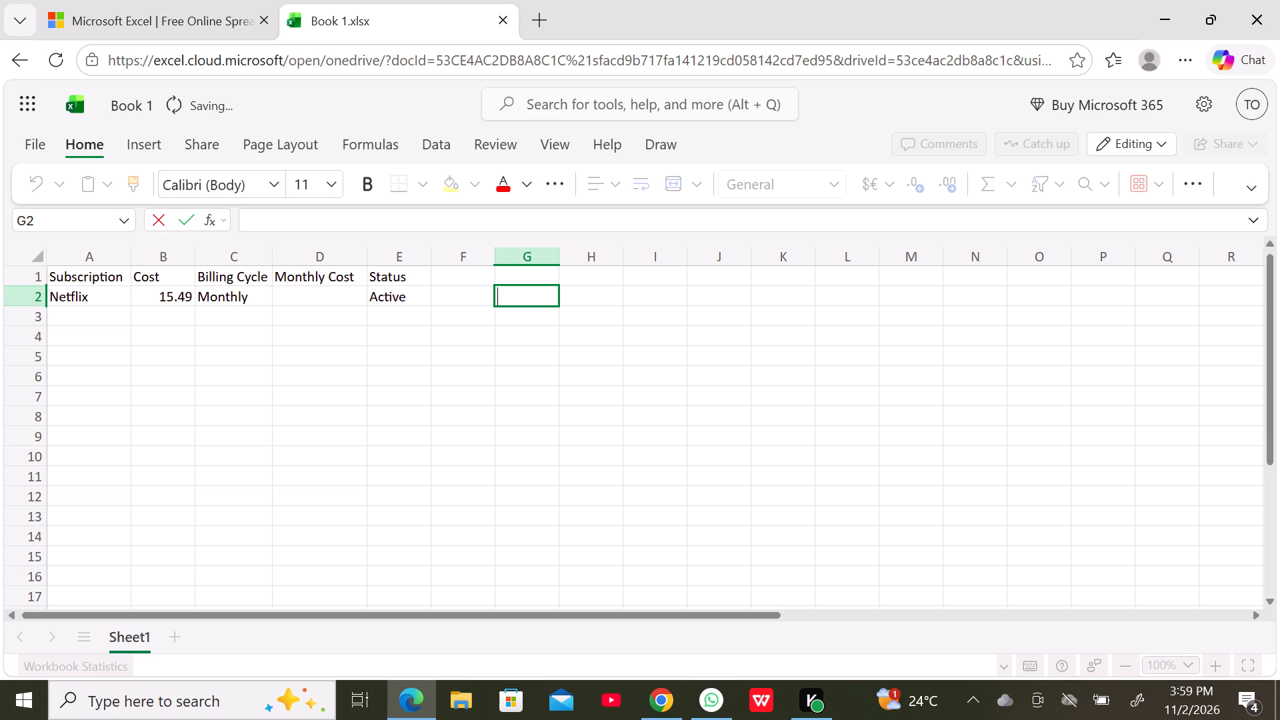
# Enter IF(C2="Yearly",B2/12, B2 in cell D2, under the Monthly Cost header for Netflix.
pyautogui.click(304, 299)
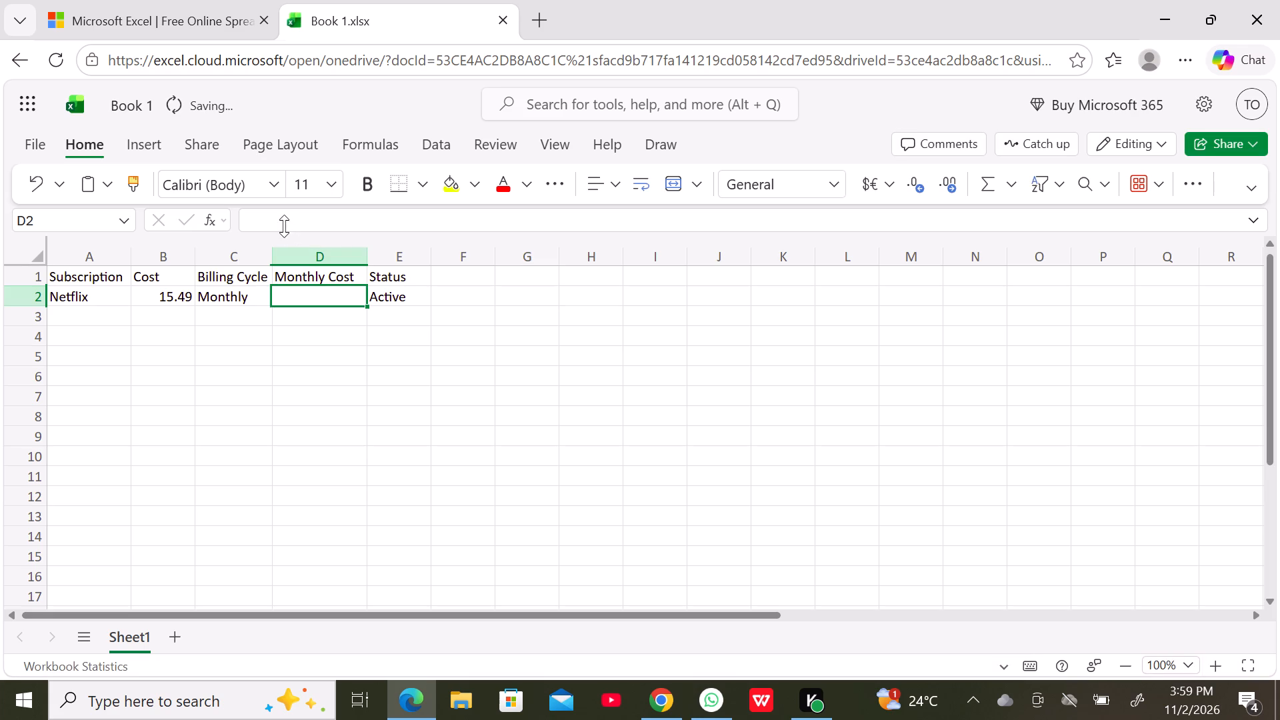
pyautogui.click(280, 219)
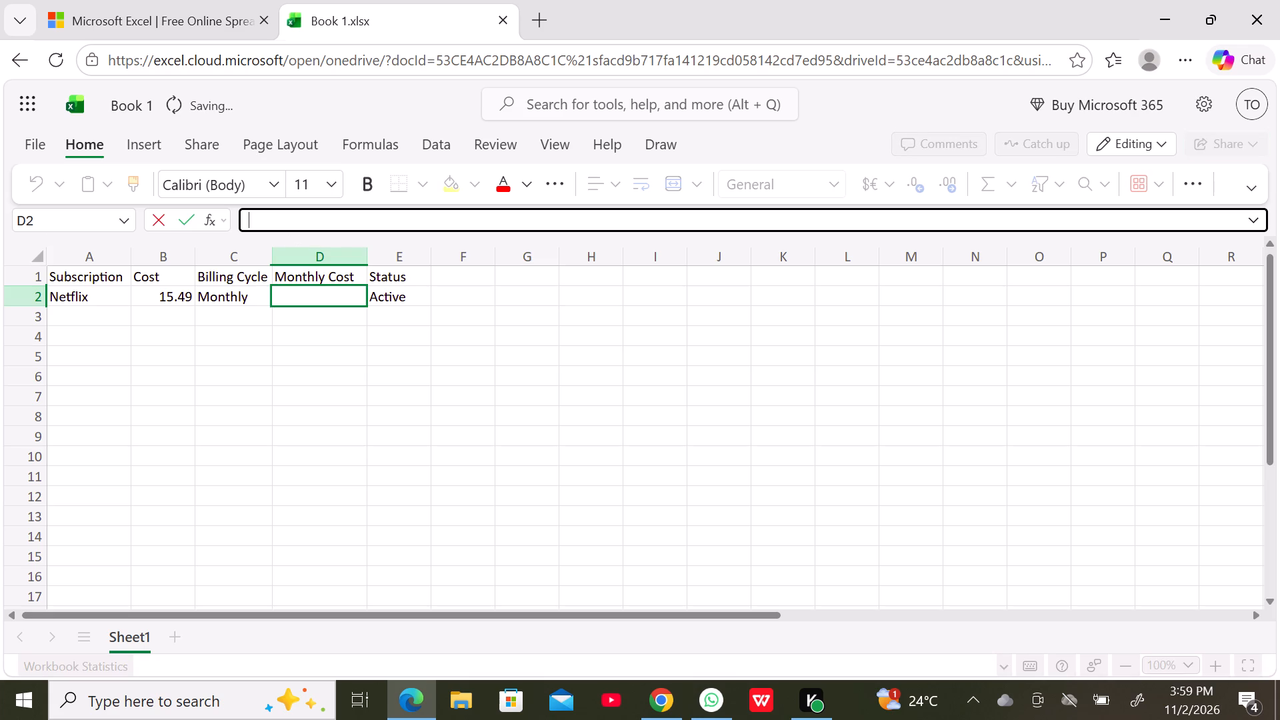
pyautogui.write('if')
pyautogui.press('BackSpace')
pyautogui.press('BackSpace')
pyautogui.write('IF')
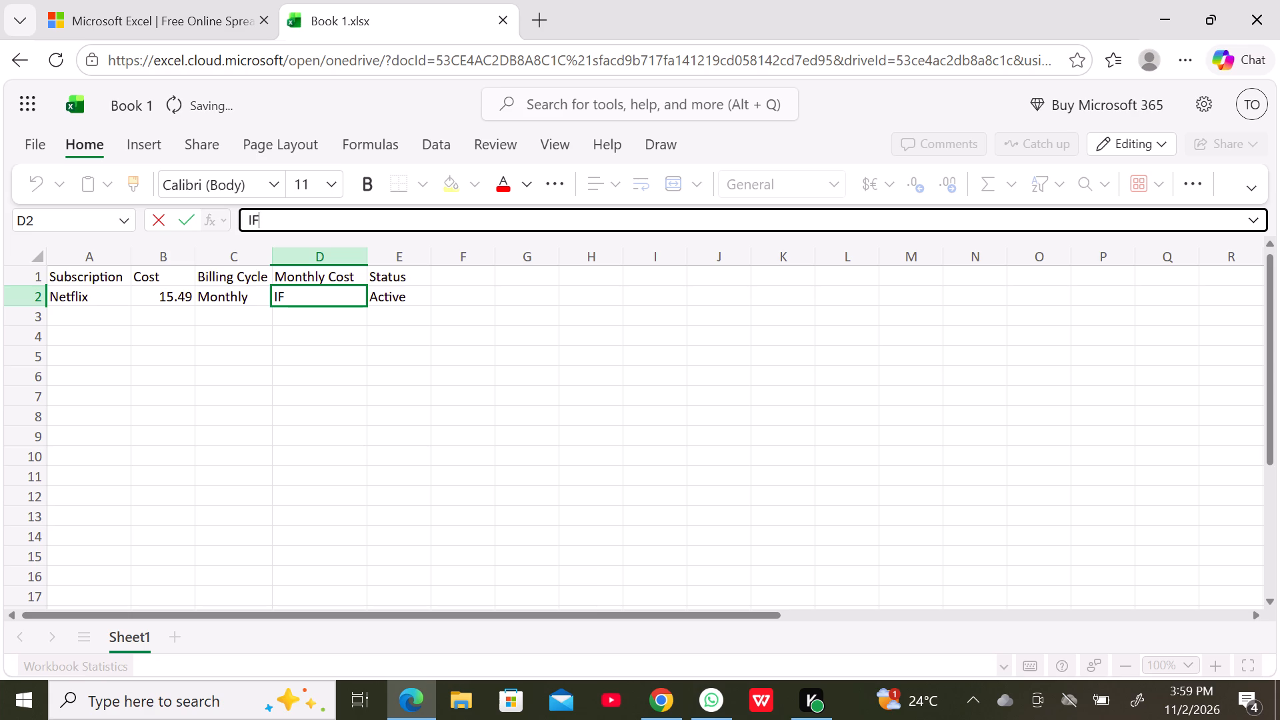
pyautogui.hotkey('shift', '(')
pyautogui.write('C2')
pyautogui.press('=')
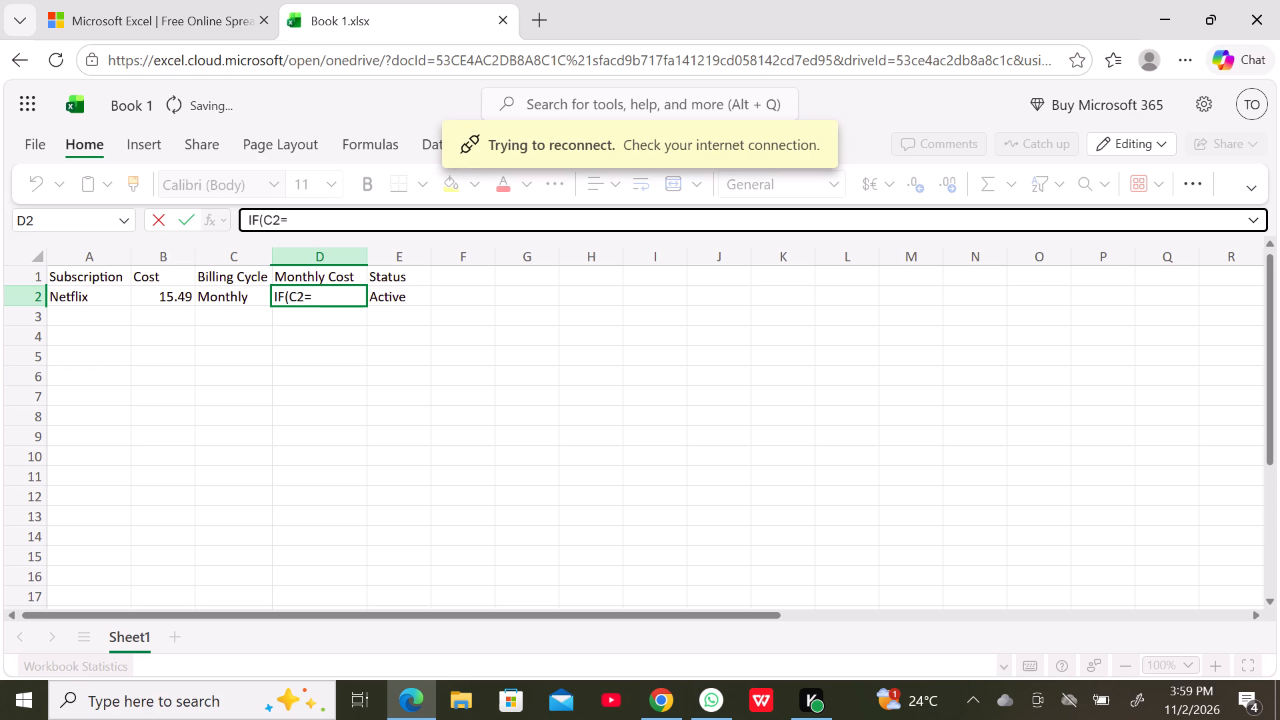
pyautogui.hotkey('shift', ':')
pyautogui.press('BackSpace')
pyautogui.hotkey('shift', '"')
pyautogui.press('y')
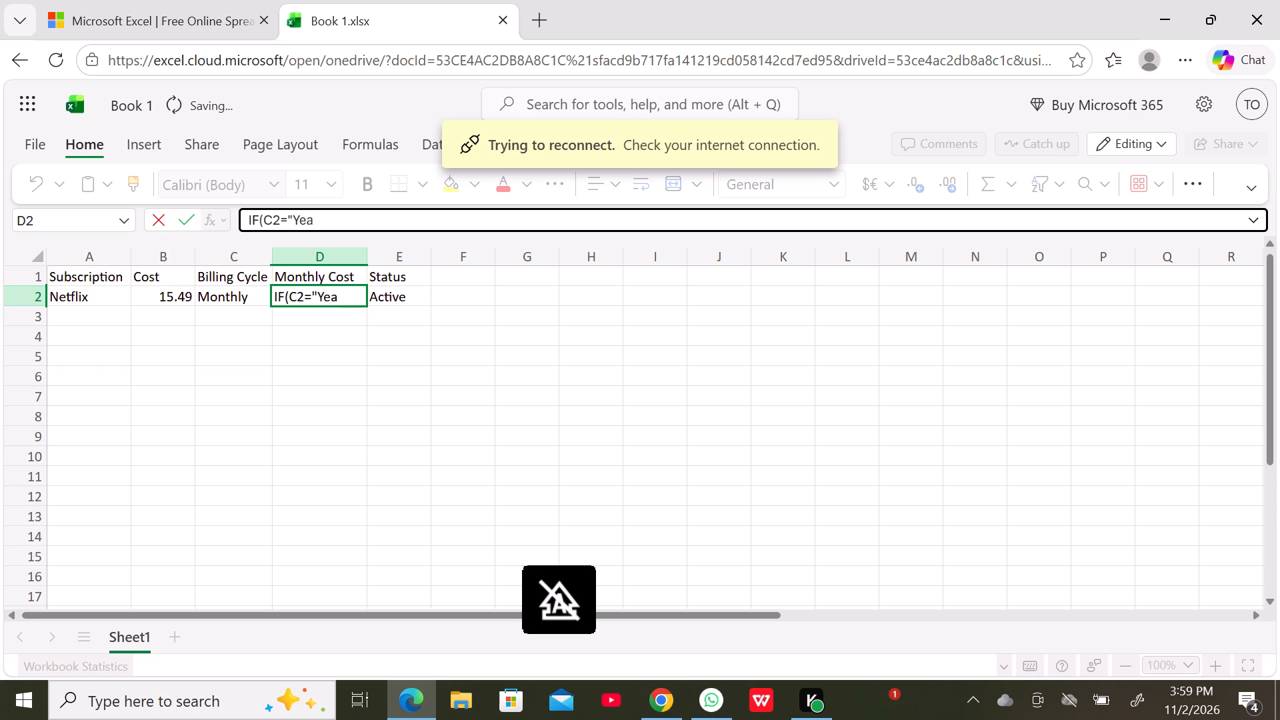
pyautogui.press('r')
pyautogui.write('ly')
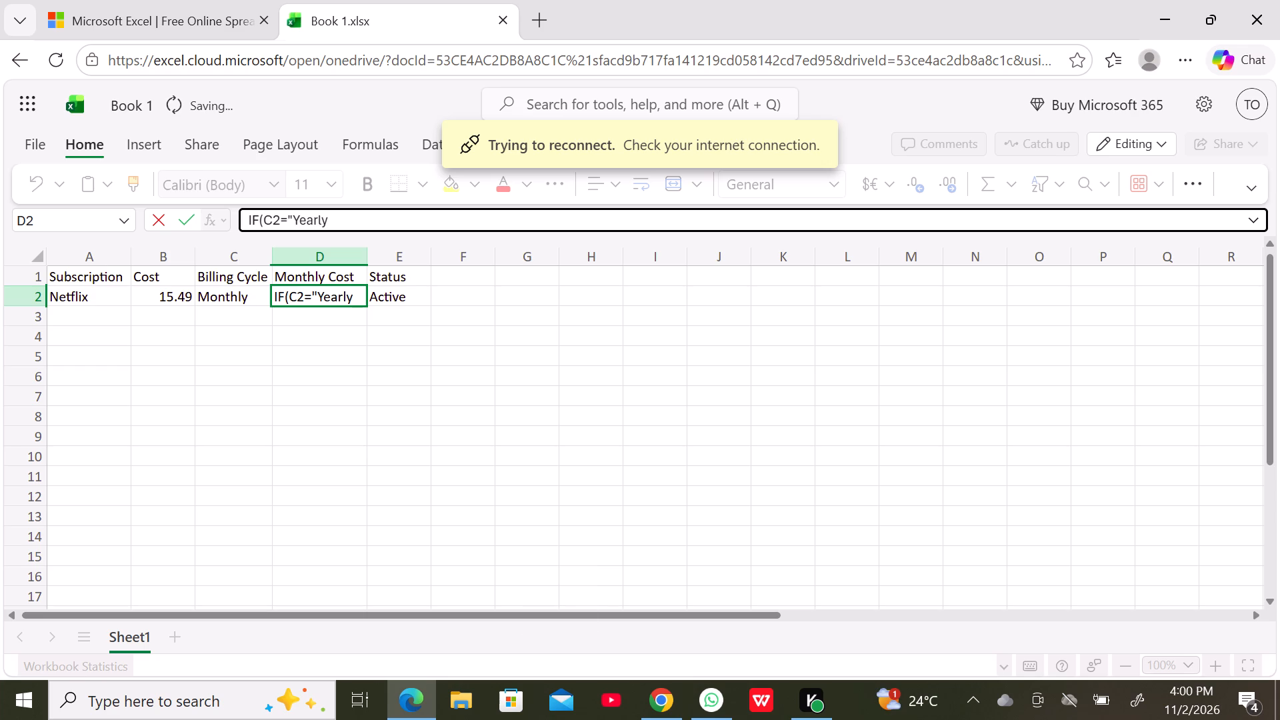
pyautogui.hotkey('shift', '"')
pyautogui.press(',')
pyautogui.press('b')
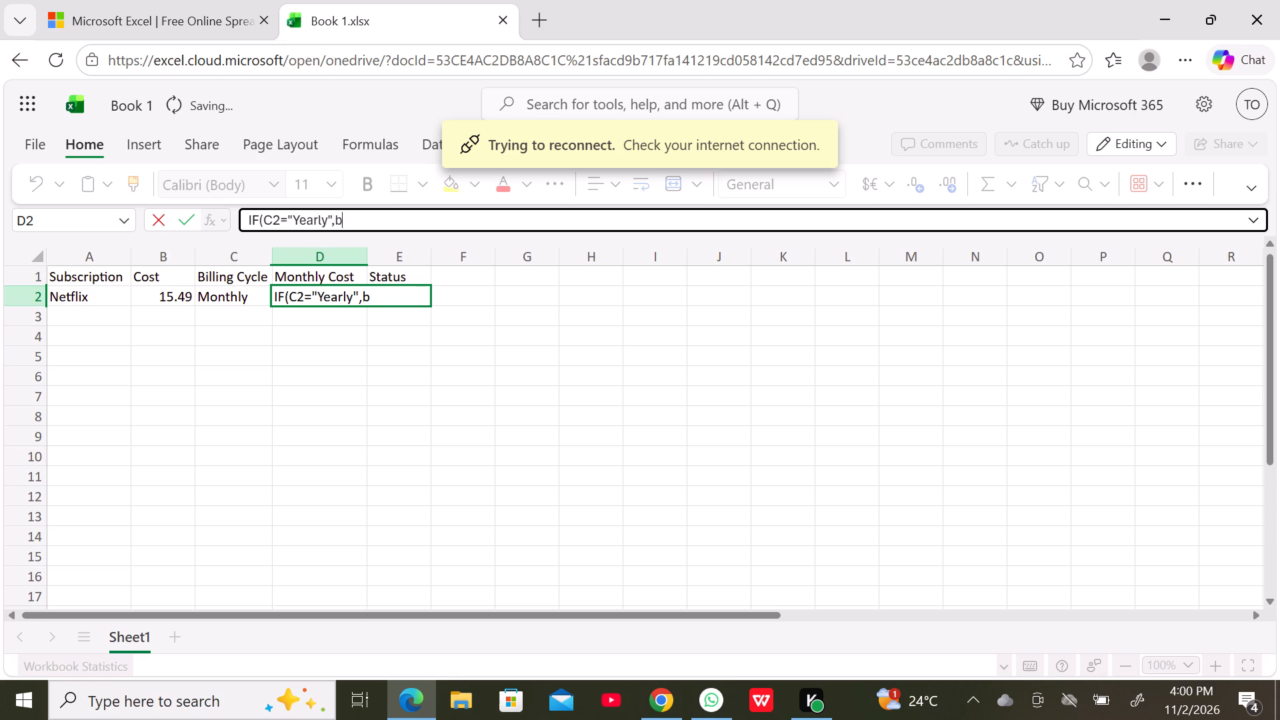
pyautogui.press('BackSpace')
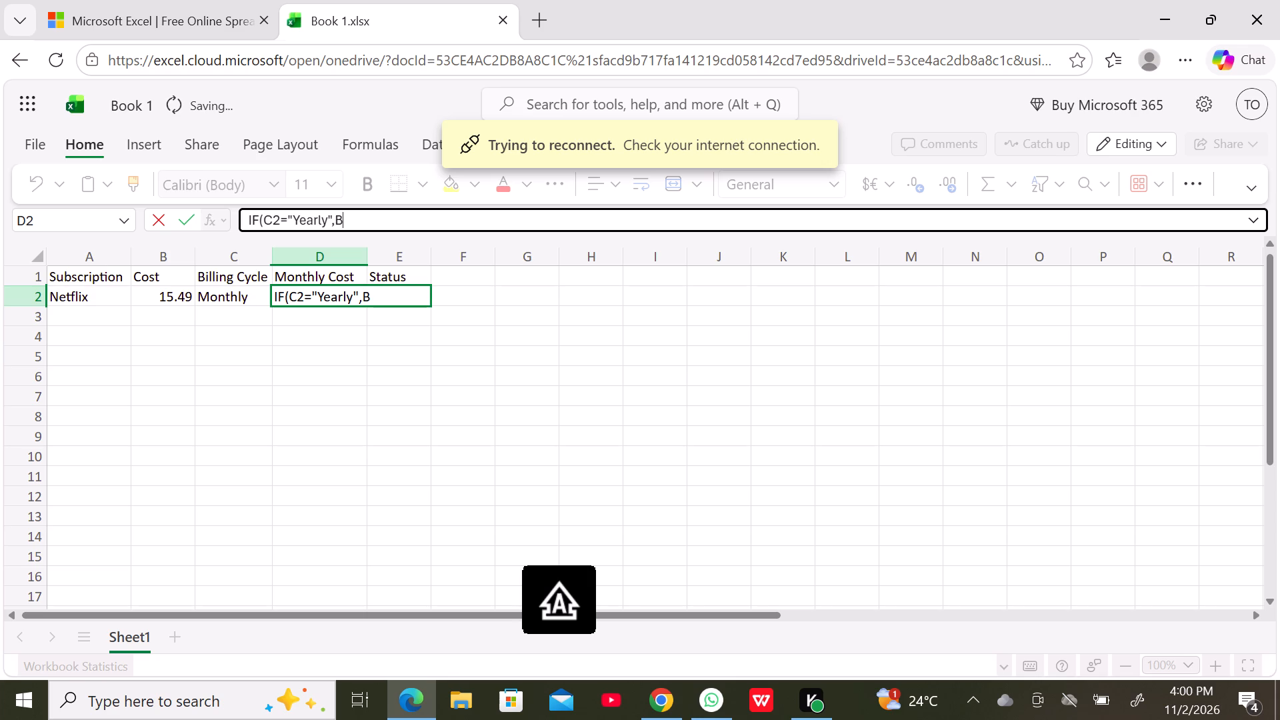
pyautogui.press('2')
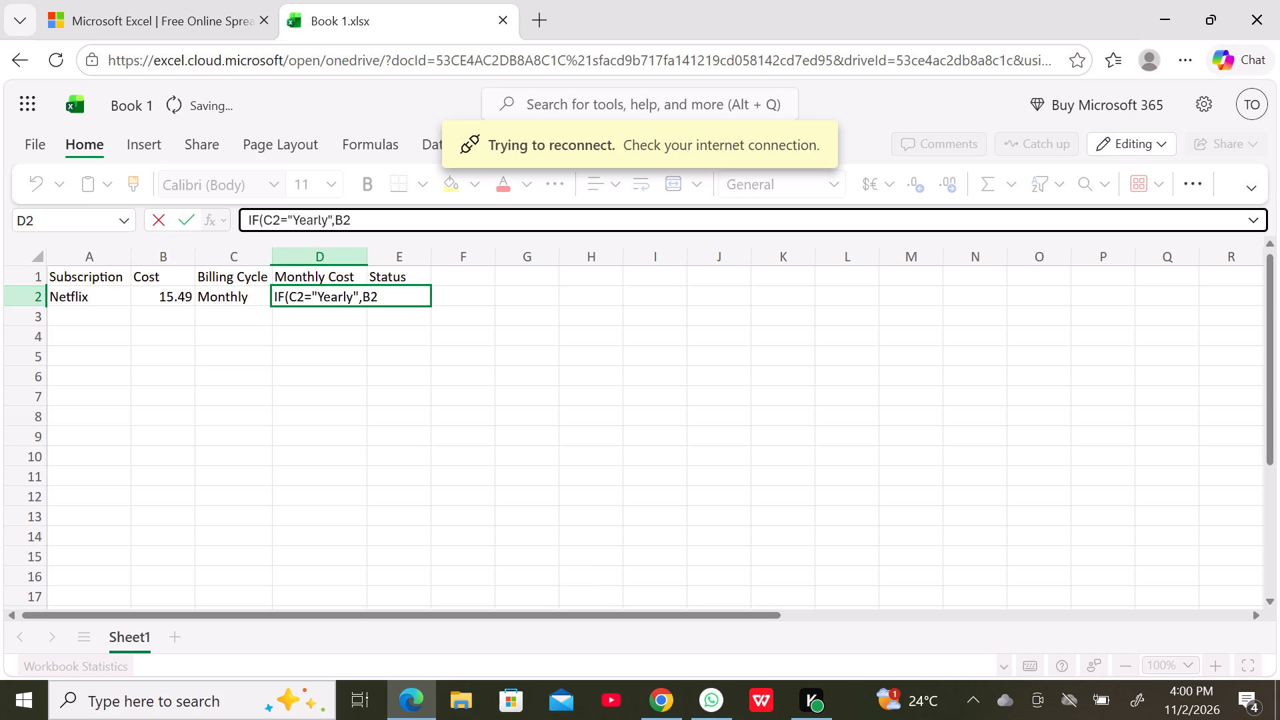
pyautogui.press('/')
pyautogui.write('12')
pyautogui.write(', B2')
# Widen column D, the Monthly Cost column, enough to fit the whole text in D2.
pyautogui.click(365, 262)
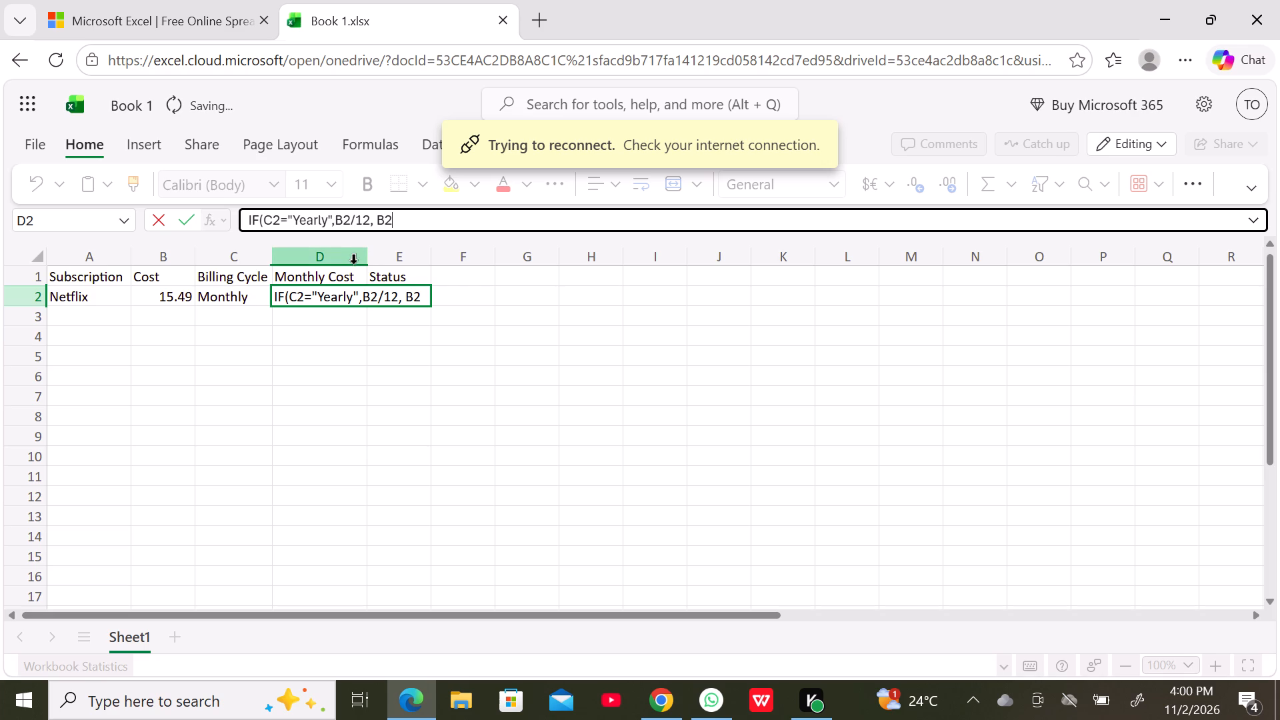
pyautogui.click(346, 262)
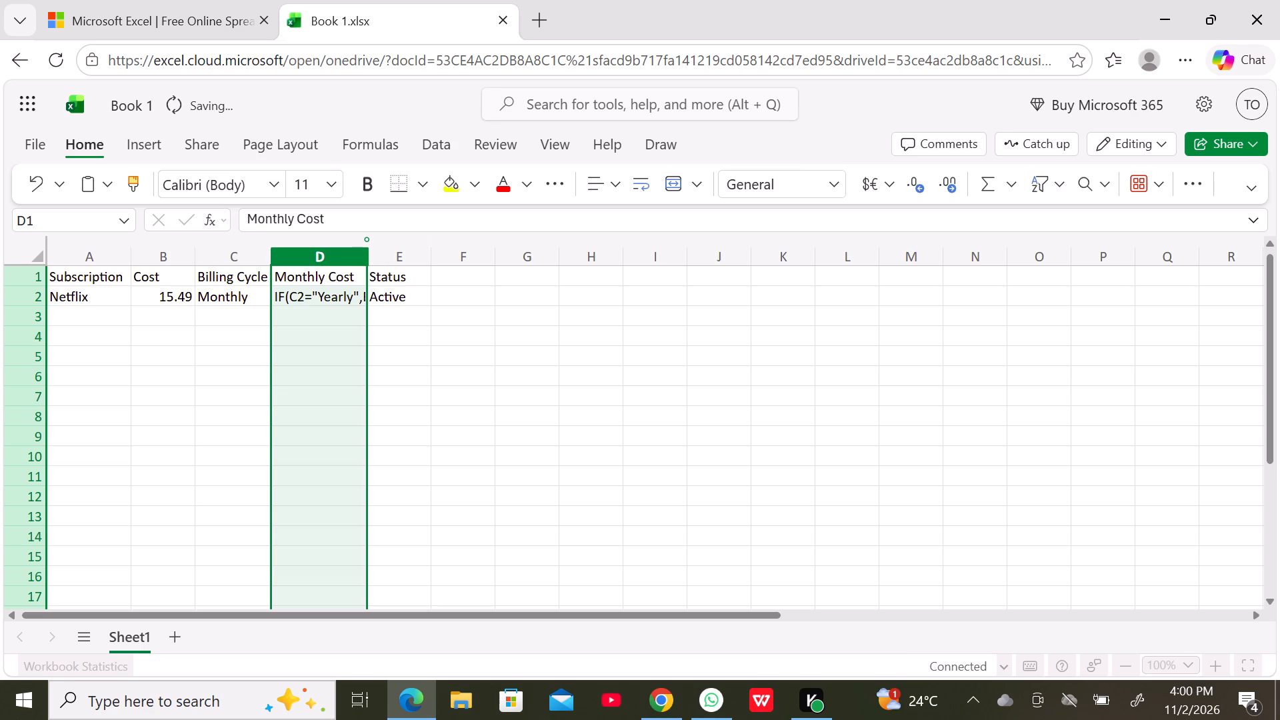
pyautogui.moveTo(369, 259); pyautogui.dragTo(411, 264)
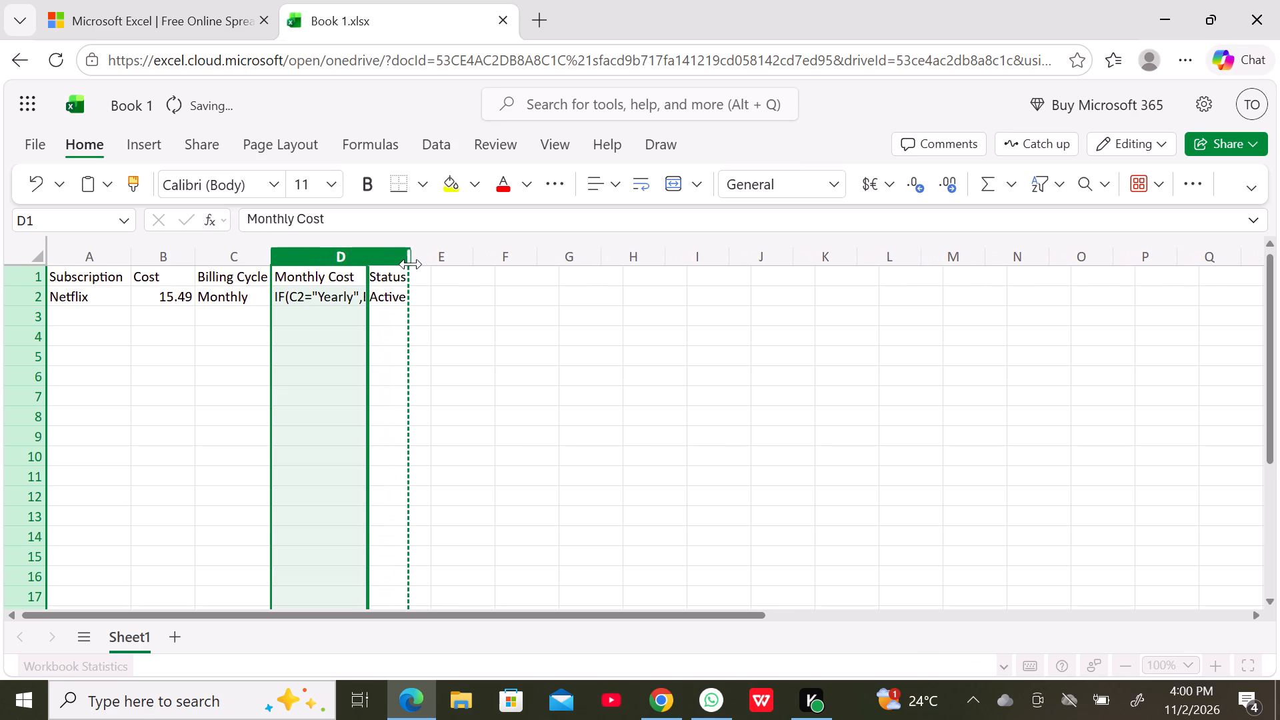
pyautogui.moveTo(411, 264); pyautogui.dragTo(391, 264)
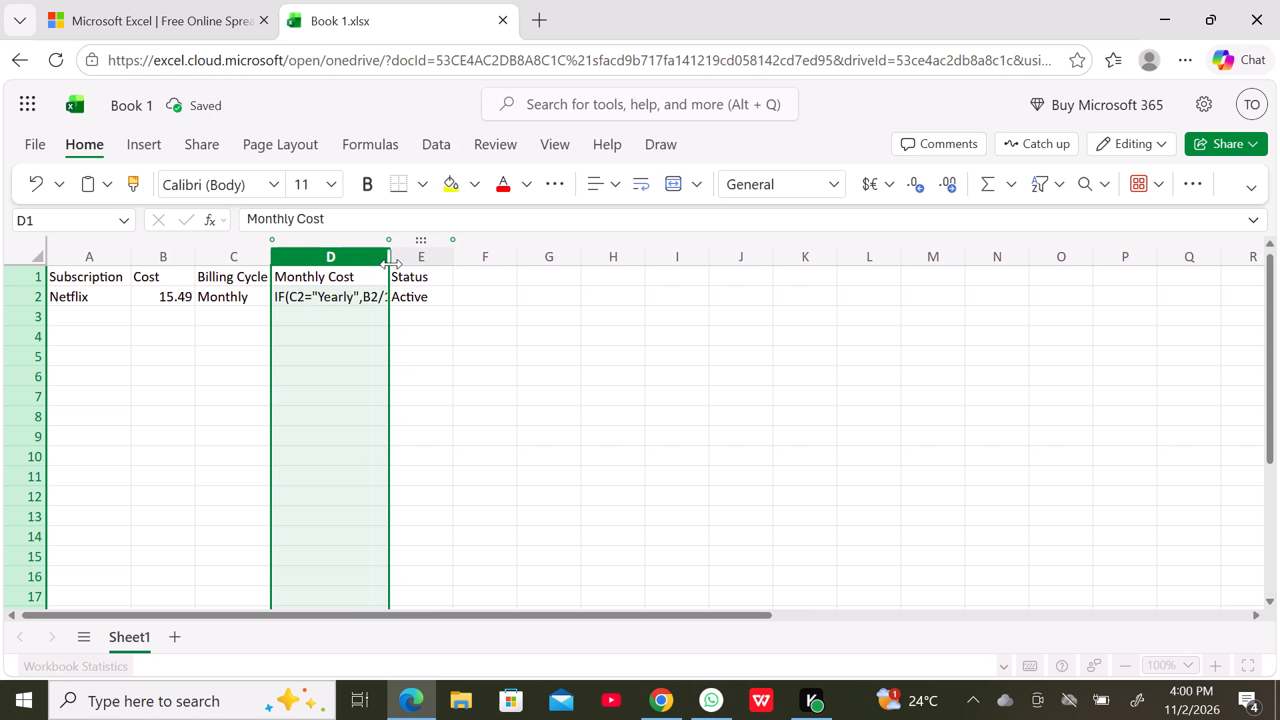
pyautogui.moveTo(393, 264); pyautogui.dragTo(415, 264, button='right')
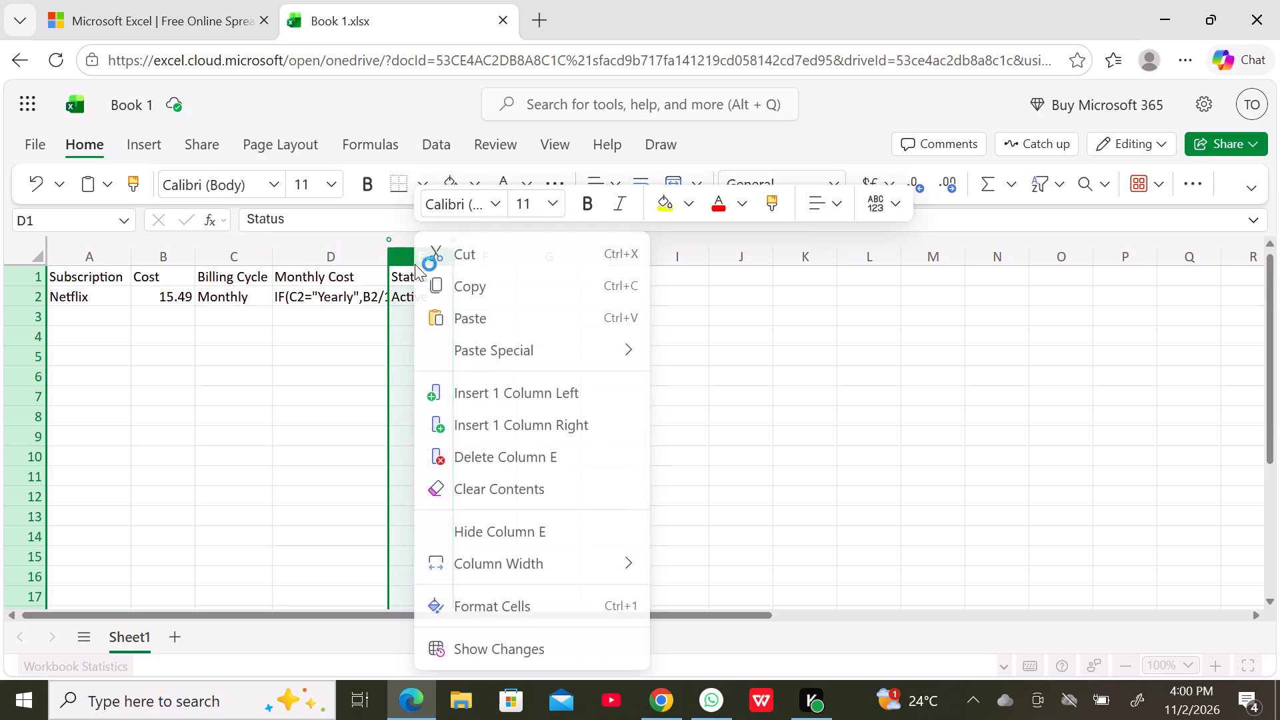
pyautogui.click(358, 258)
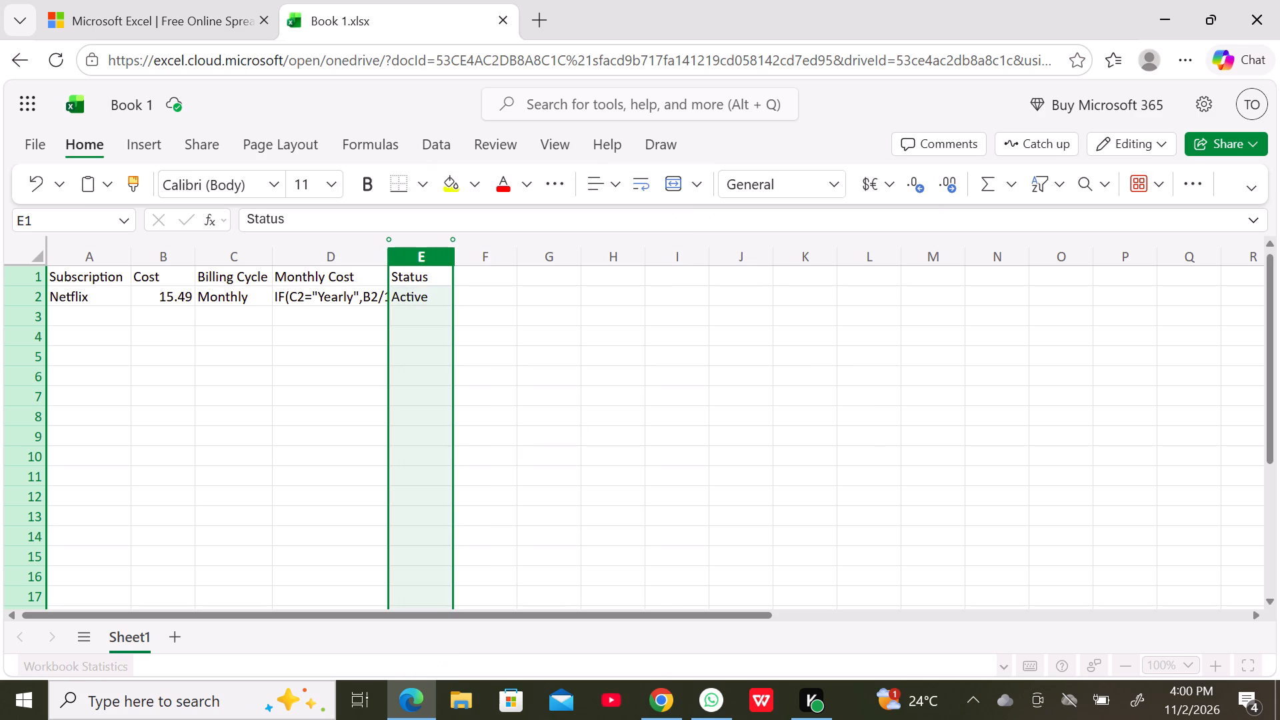
pyautogui.click(369, 280)
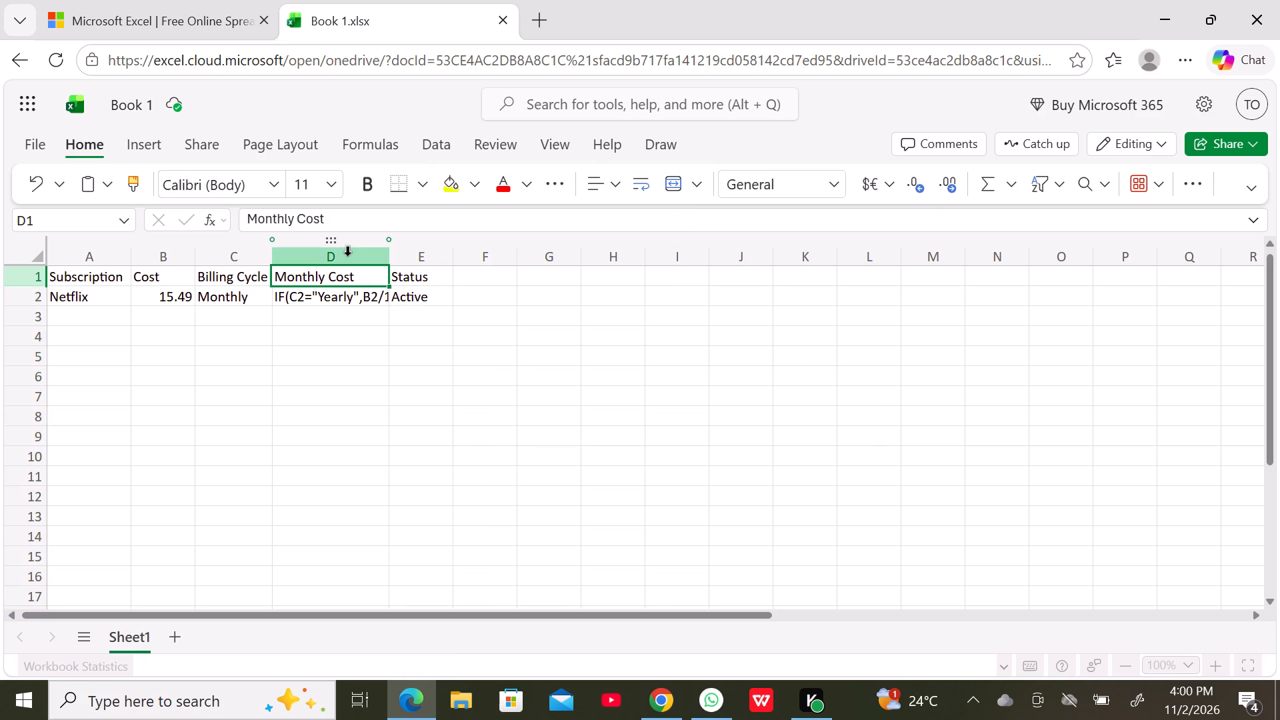
pyautogui.click(347, 263)
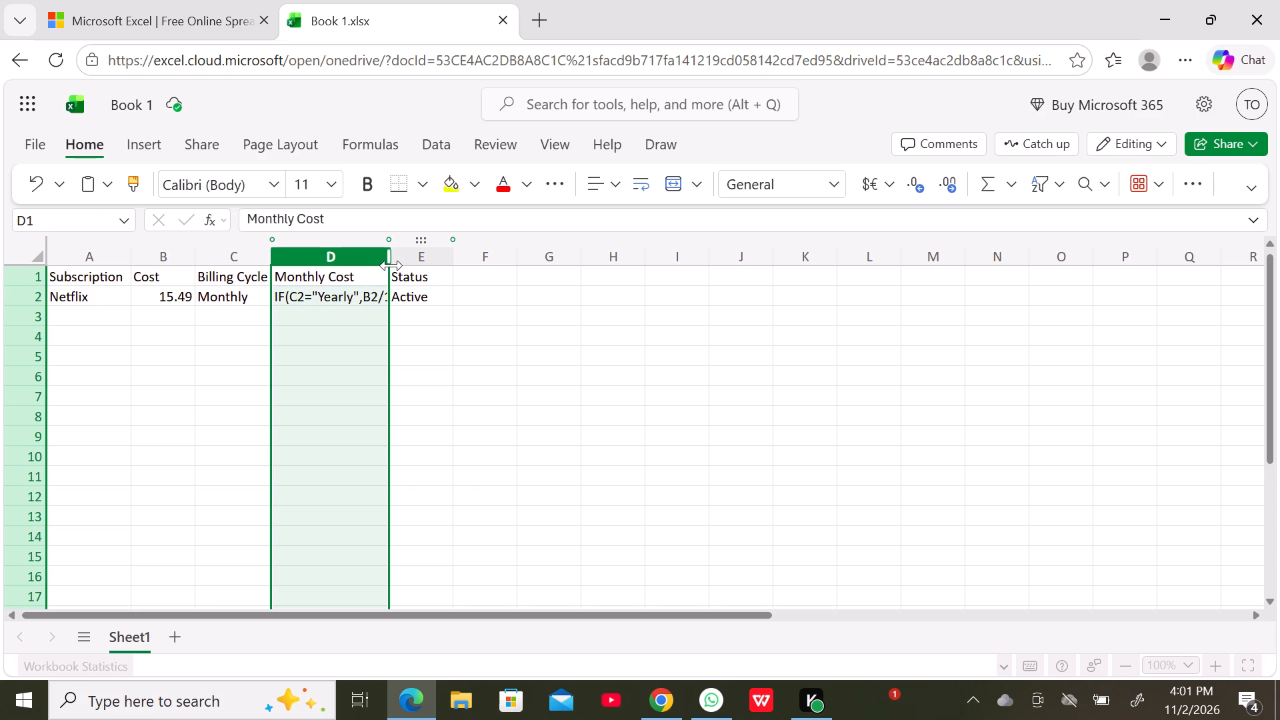
pyautogui.moveTo(391, 265); pyautogui.dragTo(435, 176)
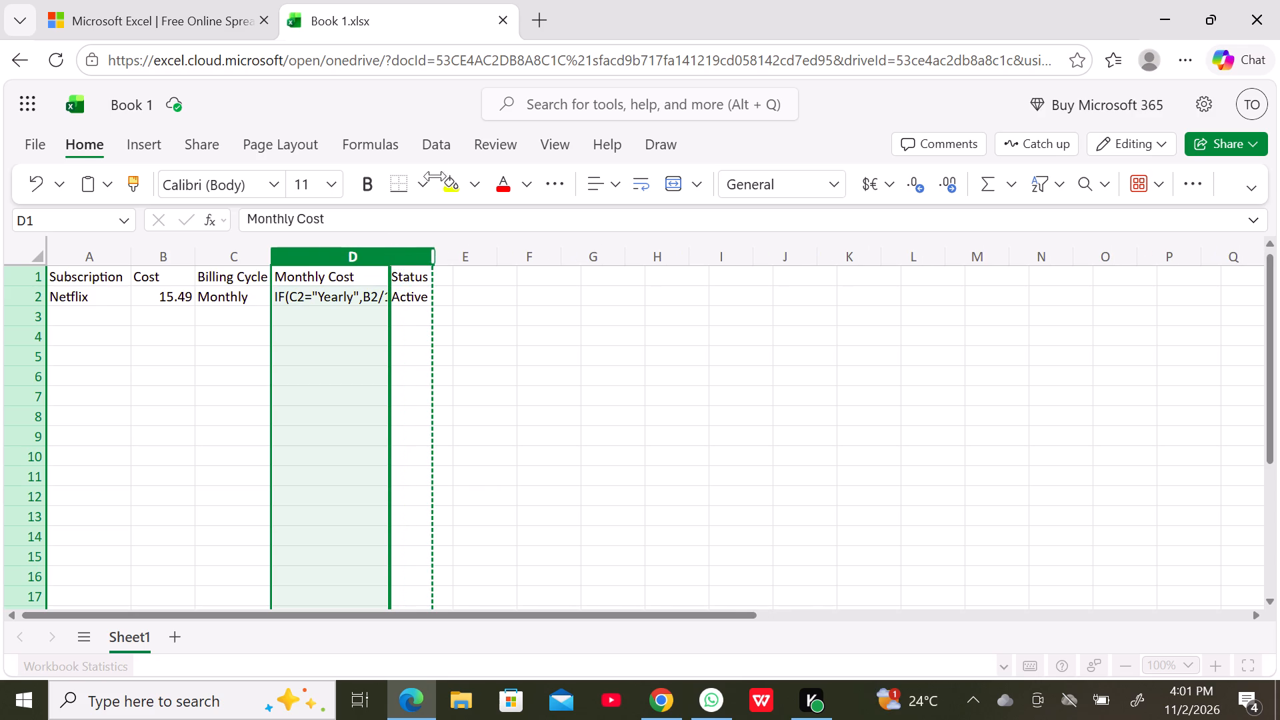
pyautogui.moveTo(435, 176); pyautogui.dragTo(434, 110)
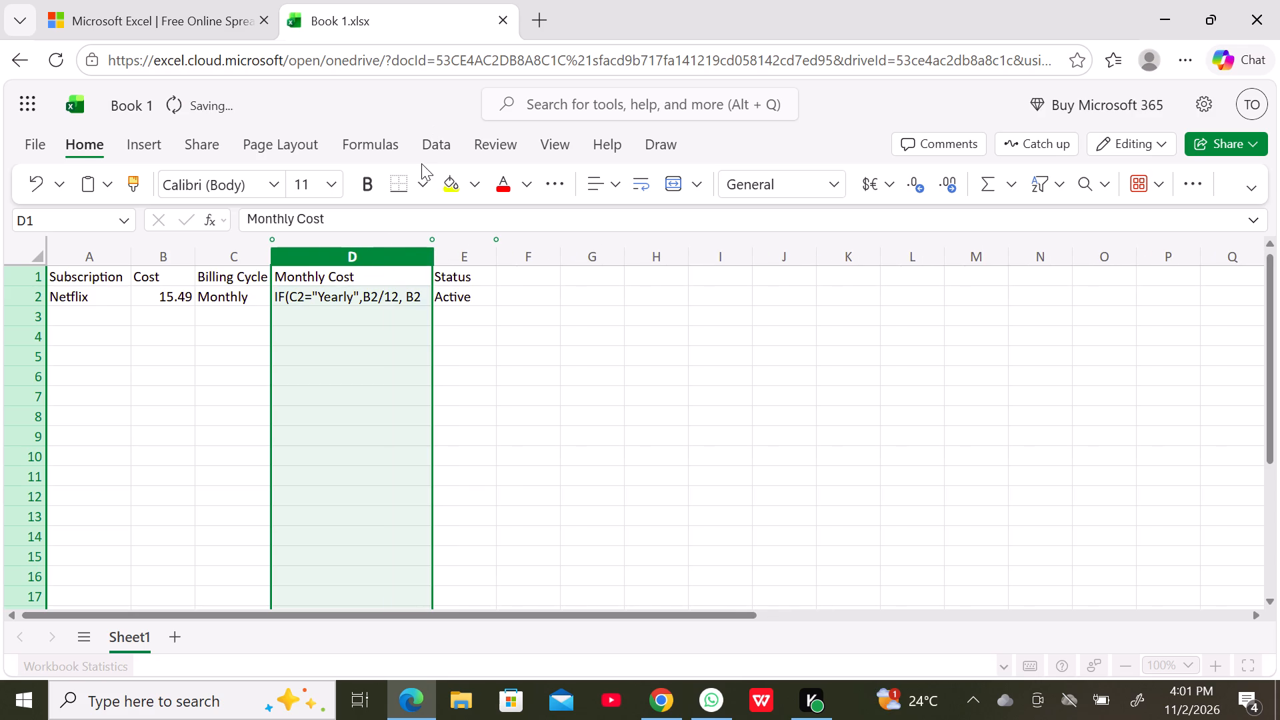
# Complete the Netflix monthly cost entry in D2 as the working formula =IF(C2="Yearly",B2/12, B2).
pyautogui.click(383, 297)
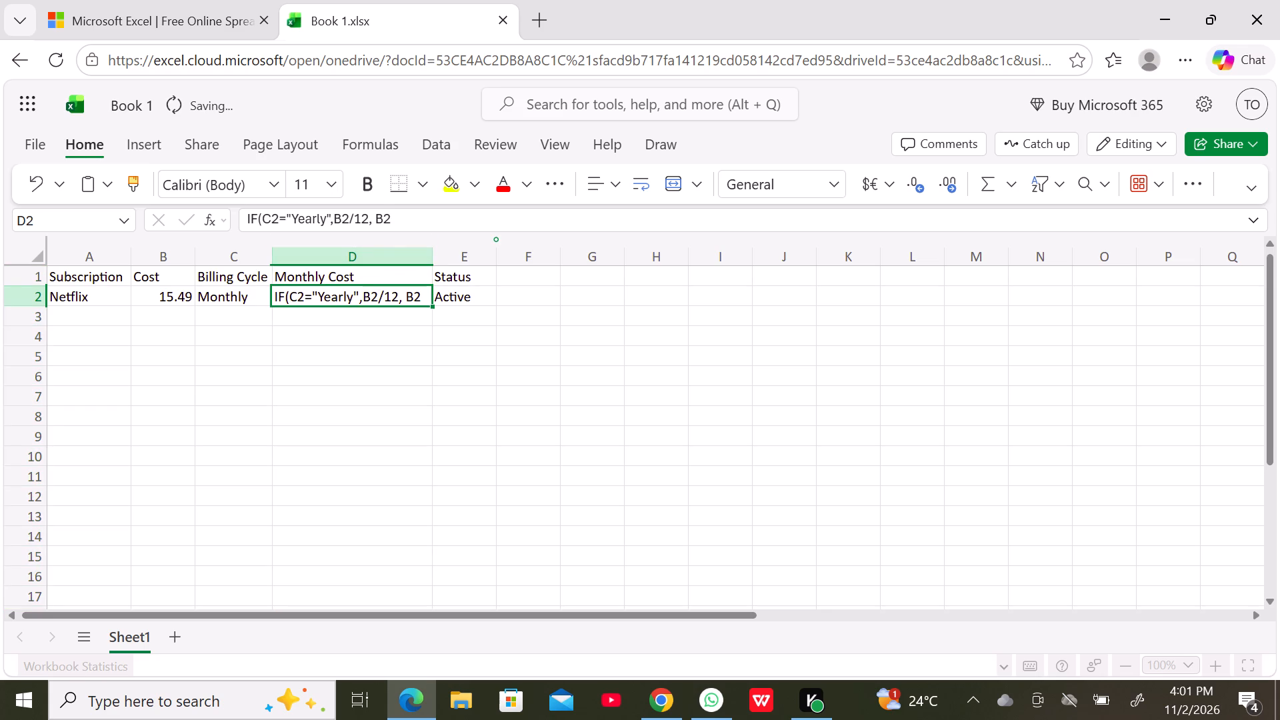
pyautogui.click(390, 217)
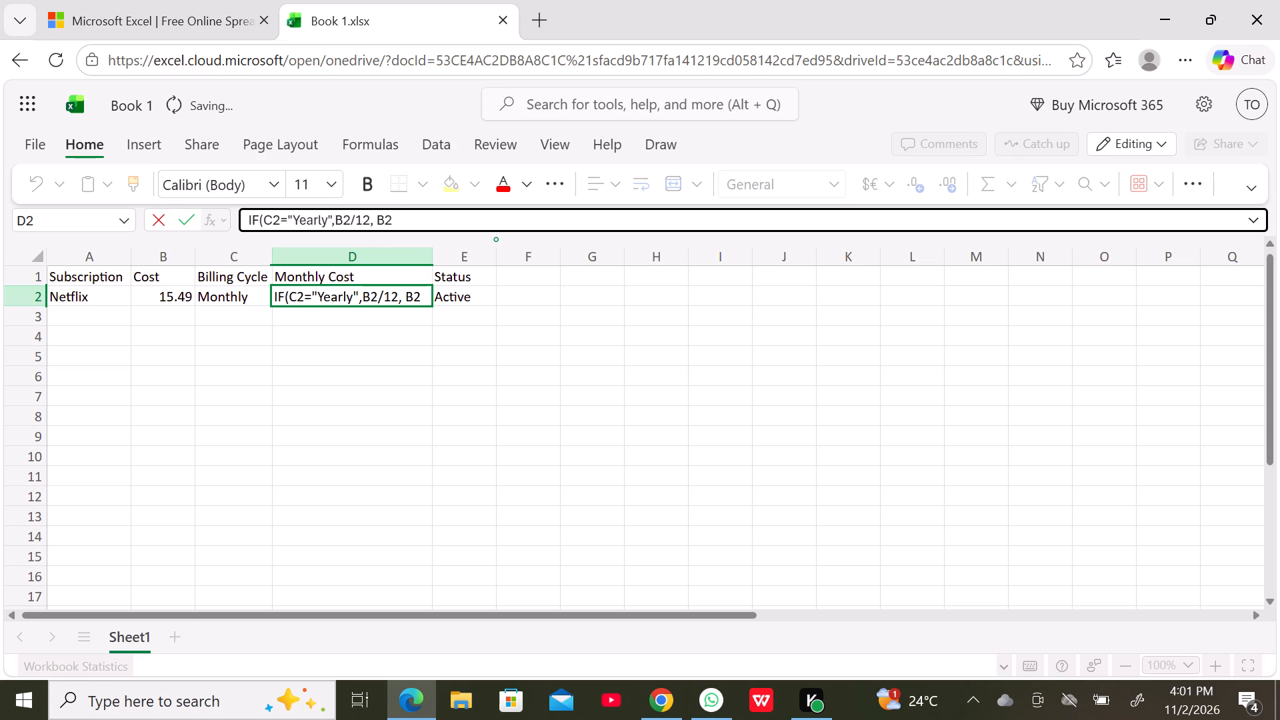
pyautogui.hotkey('shift', ')')
pyautogui.click(247, 217)
pyautogui.click(247, 217)
pyautogui.click(247, 217)
pyautogui.press('=')
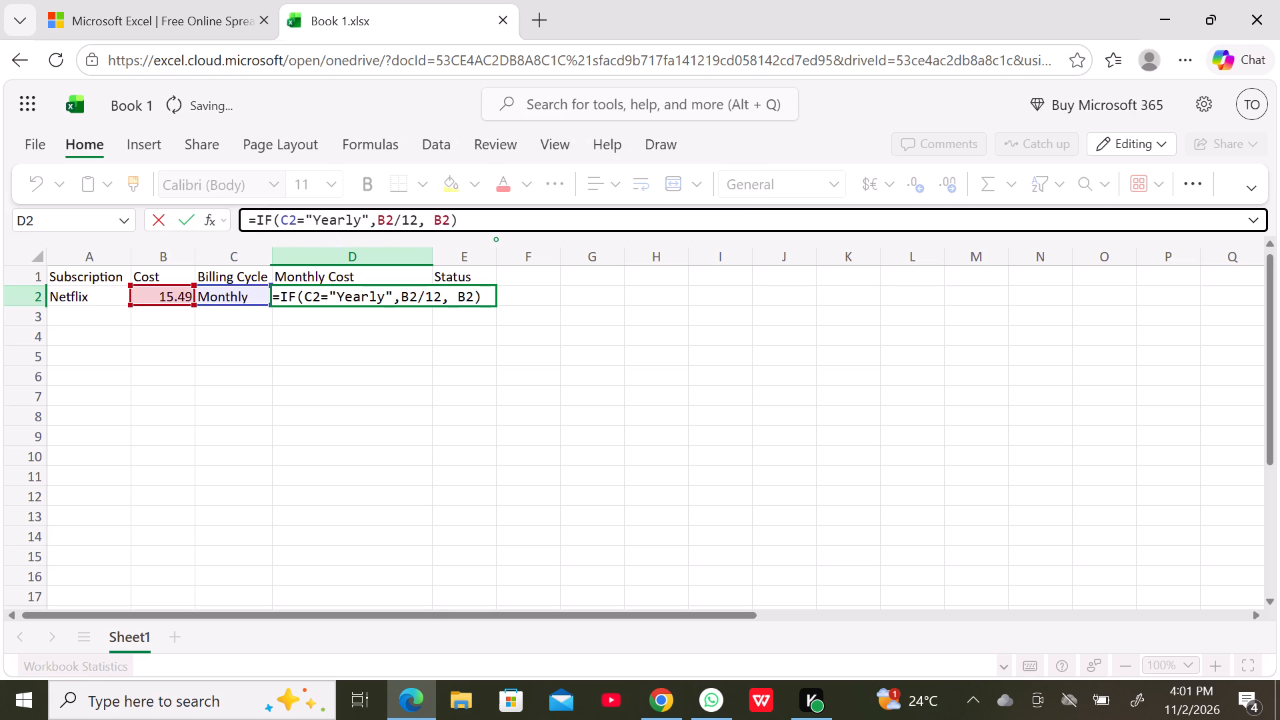
pyautogui.click(464, 220)
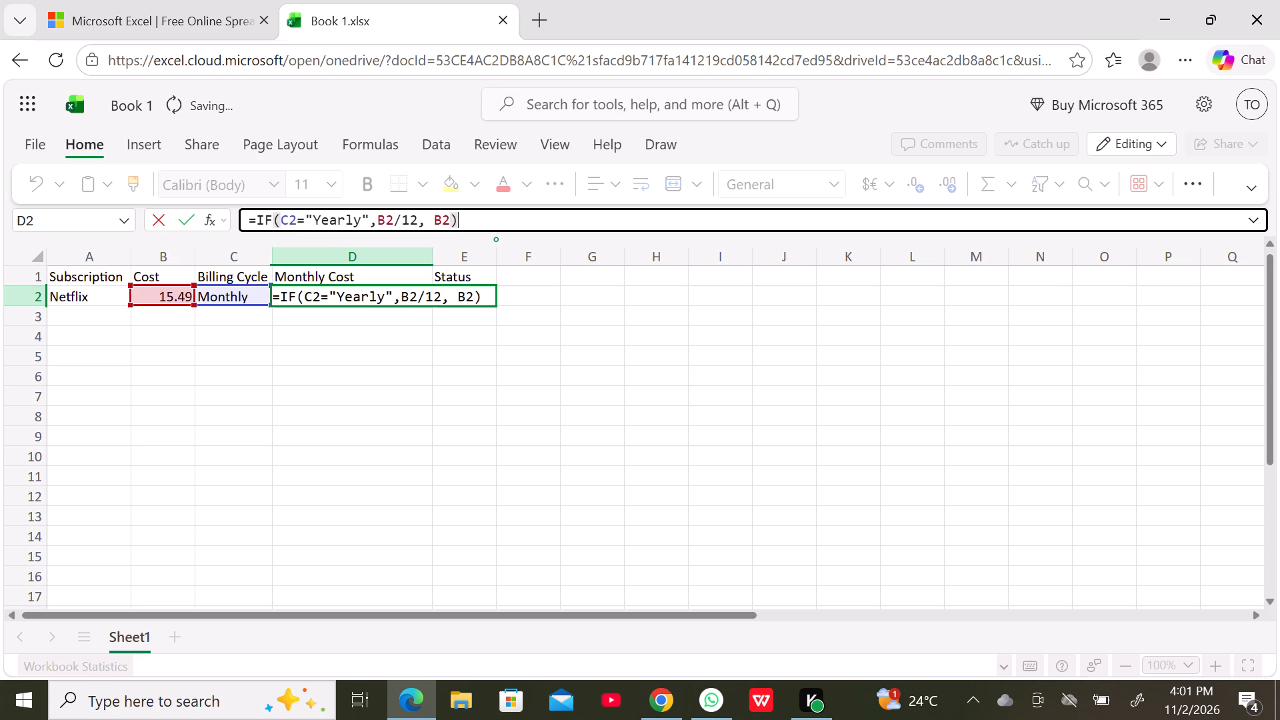
pyautogui.press('Return')
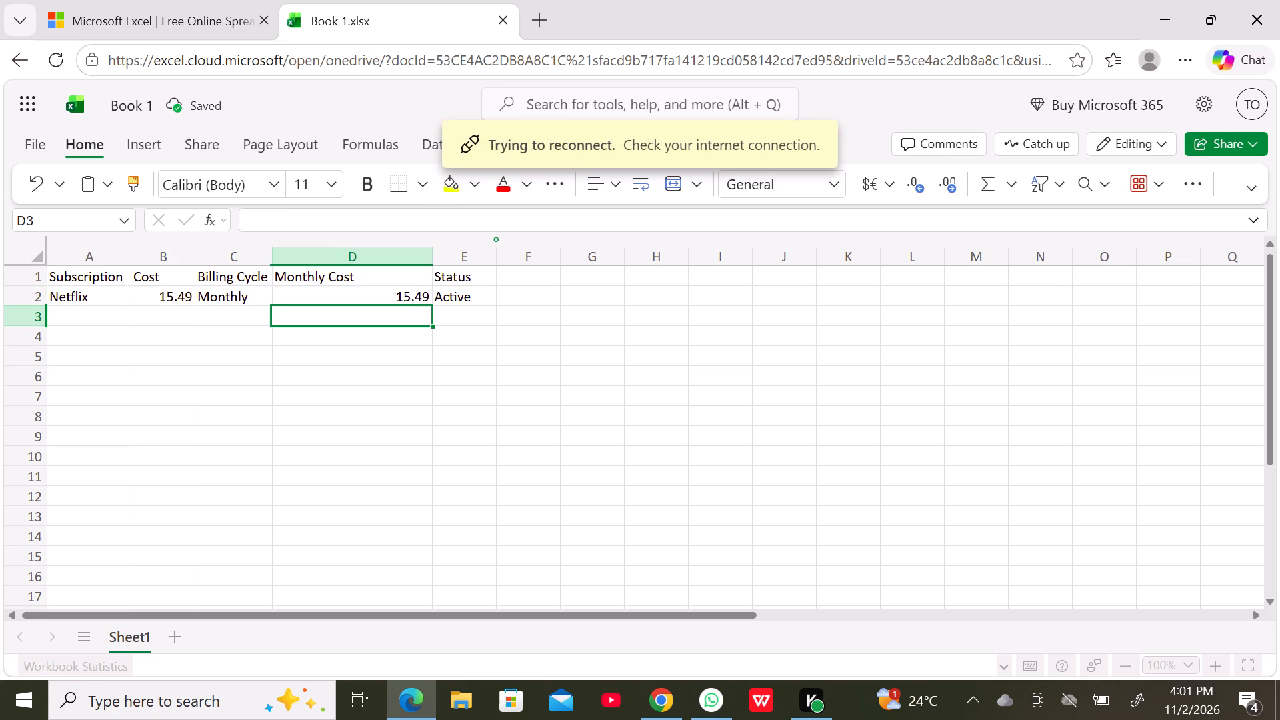
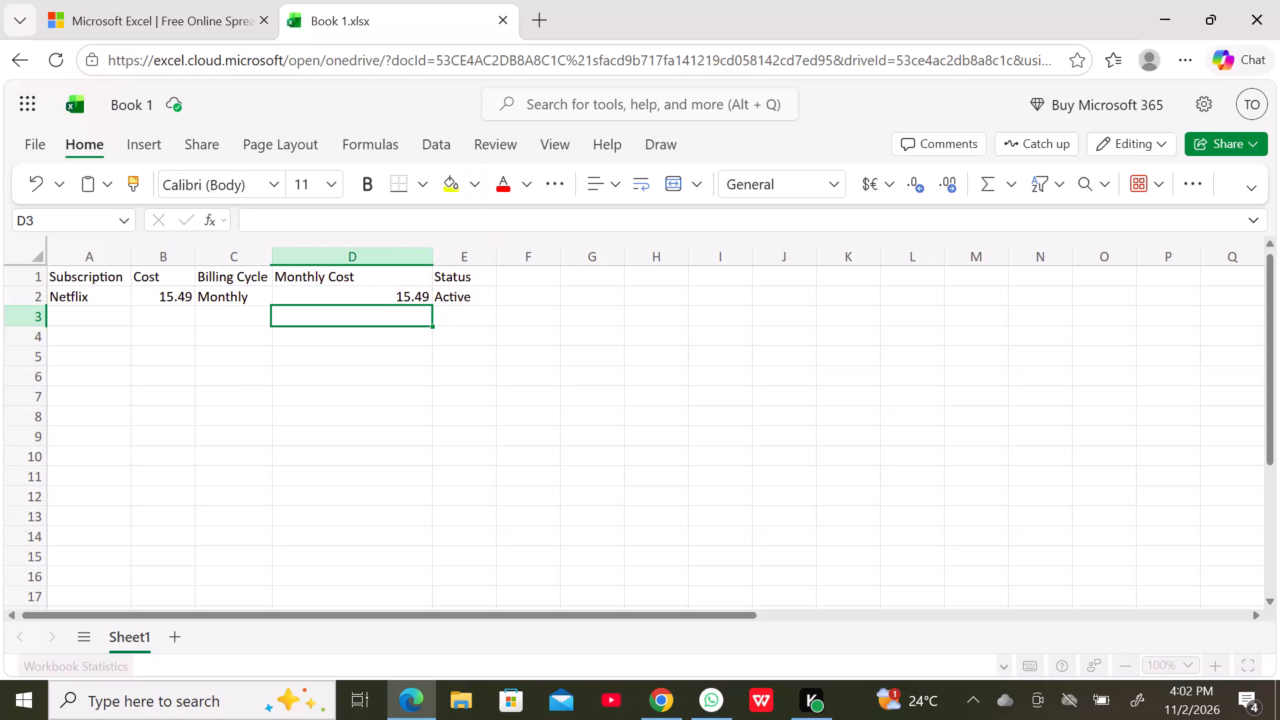
# Narrow column D, the Monthly Cost column, so it is only slightly wider than its header text.
pyautogui.click(397, 260)
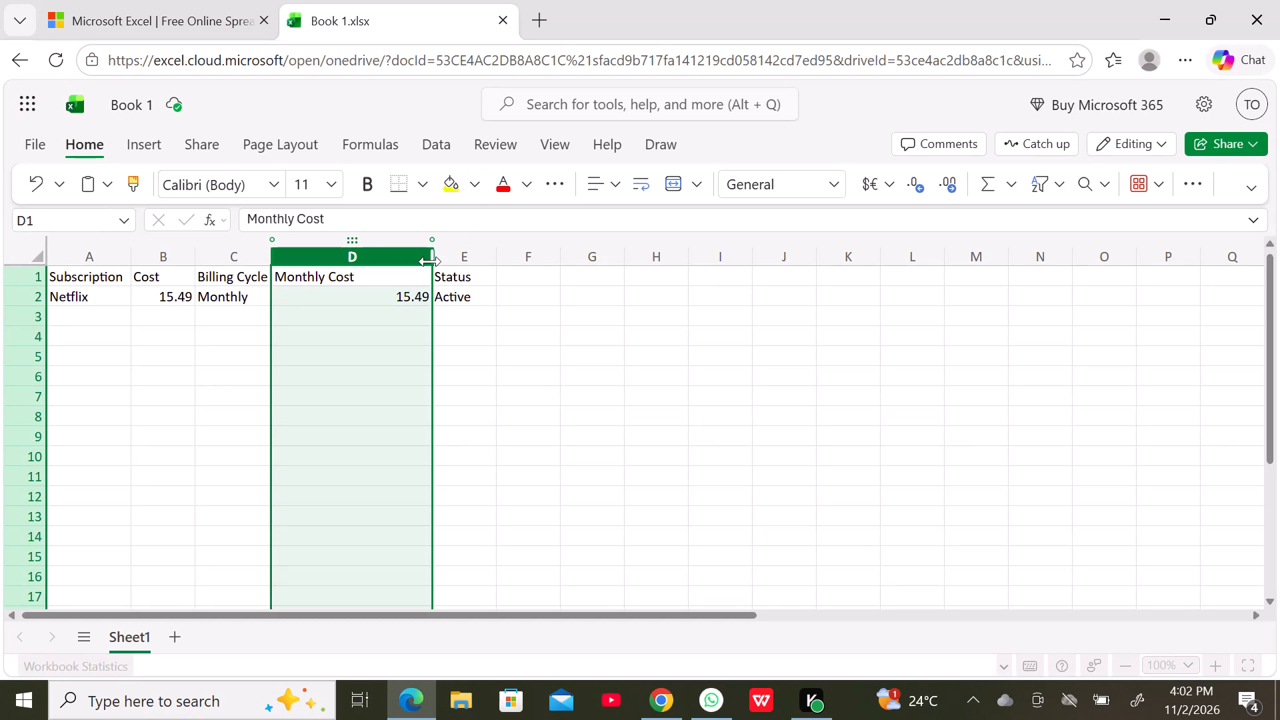
pyautogui.moveTo(430, 259); pyautogui.dragTo(403, 261)
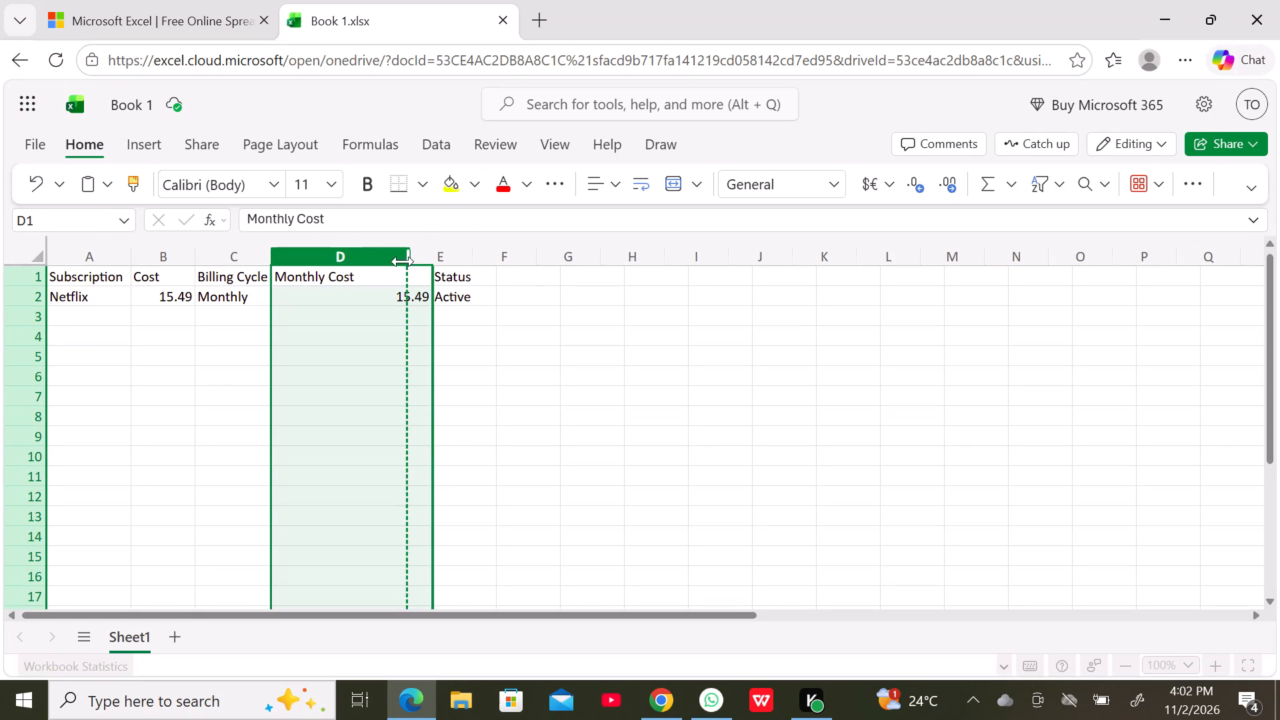
pyautogui.moveTo(403, 261); pyautogui.dragTo(370, 266)
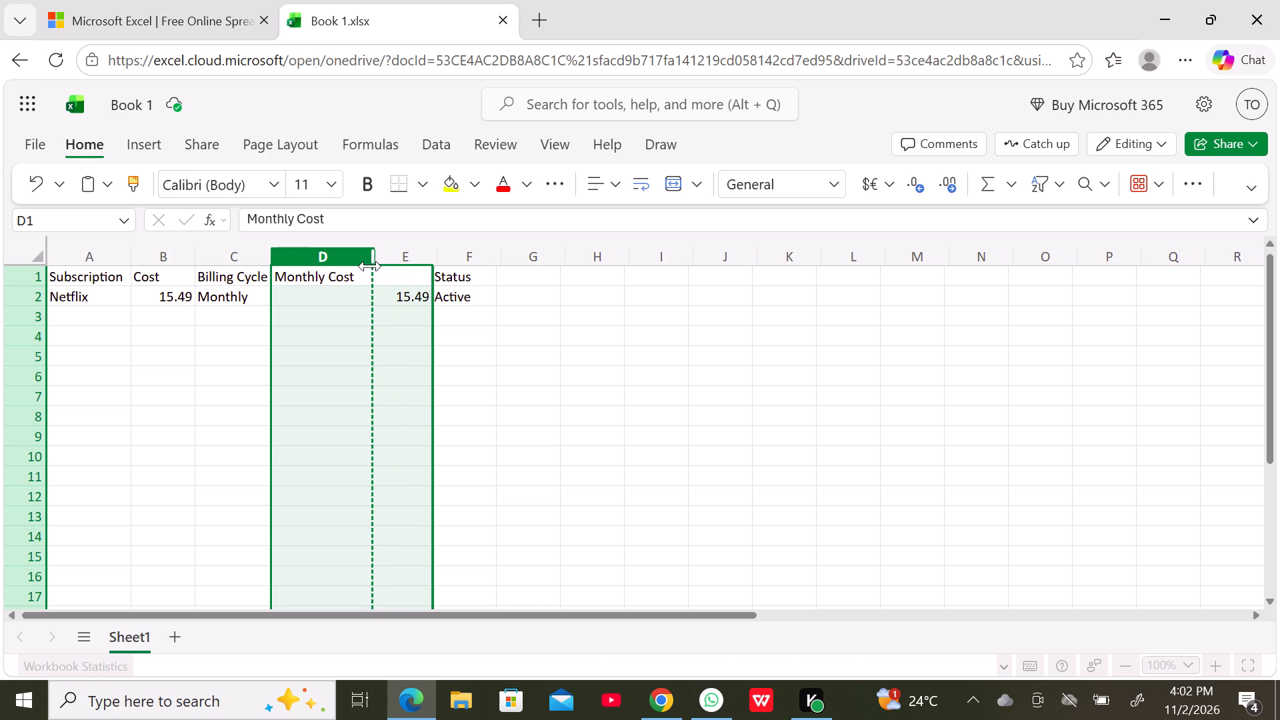
pyautogui.moveTo(370, 266); pyautogui.dragTo(369, 266)
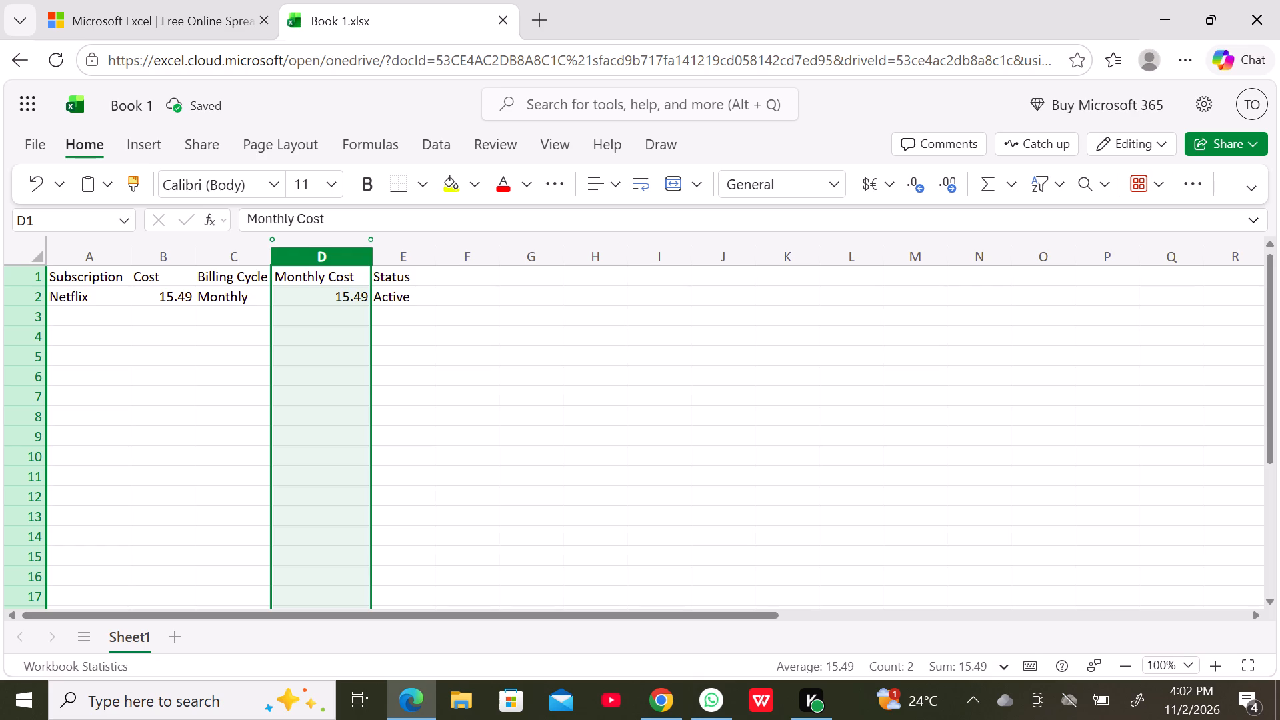
pyautogui.click(307, 353)
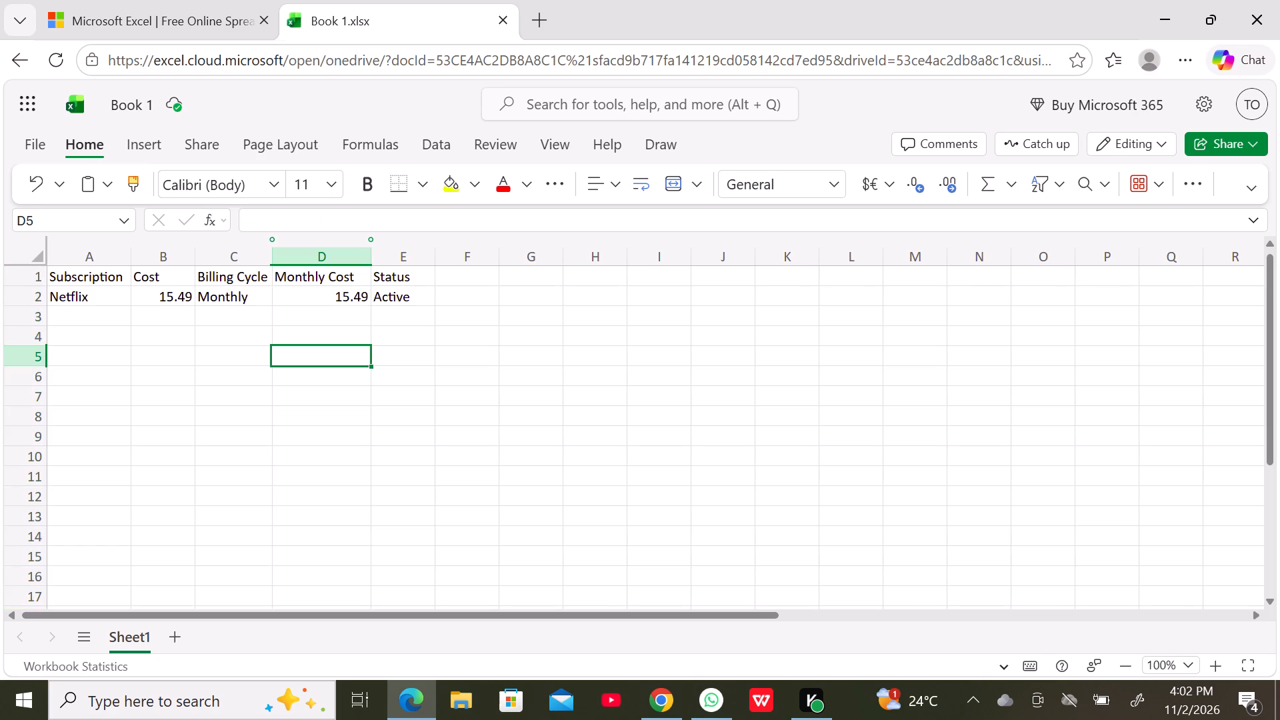
# Add a Spotify entry in row 3 with cost 10.99, billing cycle Monthly and status Active, leaving its monthly cost blank.
pyautogui.click(66, 318)
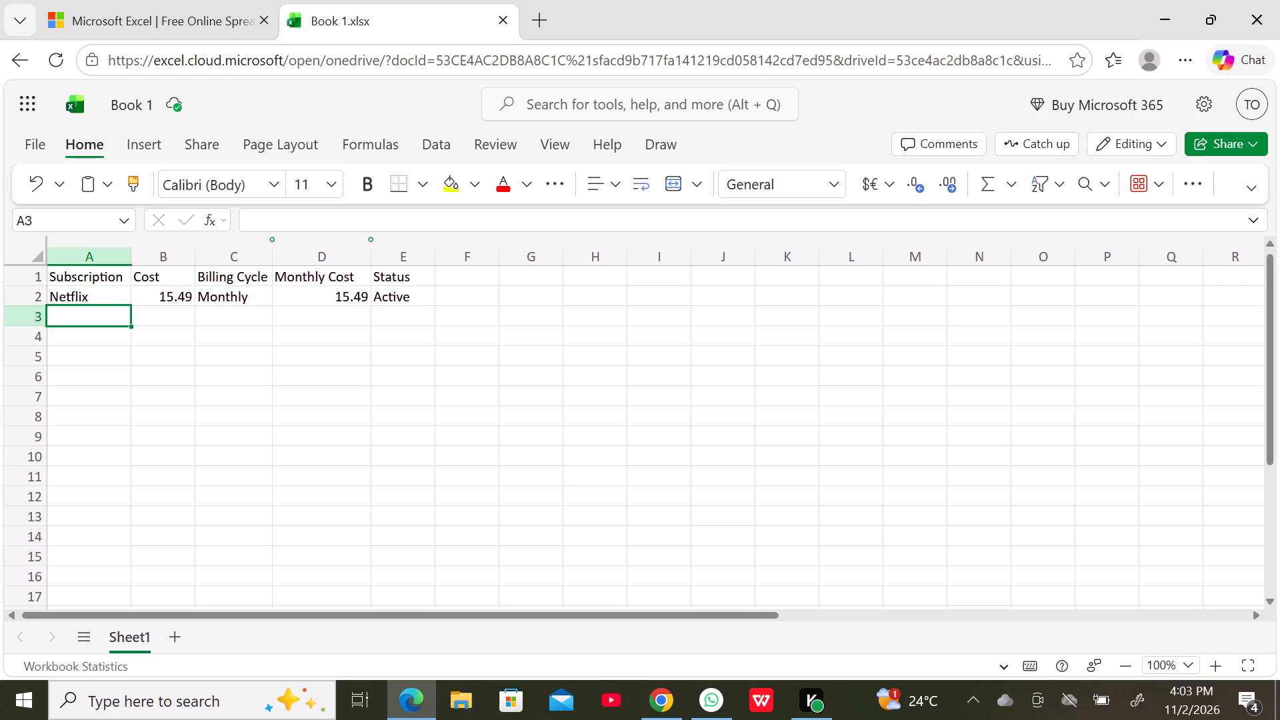
pyautogui.press('s')
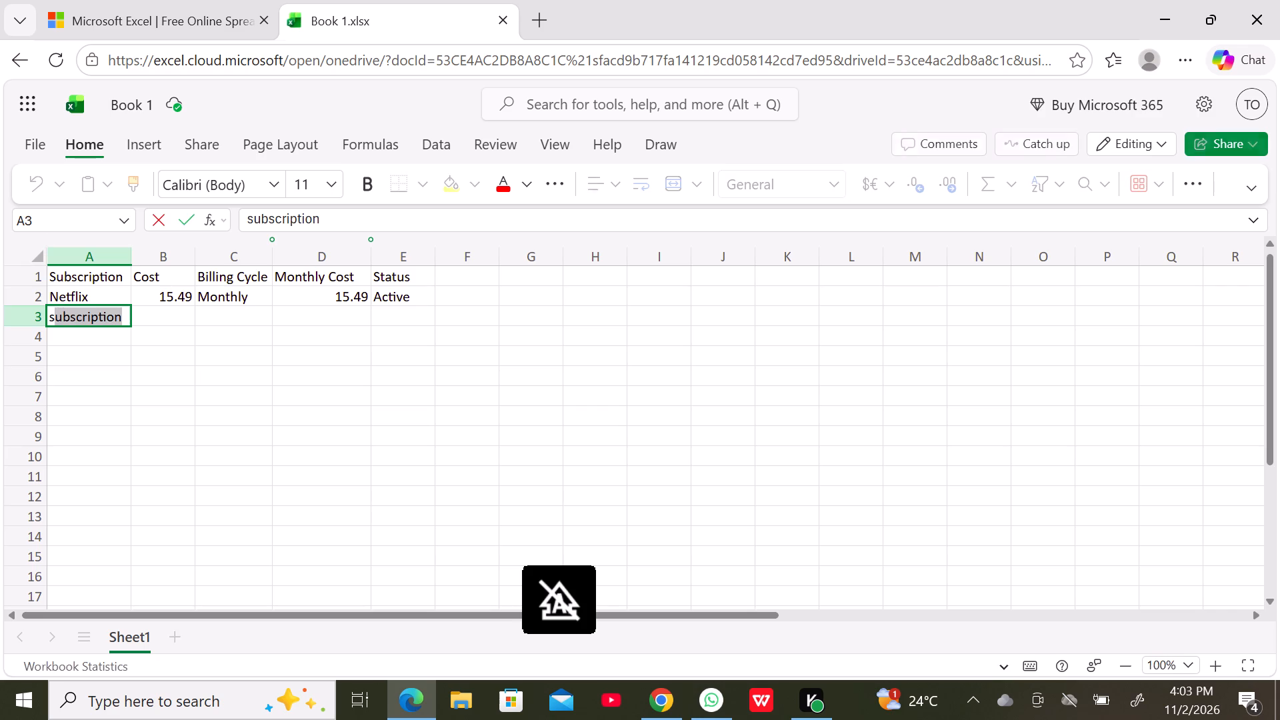
pyautogui.press('BackSpace')
pyautogui.press('BackSpace')
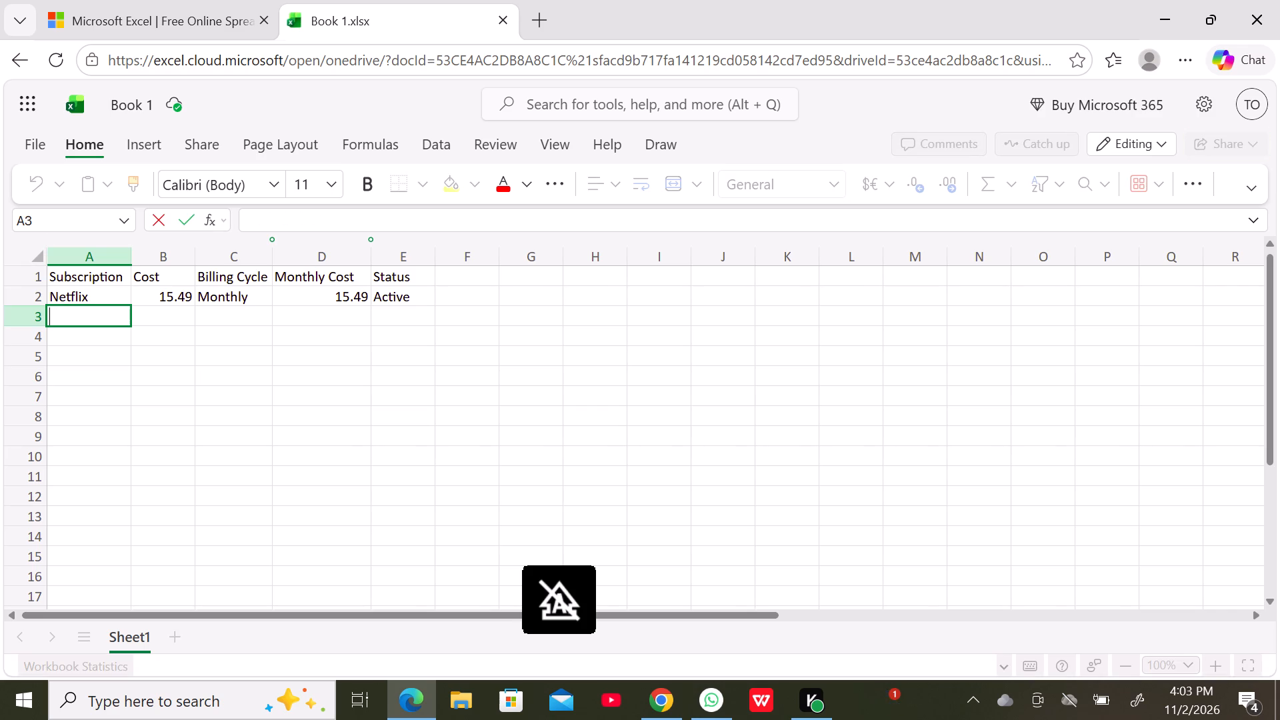
pyautogui.press('s')
pyautogui.press('p')
pyautogui.press('BackSpace')
pyautogui.write('potify')
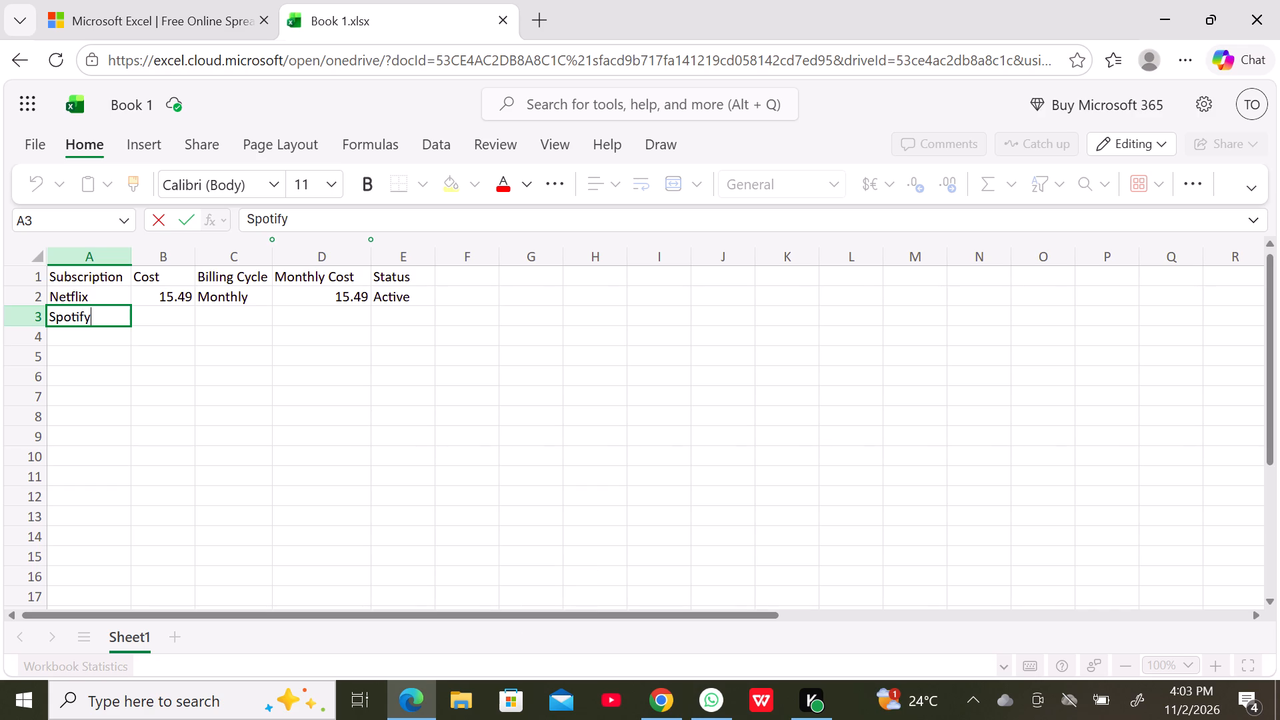
pyautogui.click(159, 319)
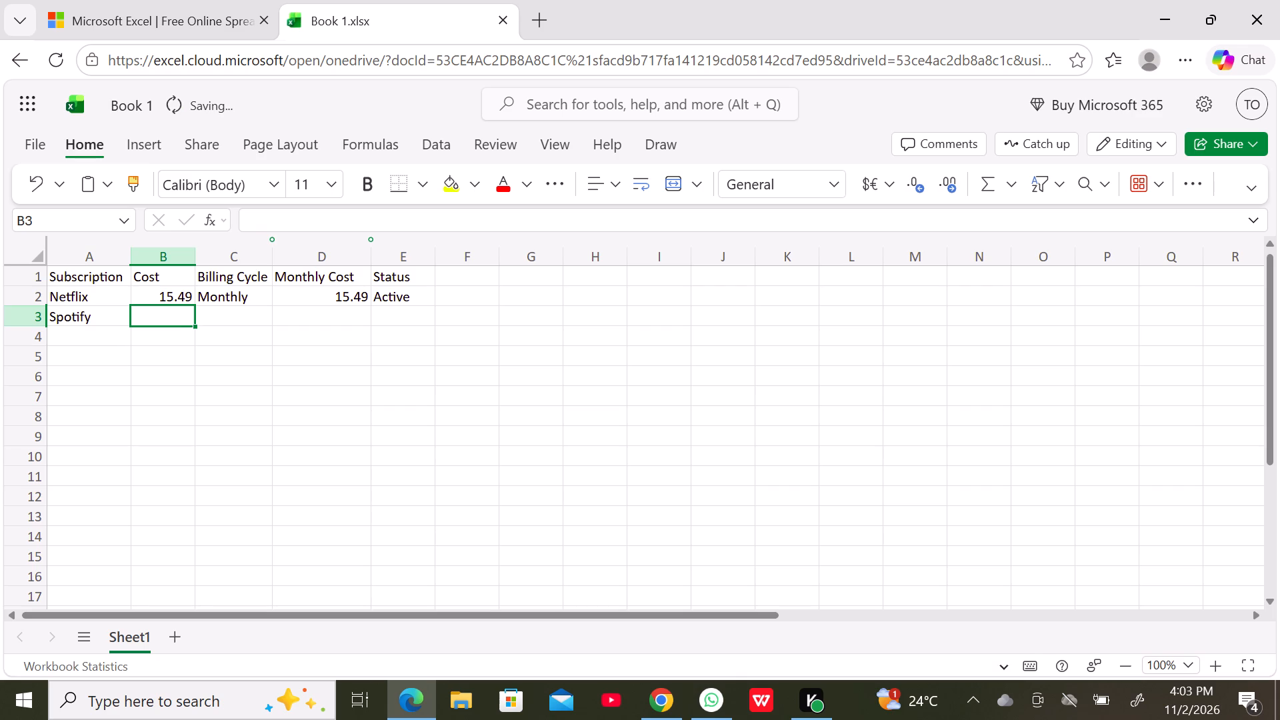
pyautogui.write('10.99')
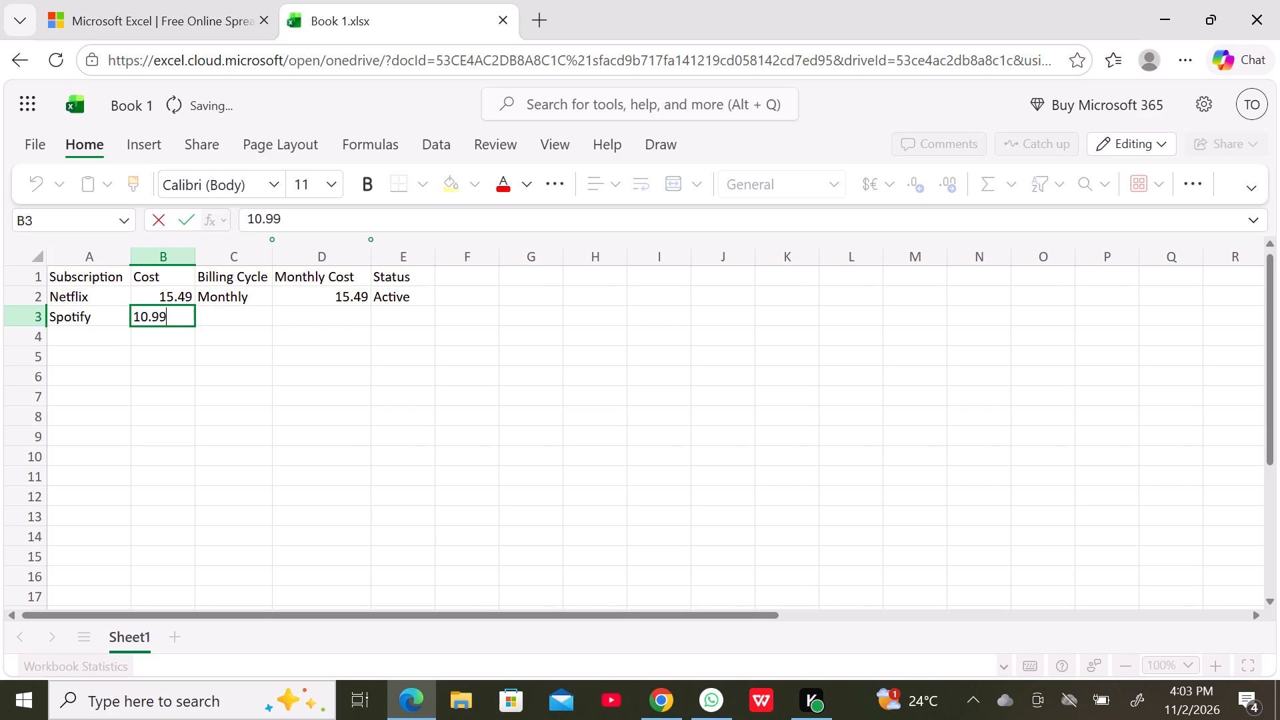
pyautogui.click(213, 317)
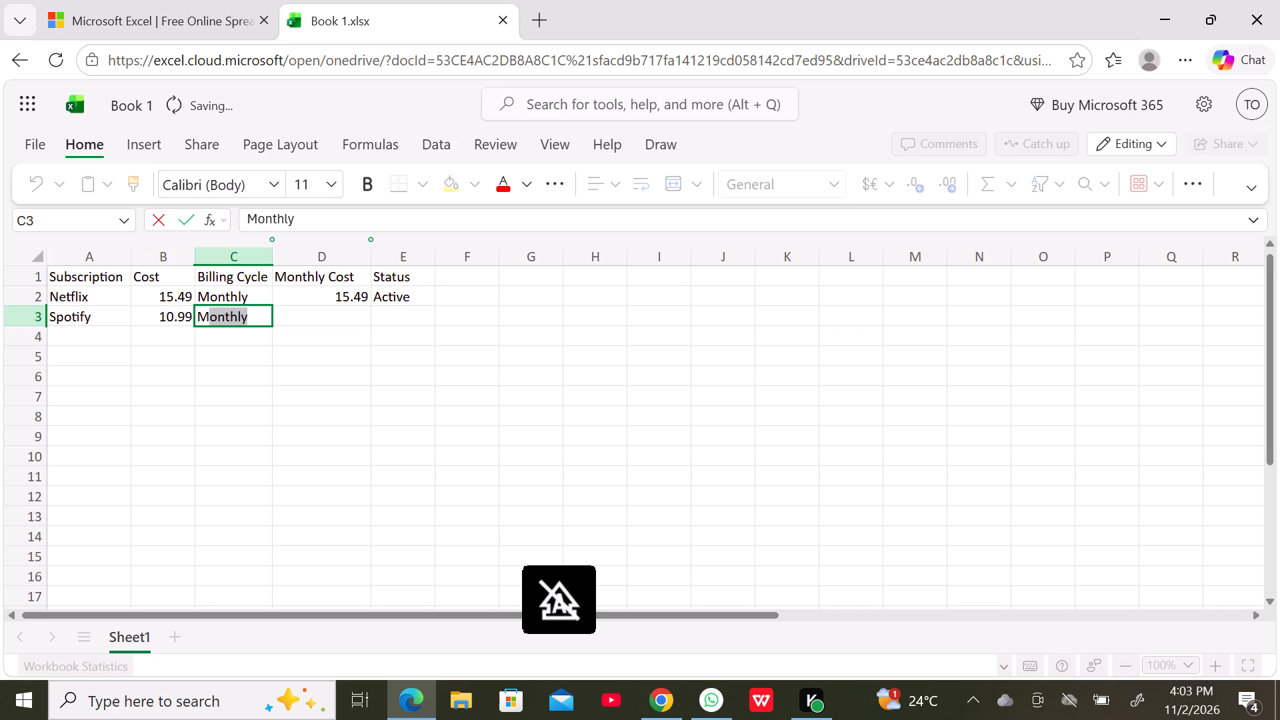
pyautogui.press('Return')
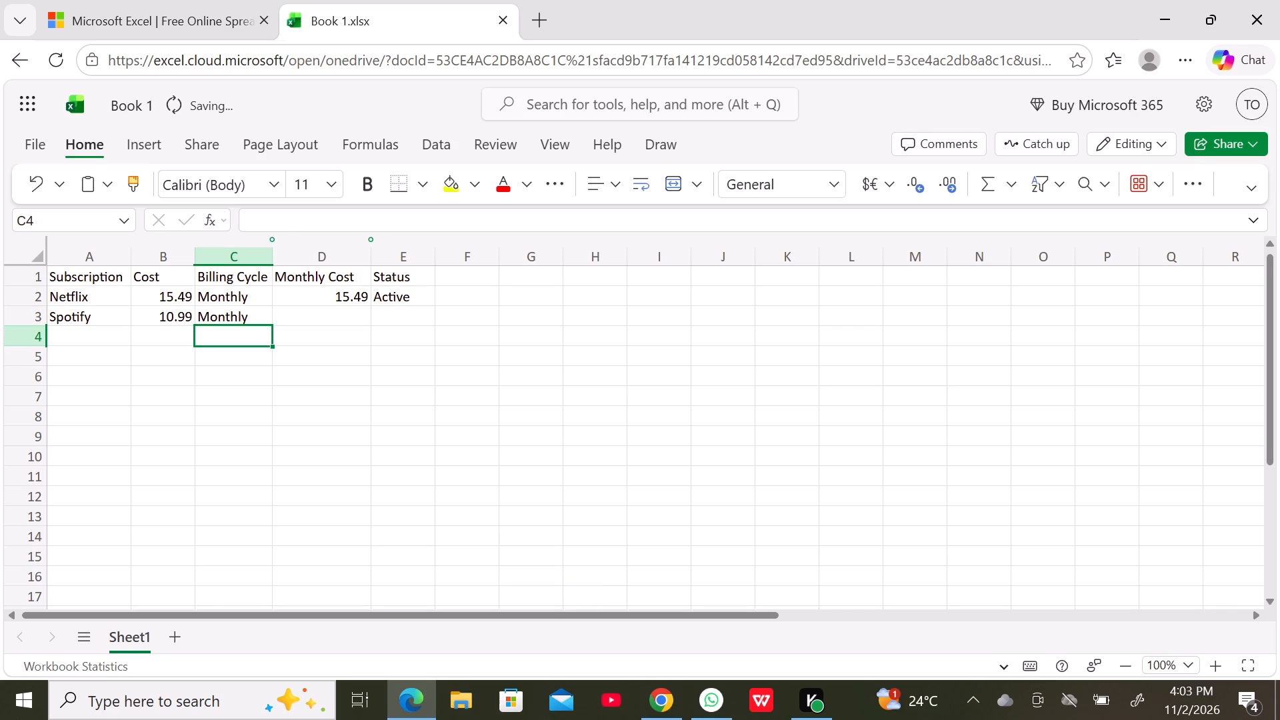
pyautogui.click(391, 316)
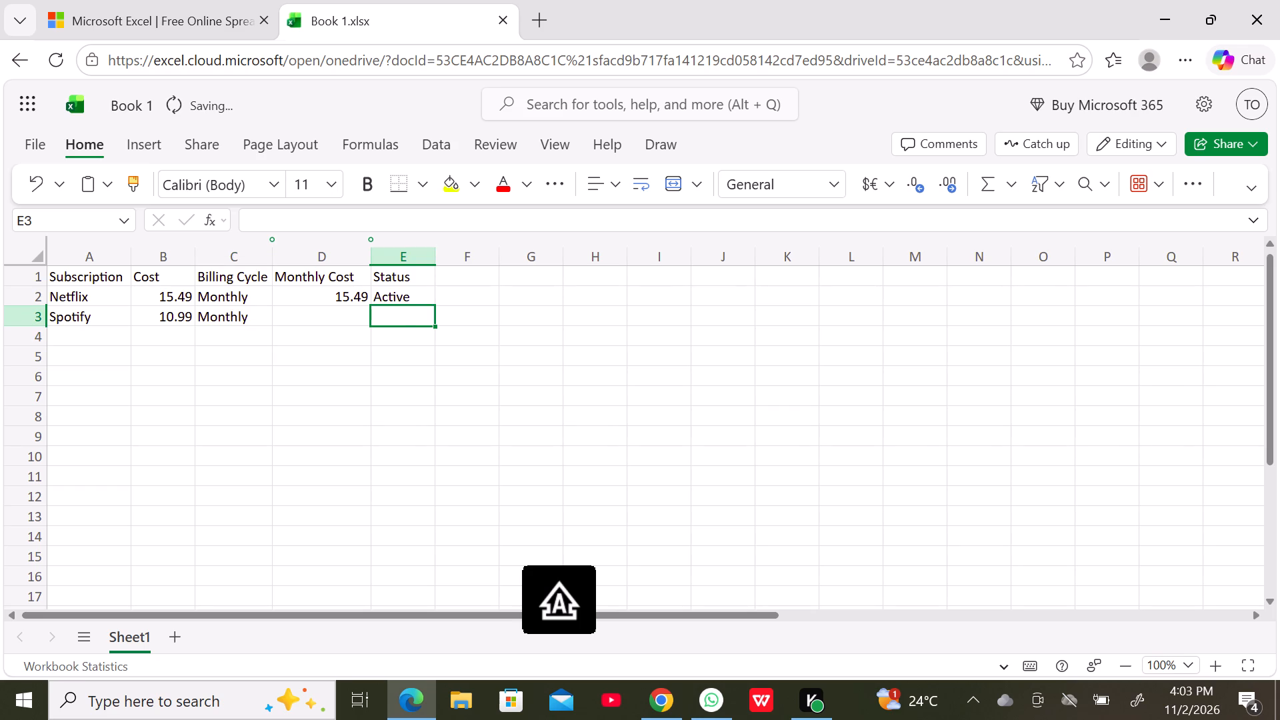
pyautogui.press('a')
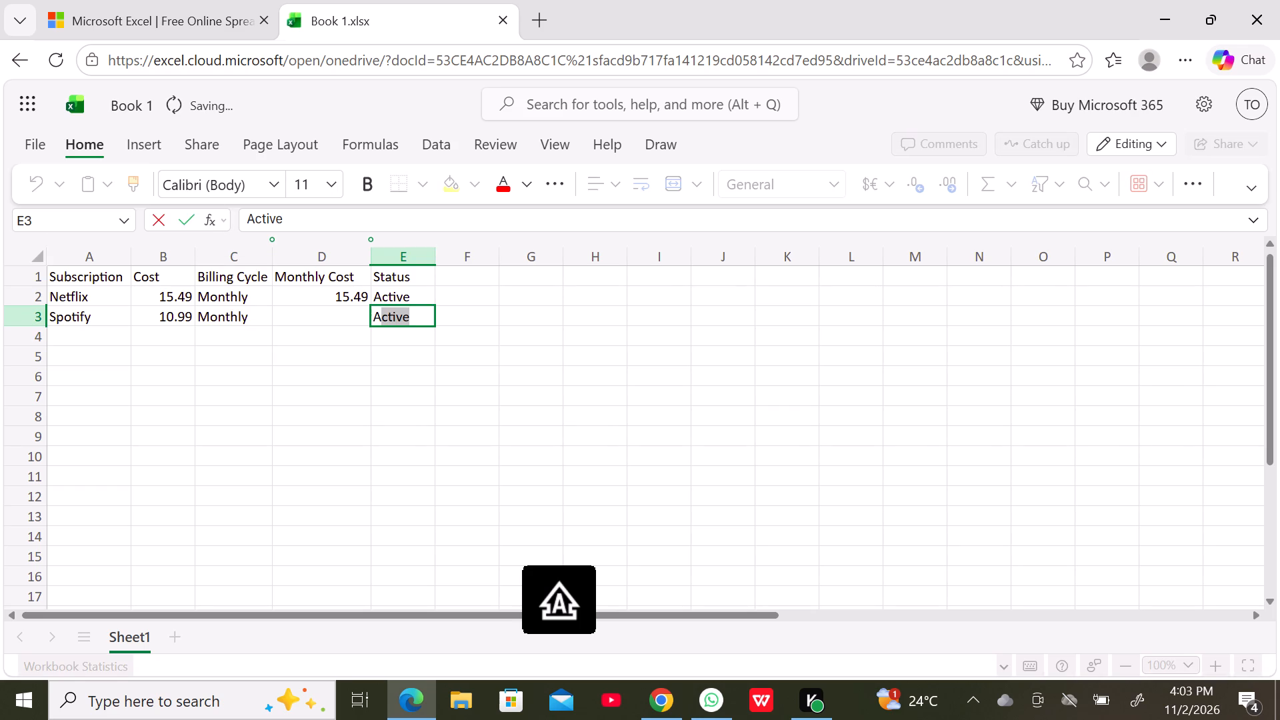
pyautogui.press('Return')
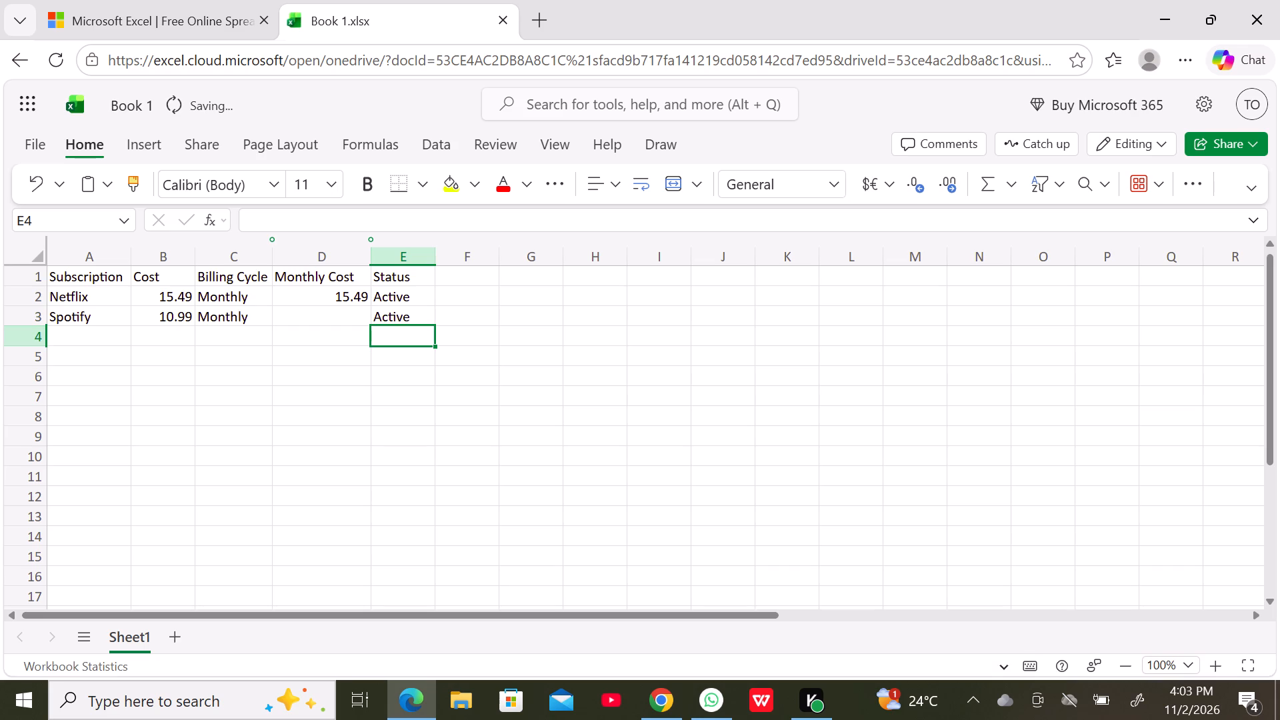
# Start the row 4 entry by entering Gym as the subscription name in A4.
pyautogui.click(84, 344)
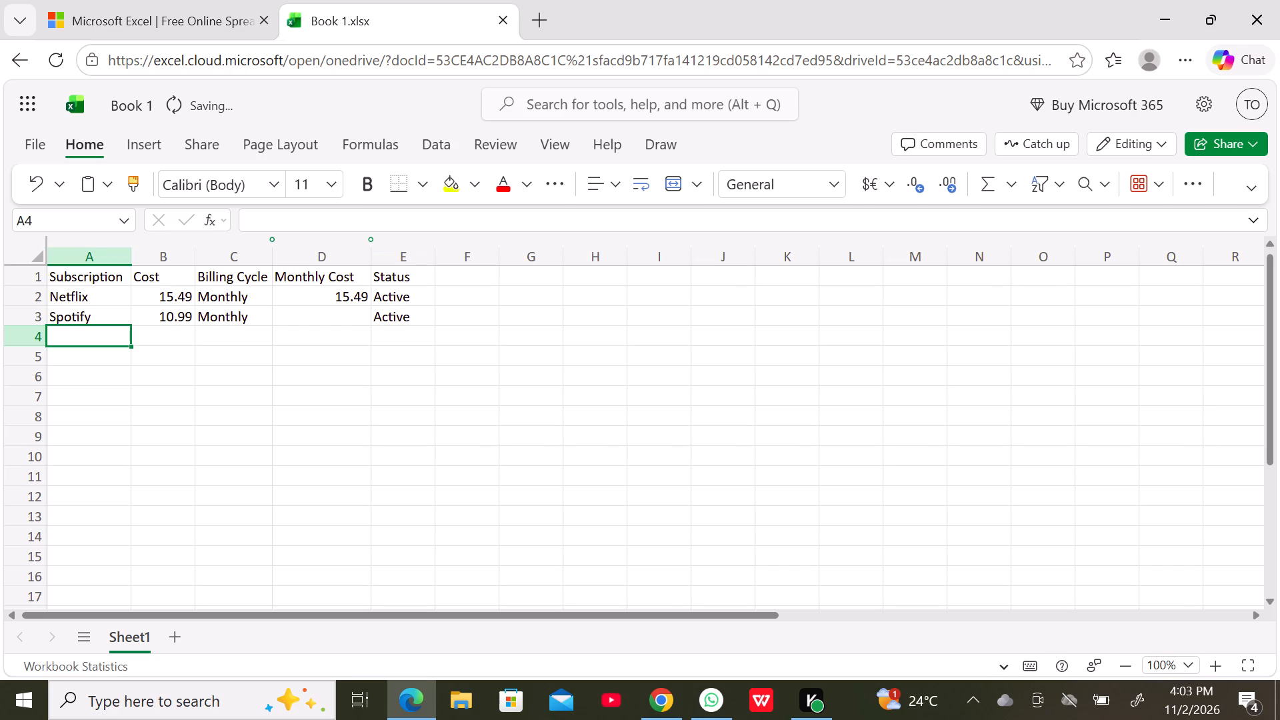
pyautogui.press('g')
pyautogui.write('ym')
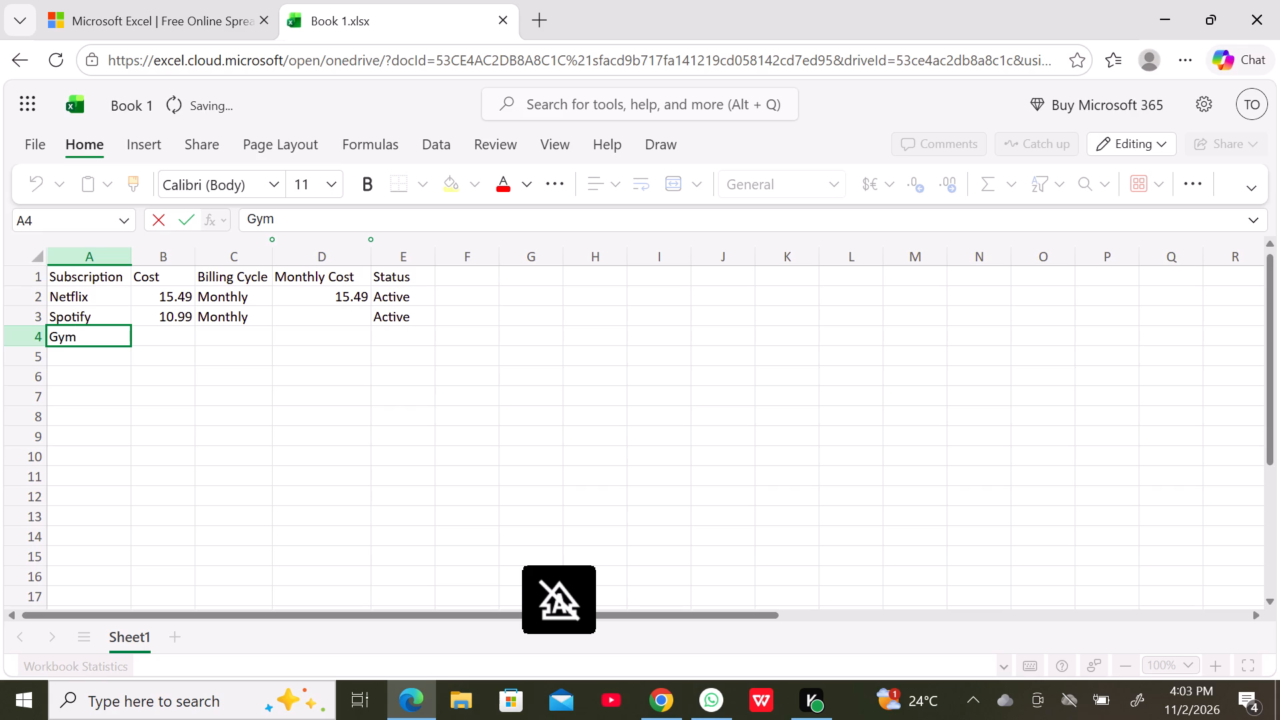
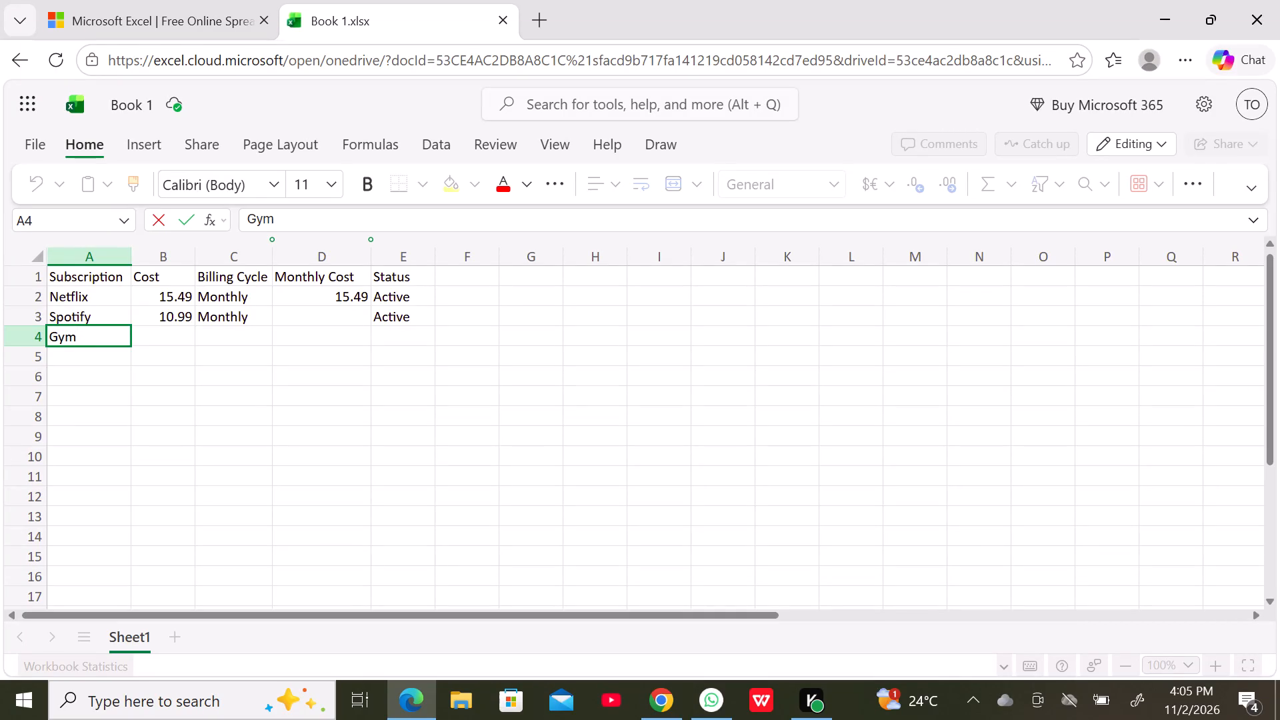
# Commit the Gym name in A4 and move on to the row's Cost cell, B4.
pyautogui.press('Tab')
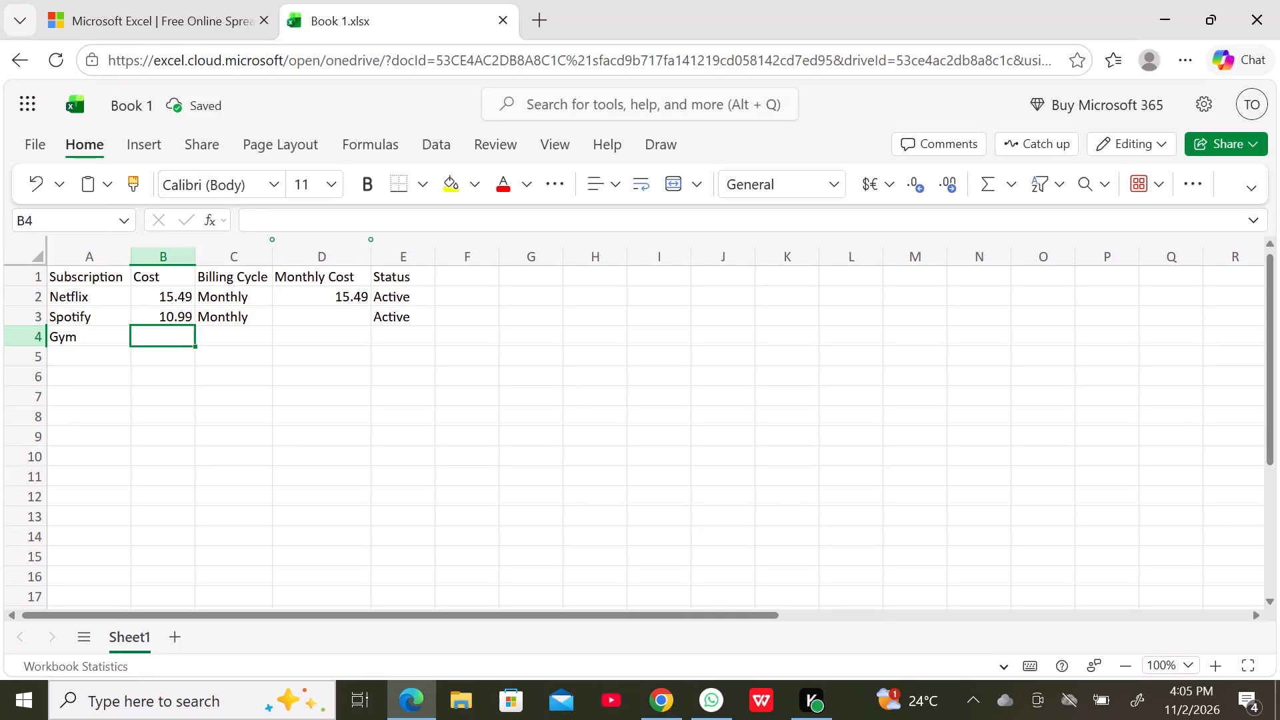
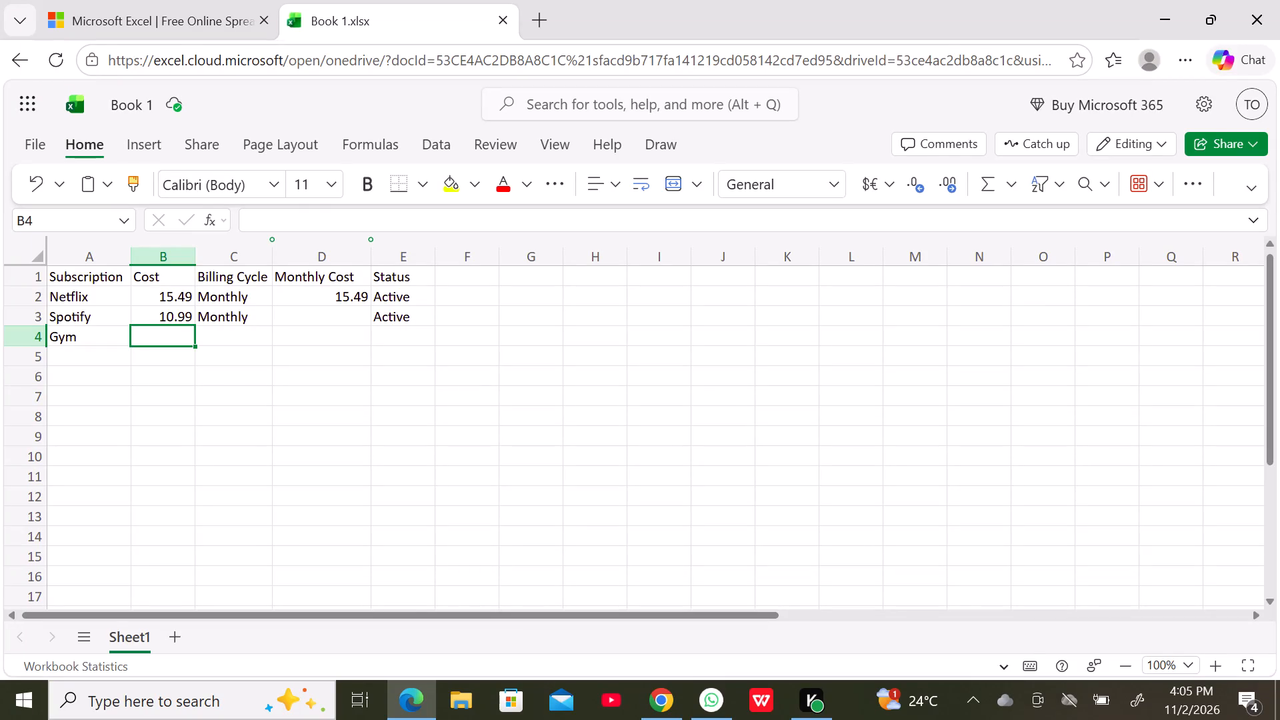
# Select the Gym row's Cost cell, B4, for entry.
pyautogui.click(169, 338)
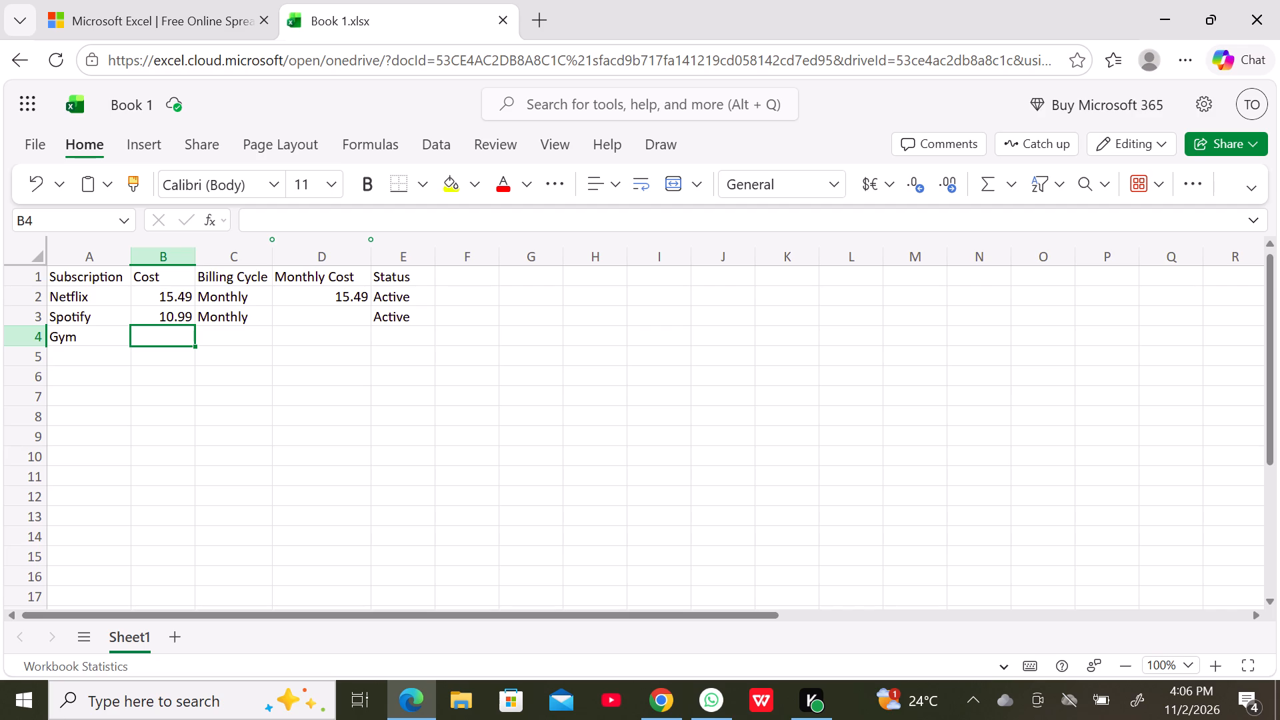
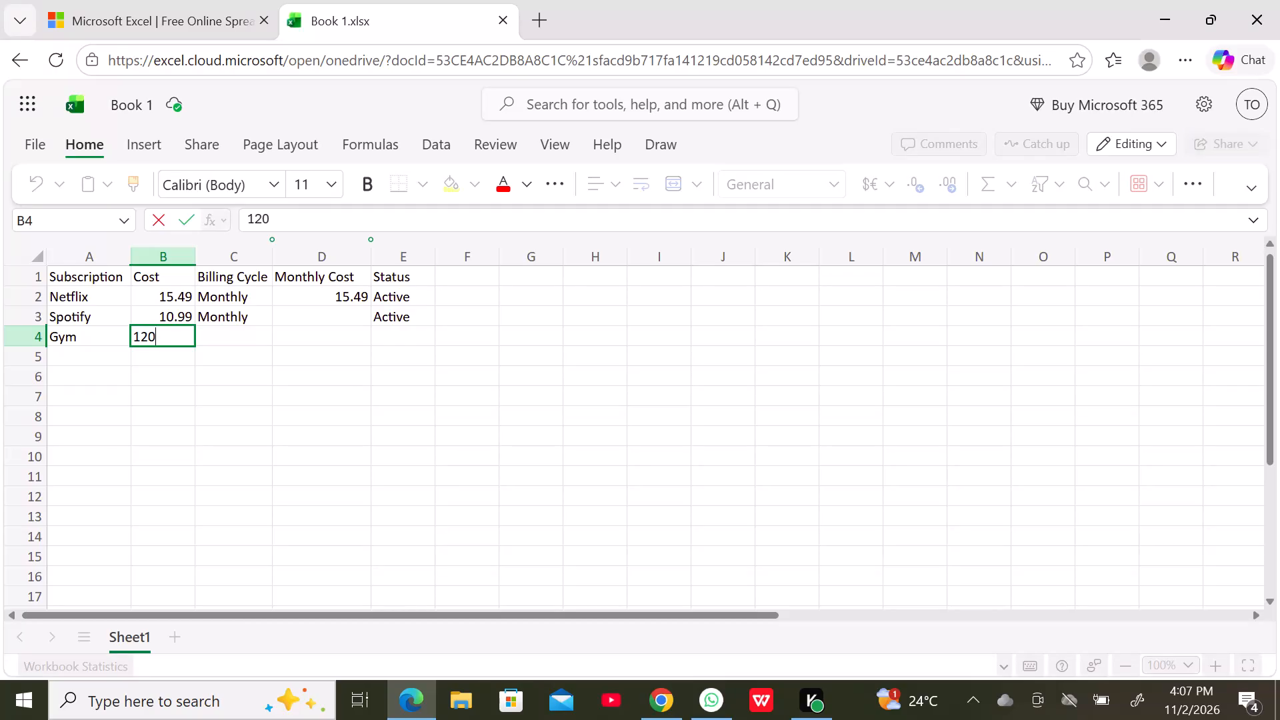
# Fill in the Gym row with billing cycle "Yealy" and status "Active", leaving its Monthly Cost cell empty.
pyautogui.click(223, 339)
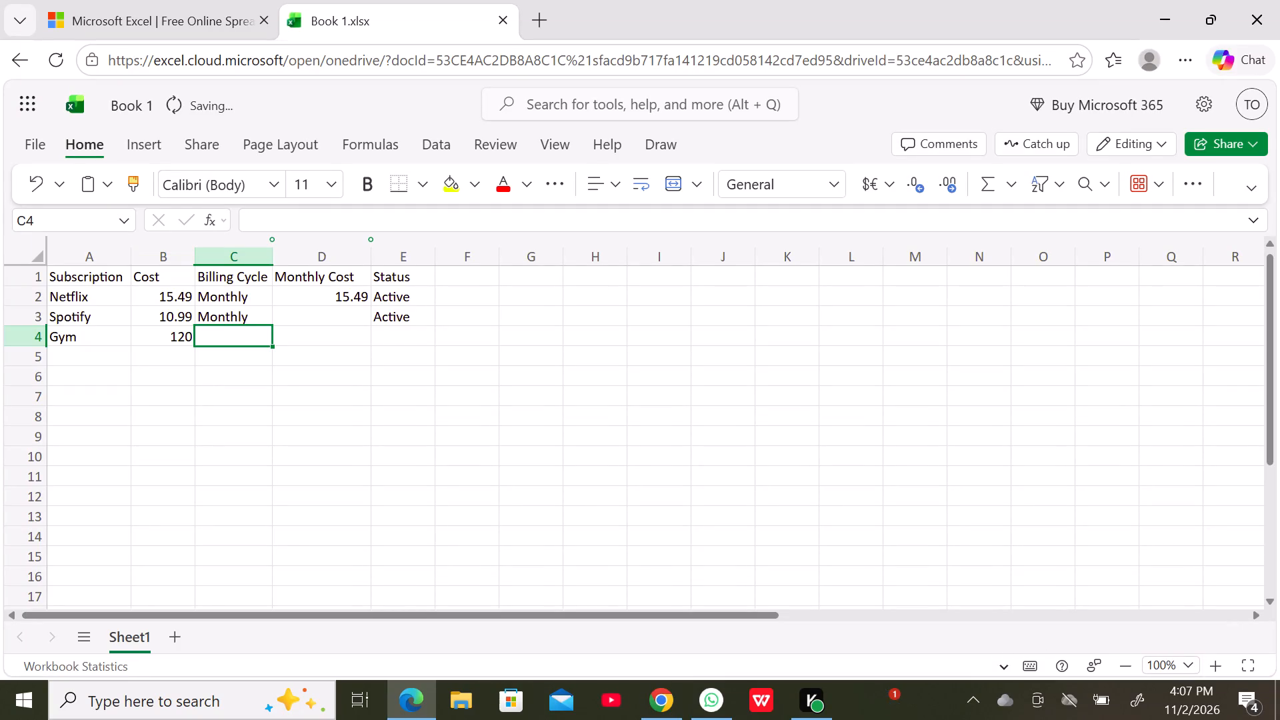
pyautogui.write('ea')
pyautogui.write('ly')
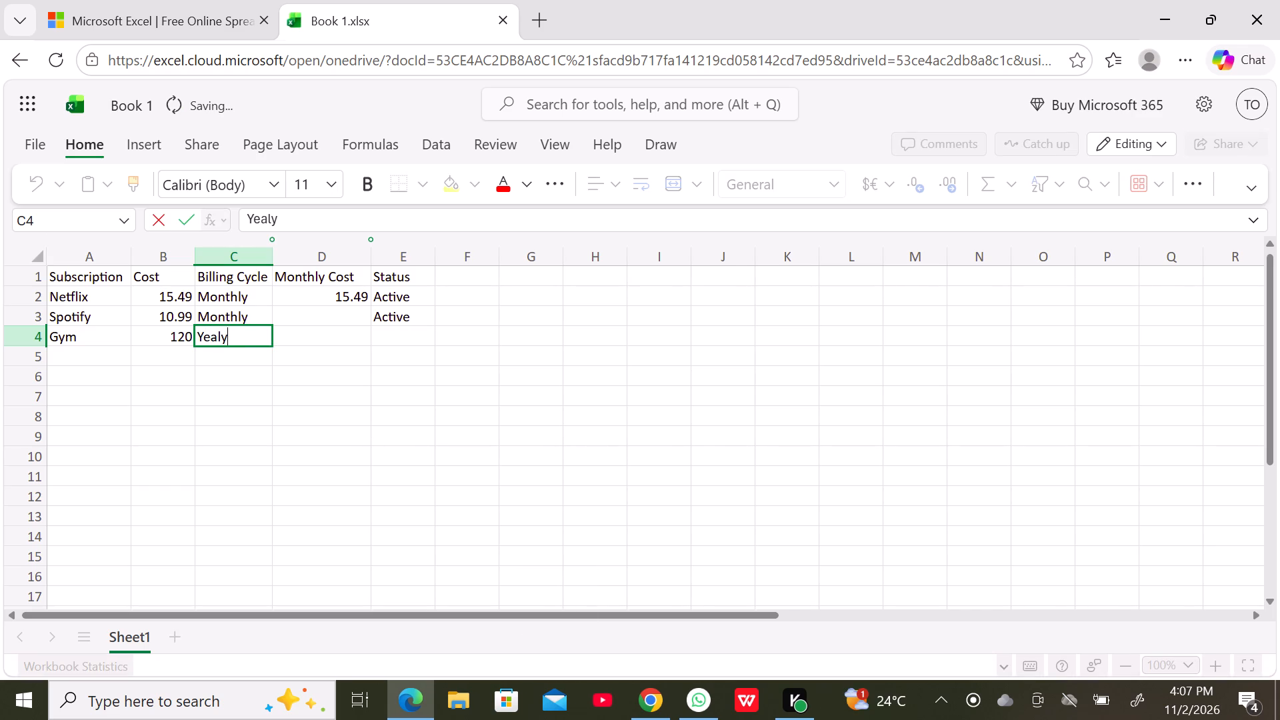
pyautogui.click(393, 330)
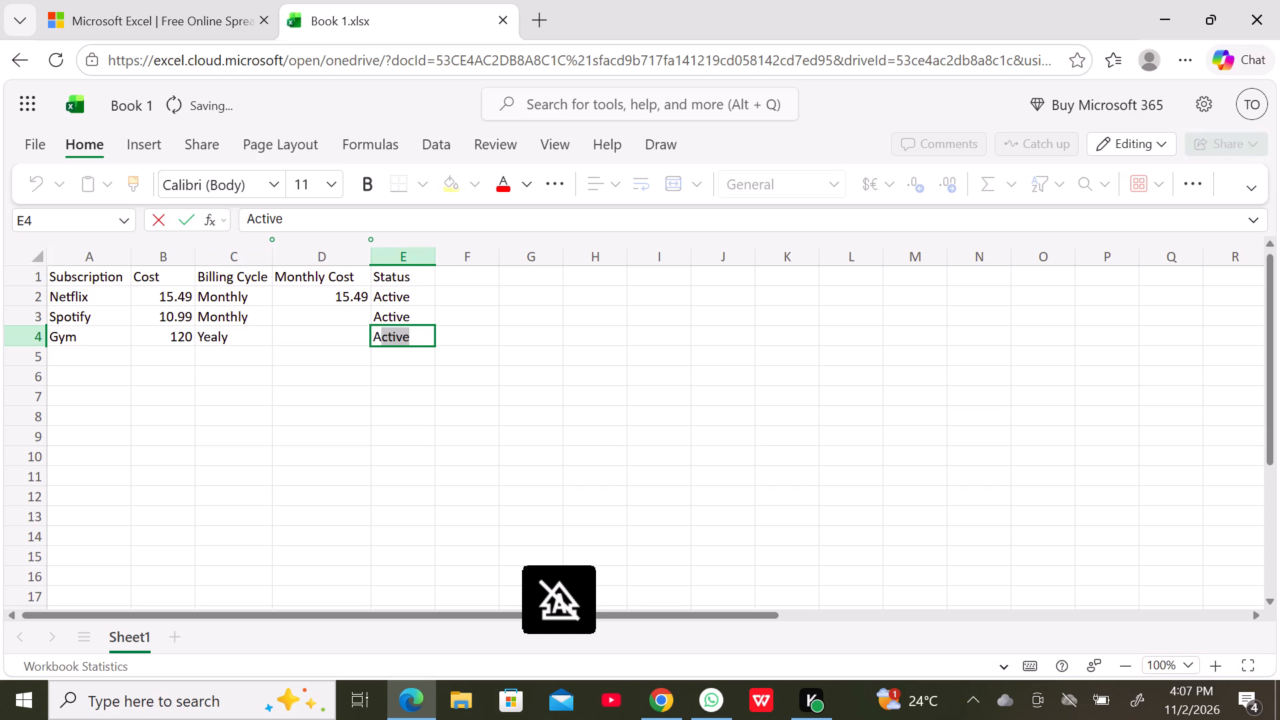
pyautogui.press('Return')
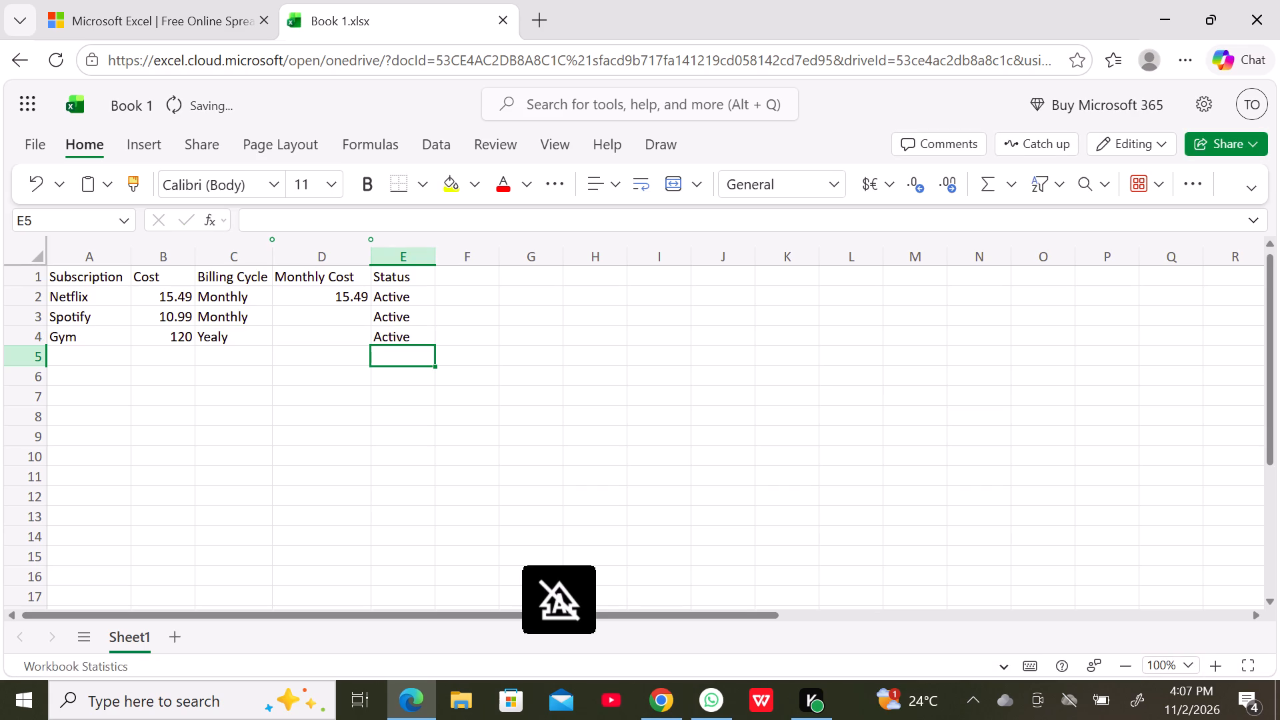
# Enter "iCloud" as the subscription name in cell A5, below Gym, with a lowercase i and capital C.
pyautogui.click(90, 358)
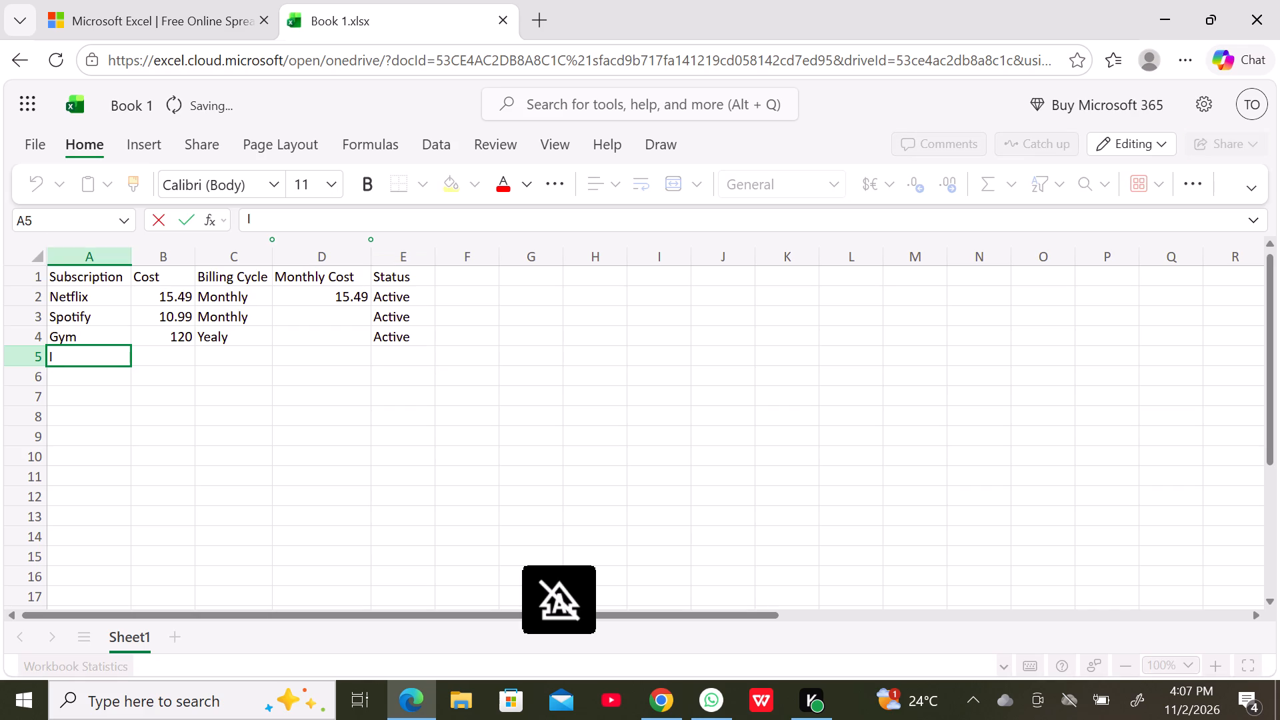
pyautogui.press('c')
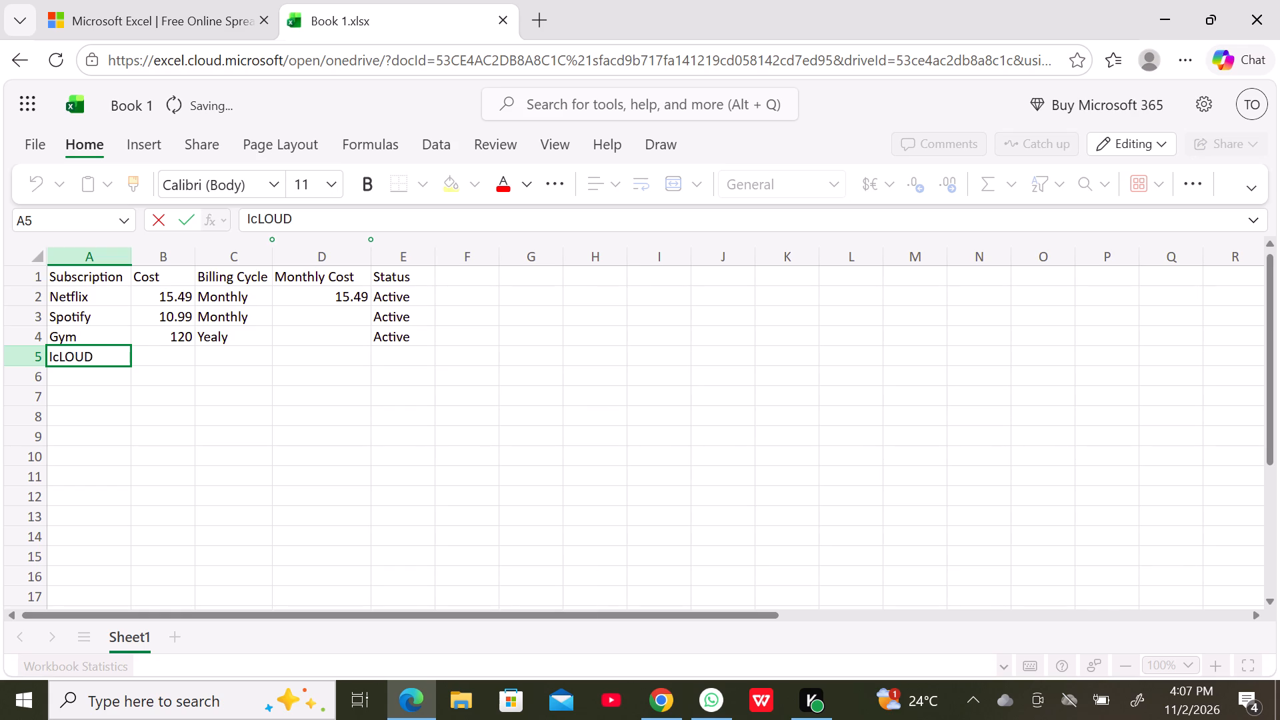
pyautogui.press('BackSpace')
pyautogui.press('BackSpace')
pyautogui.press('BackSpace')
pyautogui.press('BackSpace')
pyautogui.press('BackSpace')
pyautogui.press('BackSpace')
pyautogui.press('i')
pyautogui.press('BackSpace')
pyautogui.press('i')
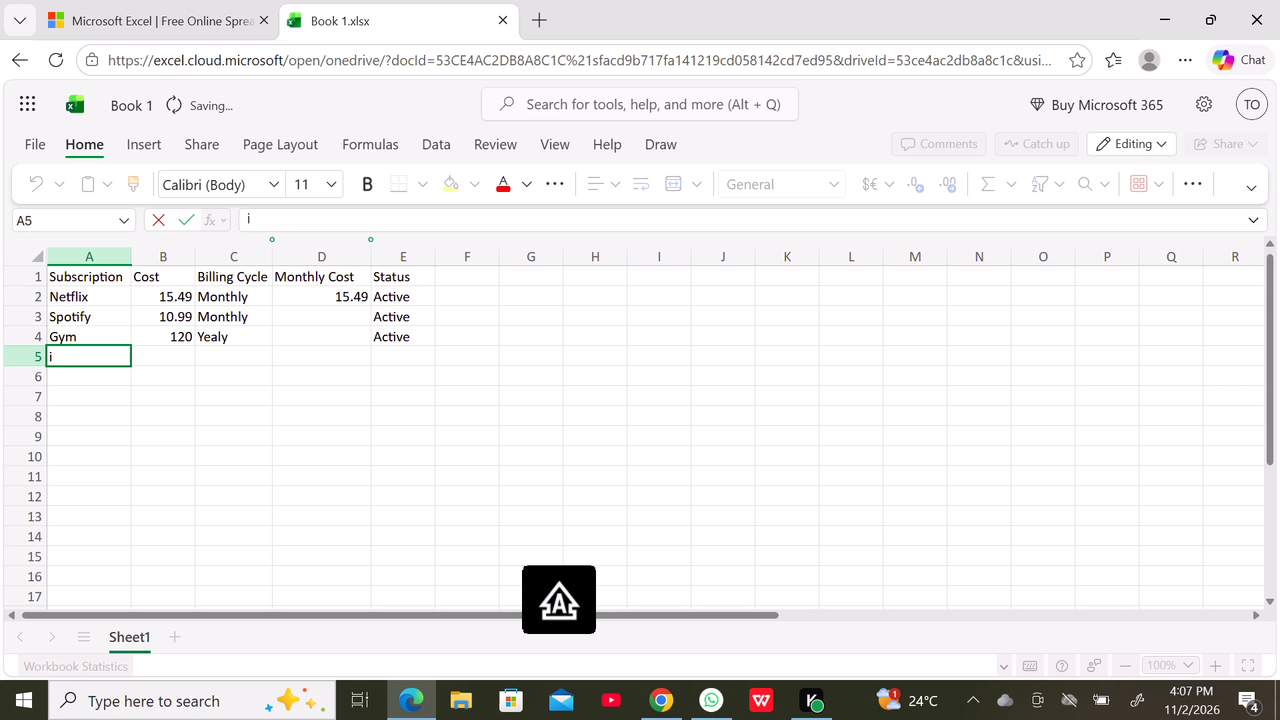
pyautogui.press('c')
pyautogui.write('loud')
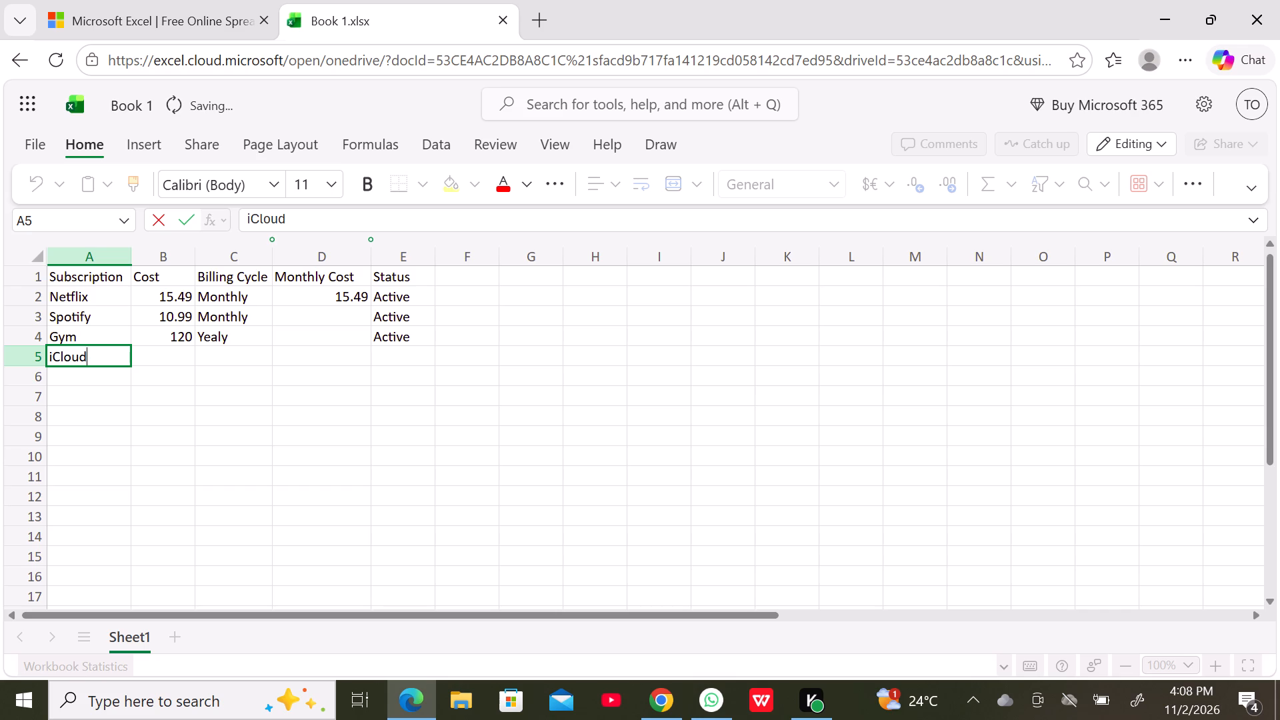
pyautogui.press('Tab')
# Complete the iCloud row with cost 2.99, billing cycle "Monthly" and status "Cancelled", leaving its Monthly Cost cell empty.
pyautogui.press('2')
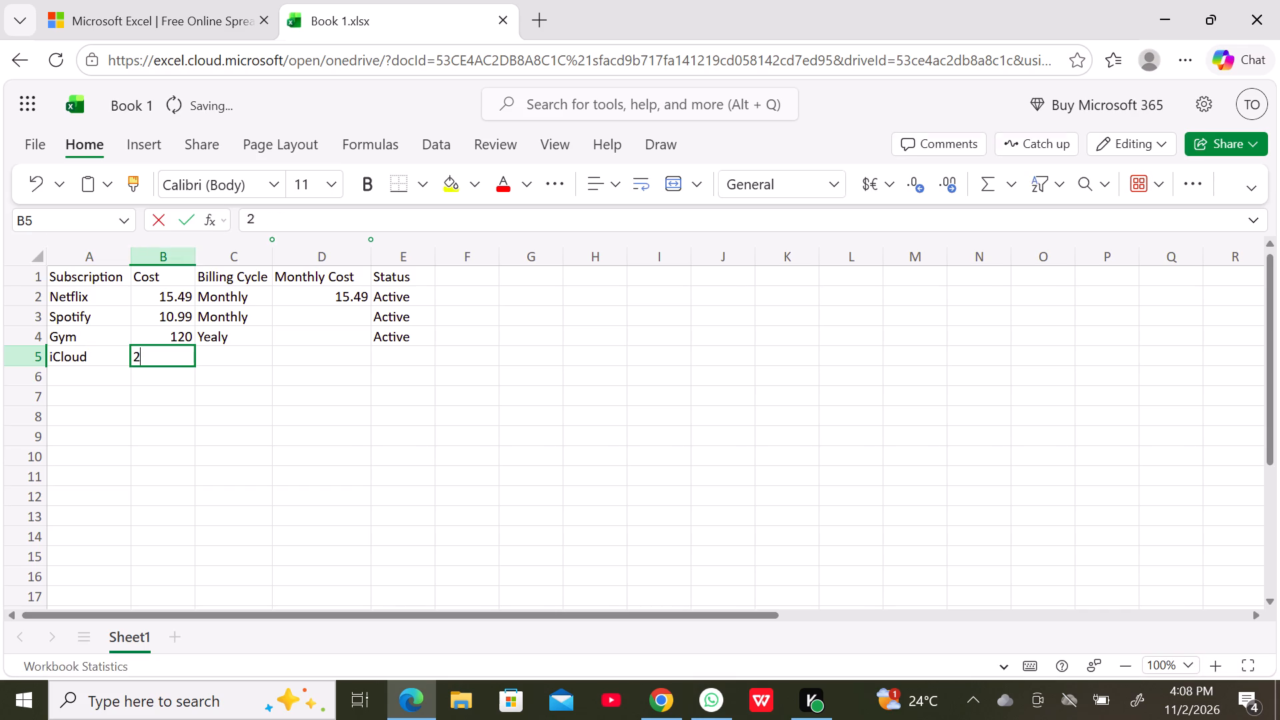
pyautogui.press('.')
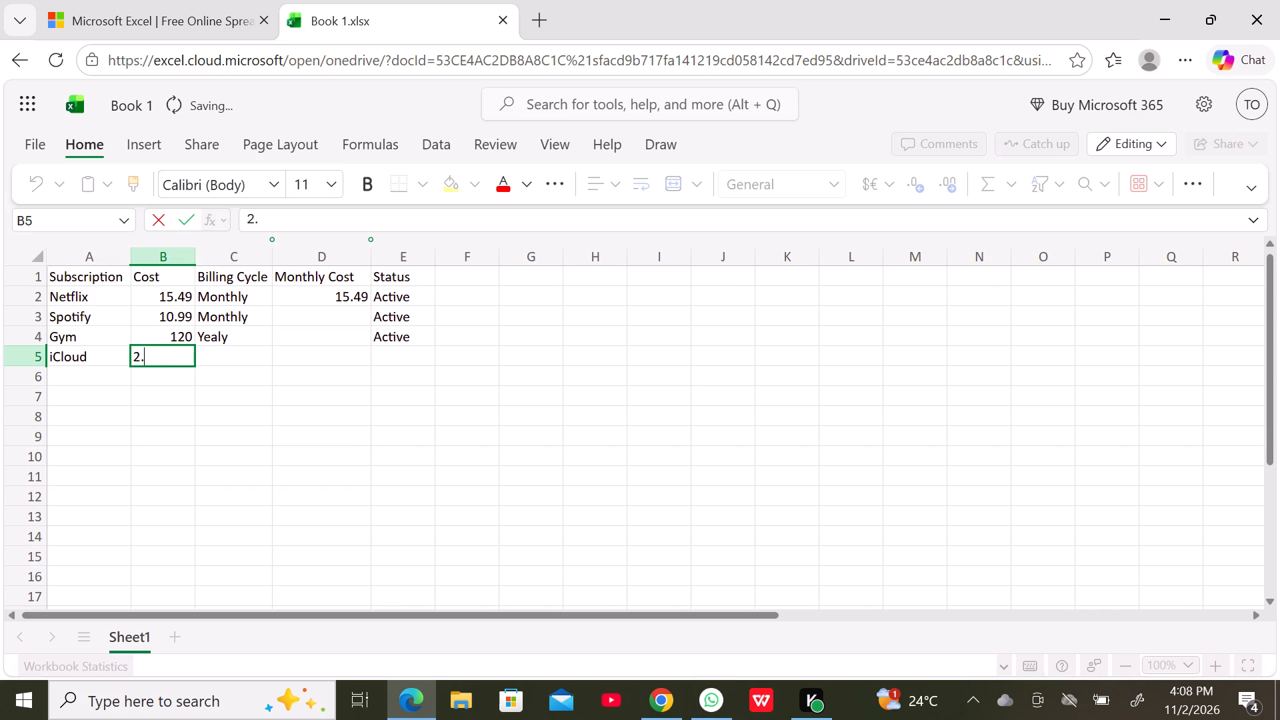
pyautogui.write('99')
pyautogui.press('Tab')
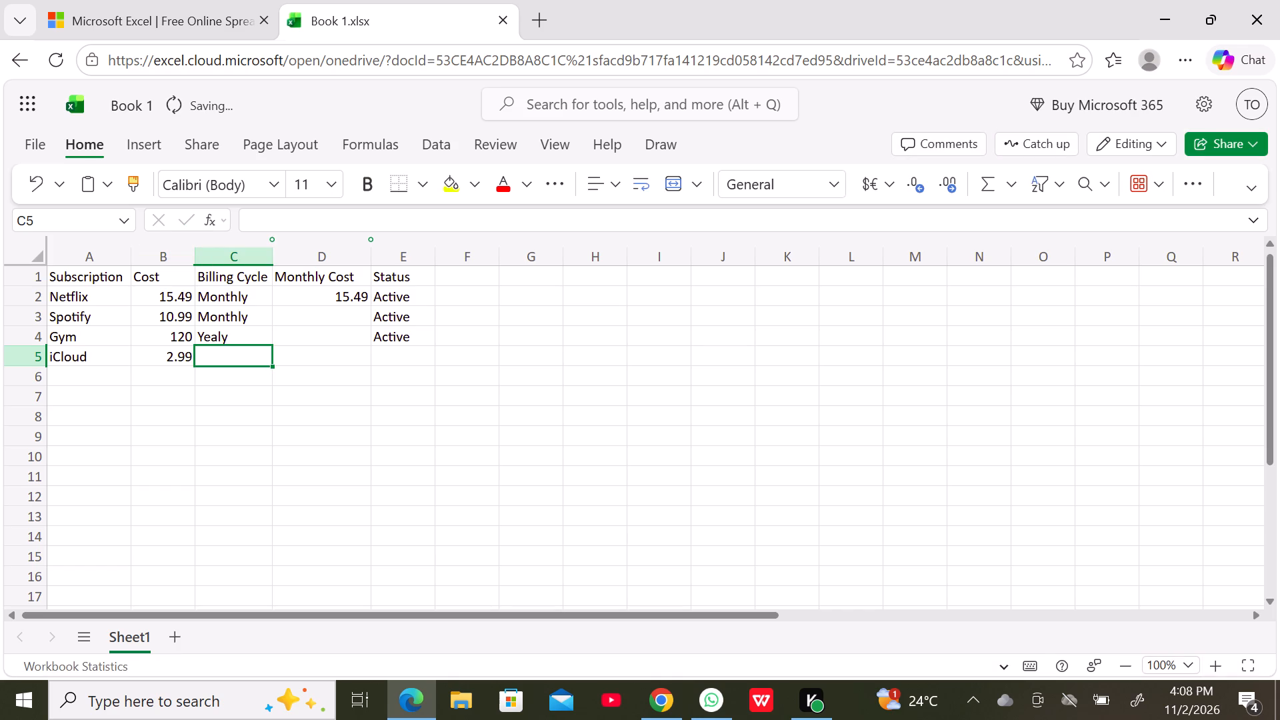
pyautogui.press('m')
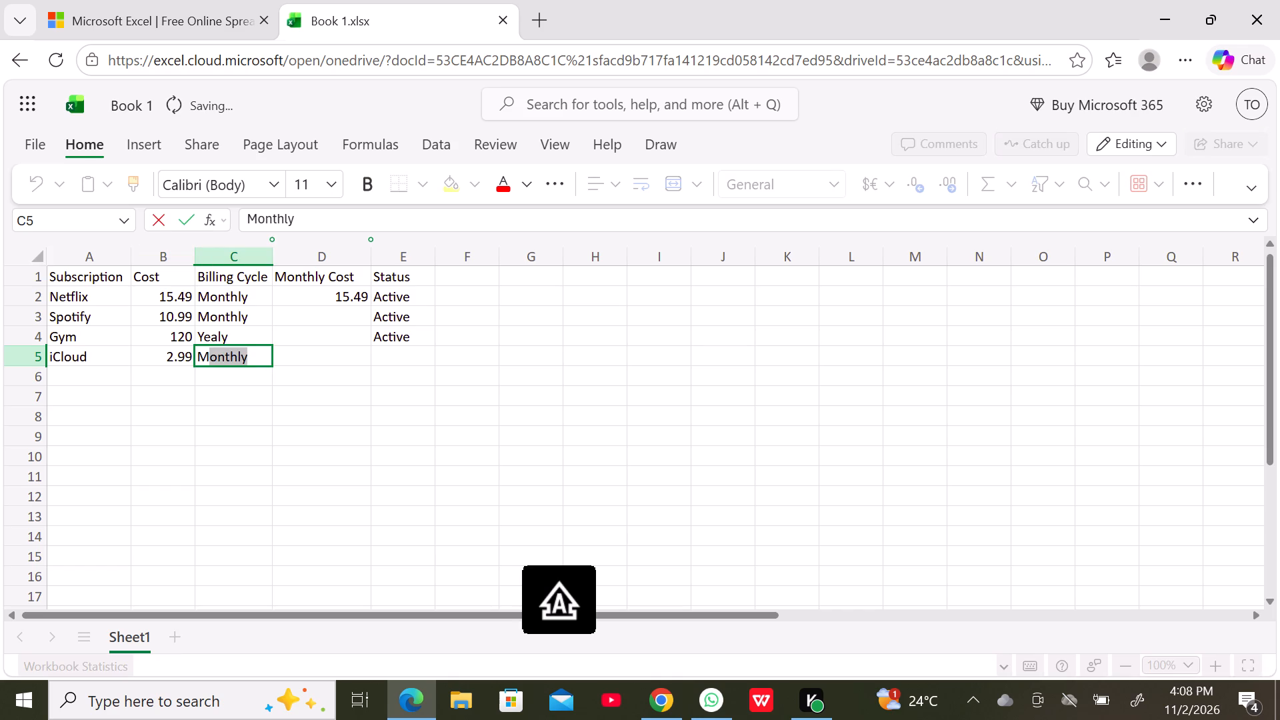
pyautogui.press('Tab')
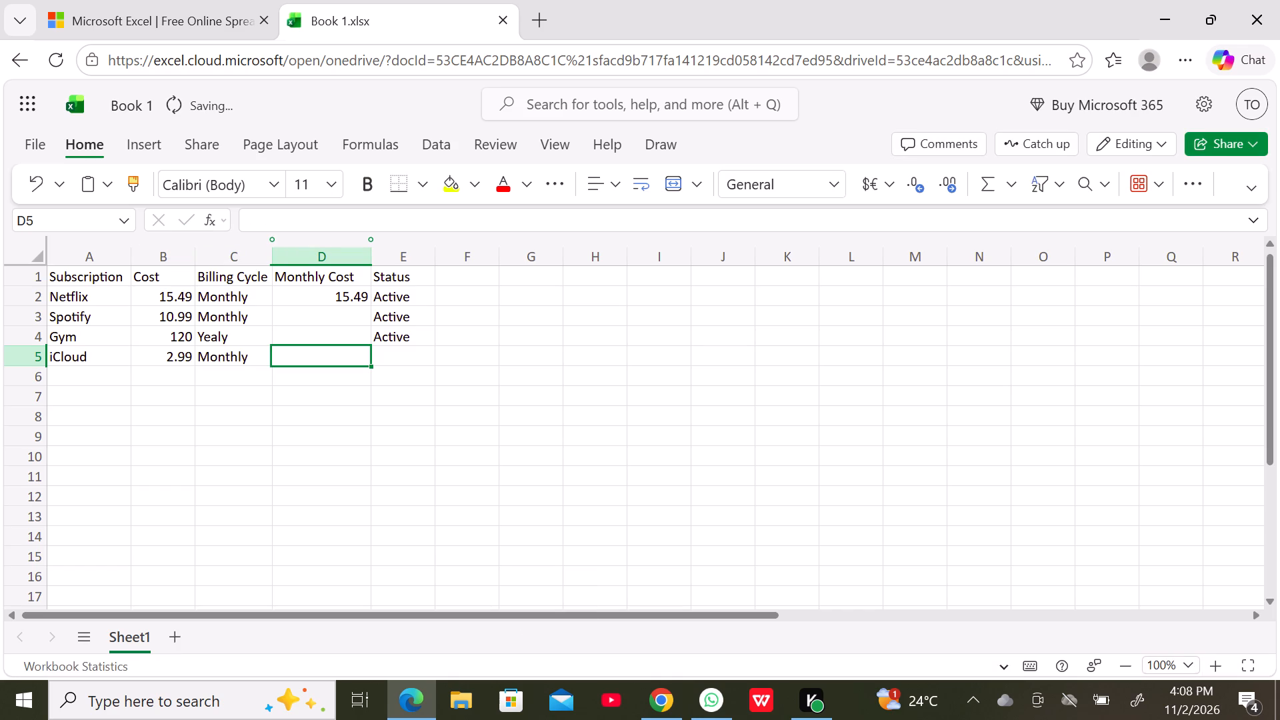
pyautogui.press('Tab')
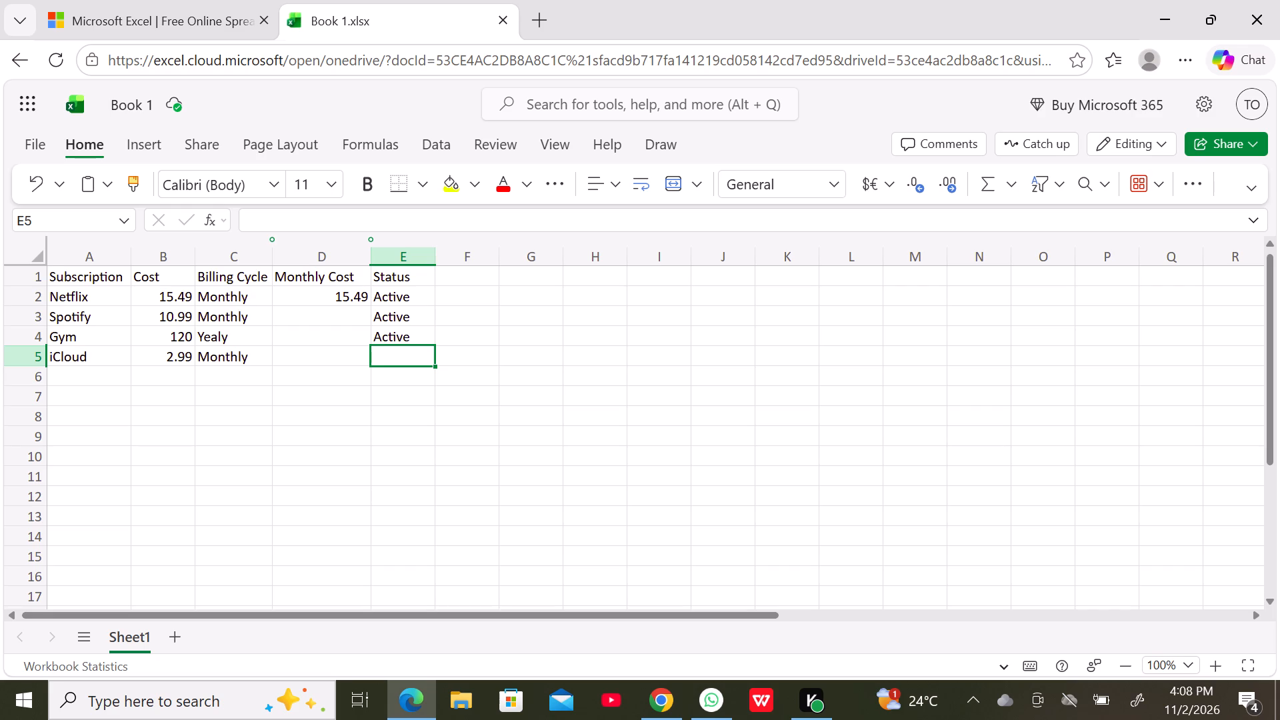
pyautogui.press('c')
pyautogui.press('a')
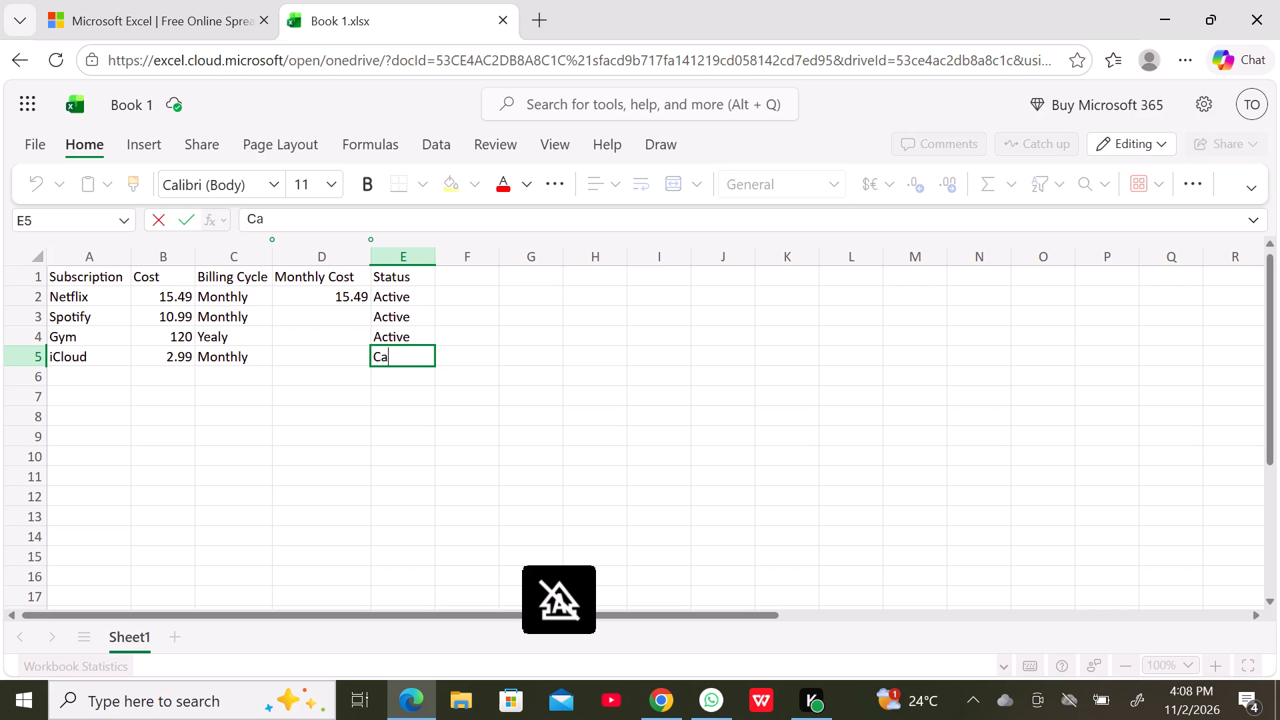
pyautogui.write('ncelled')
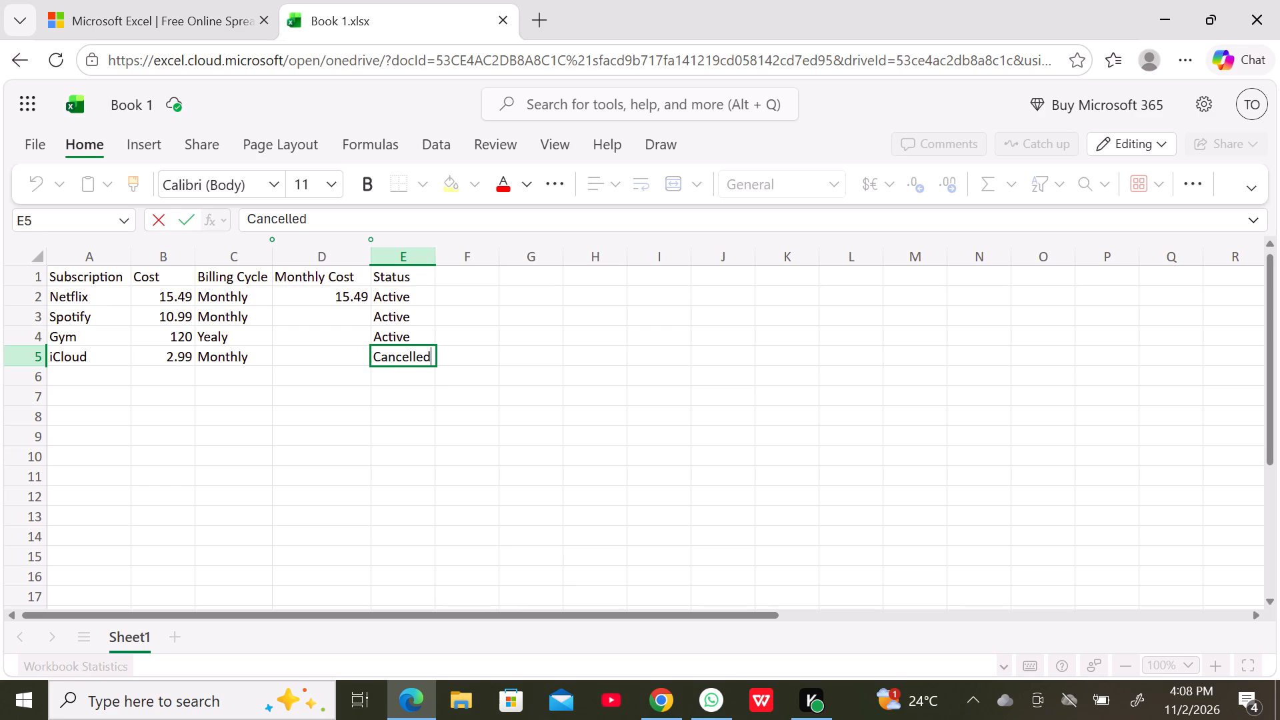
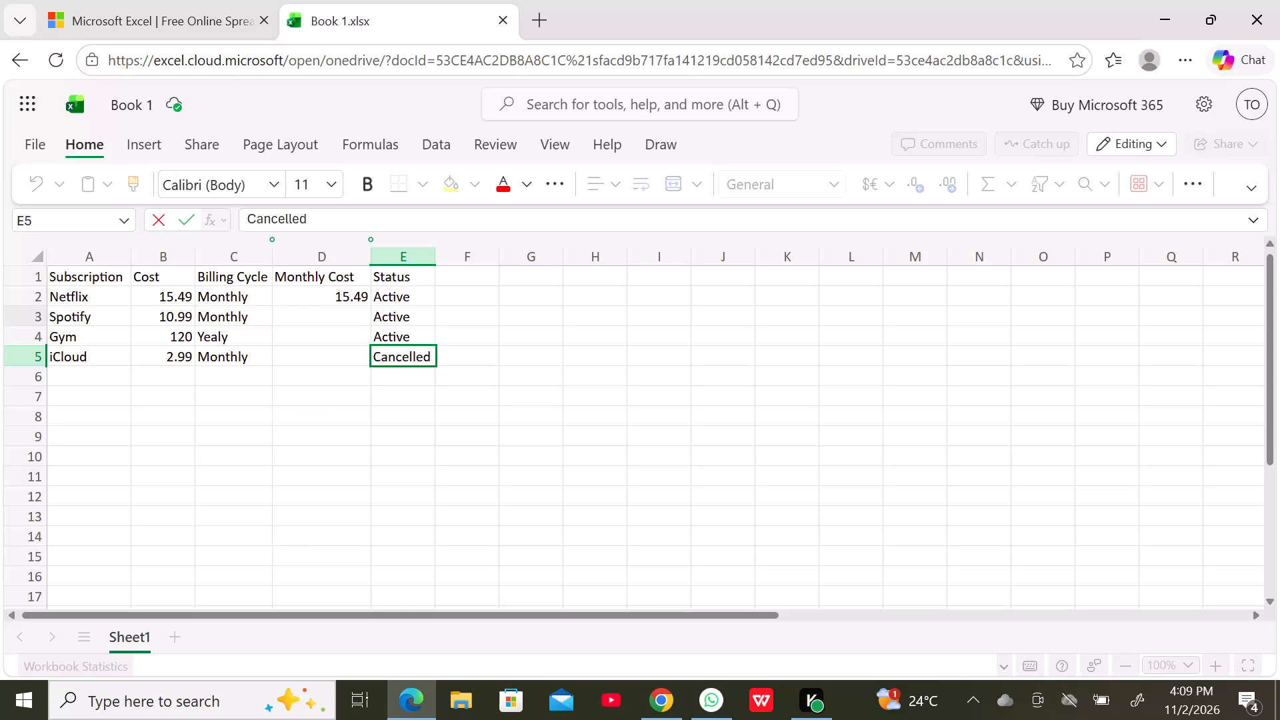
# Enter "YouTube Premium" as the subscription name in cell A6, below iCloud.
pyautogui.click(99, 381)
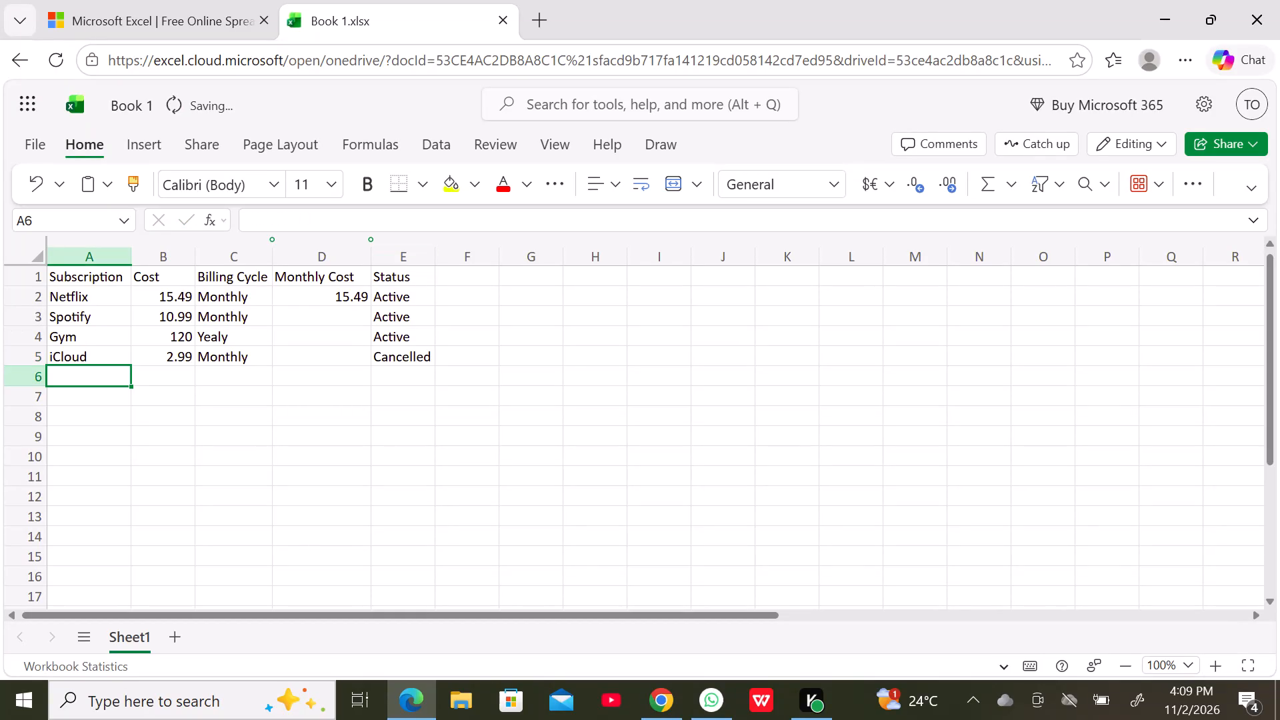
pyautogui.press('y')
pyautogui.write('ou')
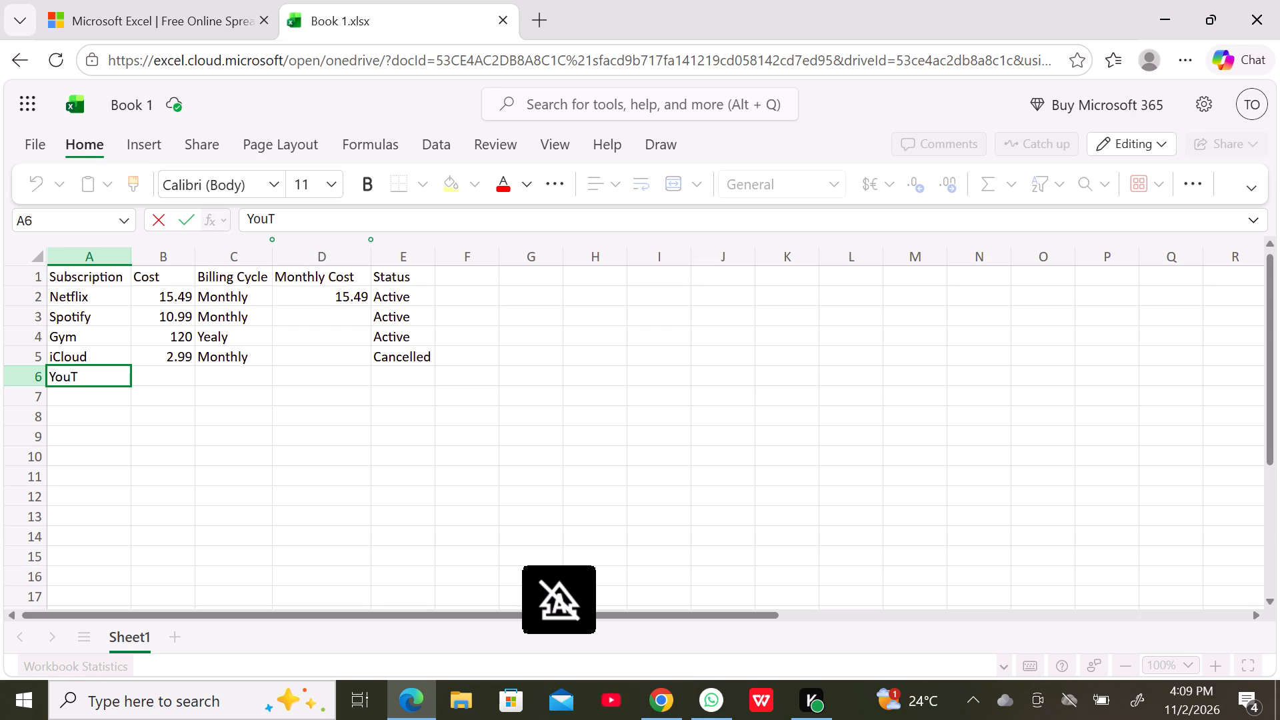
pyautogui.write('ub')
pyautogui.press('e')
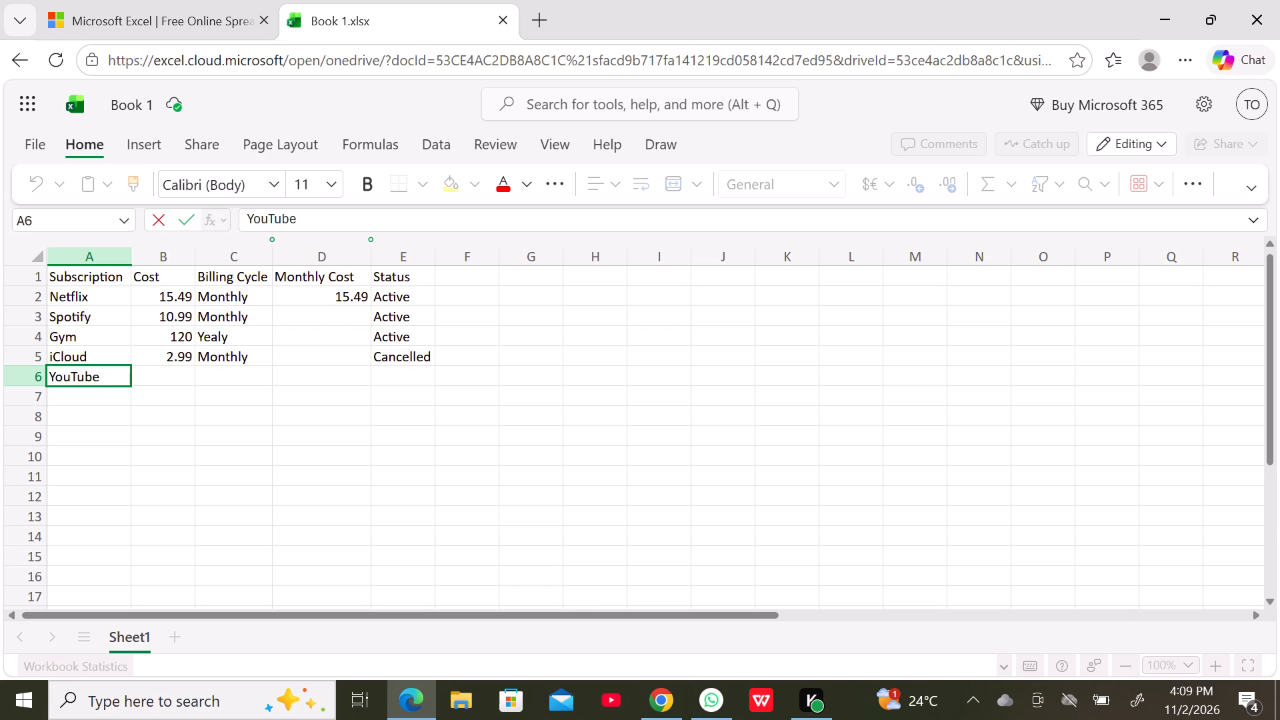
pyautogui.press('space')
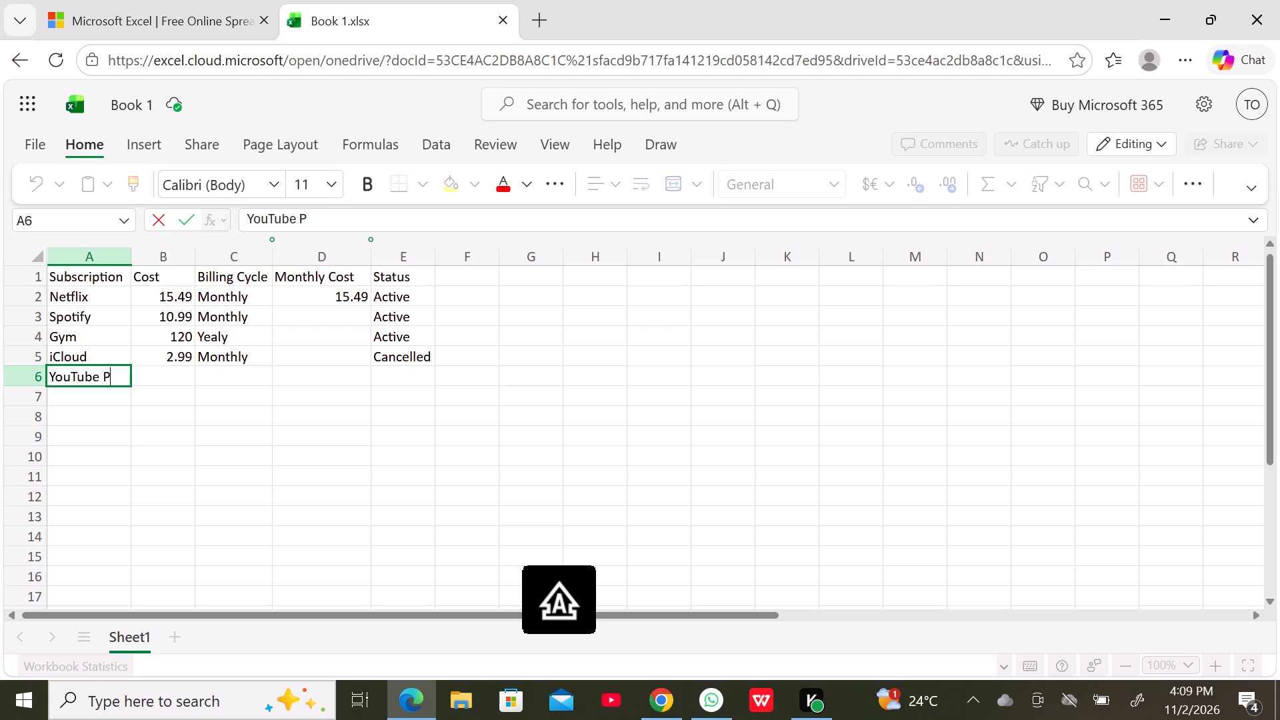
pyautogui.write('re')
pyautogui.press('m')
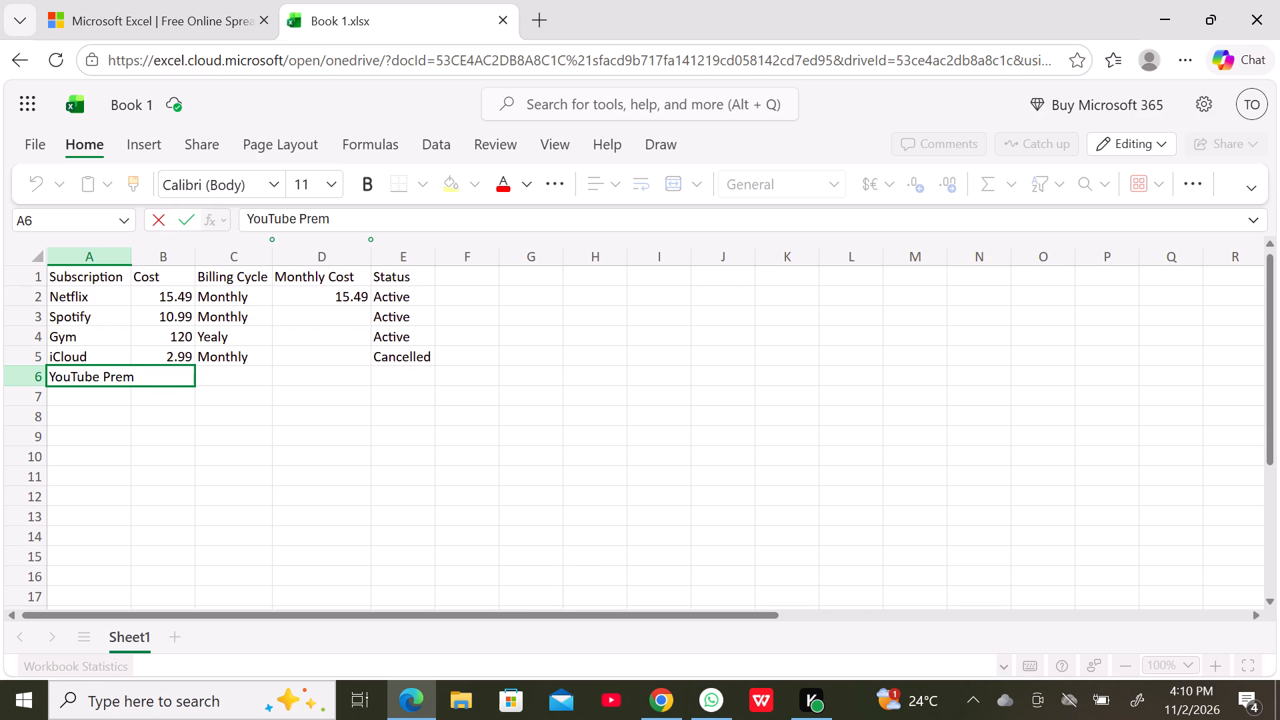
pyautogui.write('ium')
pyautogui.press('Tab')
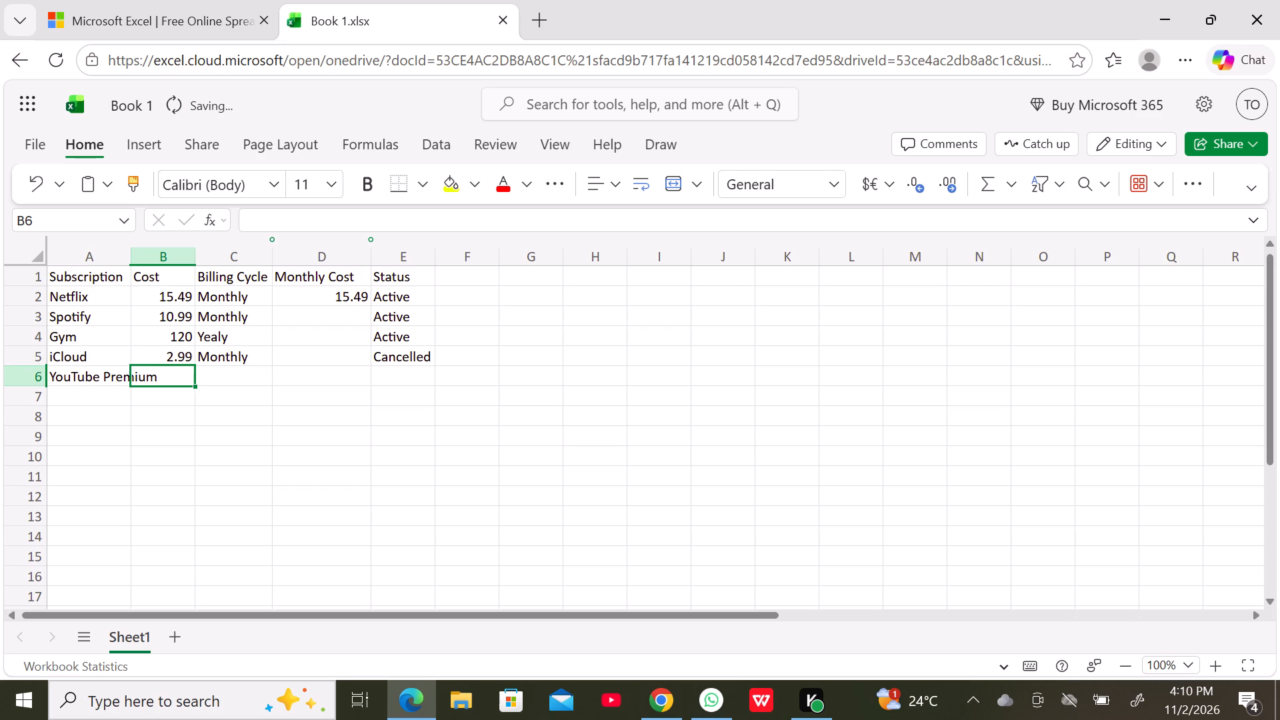
# Widen the Subscription column A just enough to fit the "YouTube Premium" entry.
pyautogui.click(90, 382)
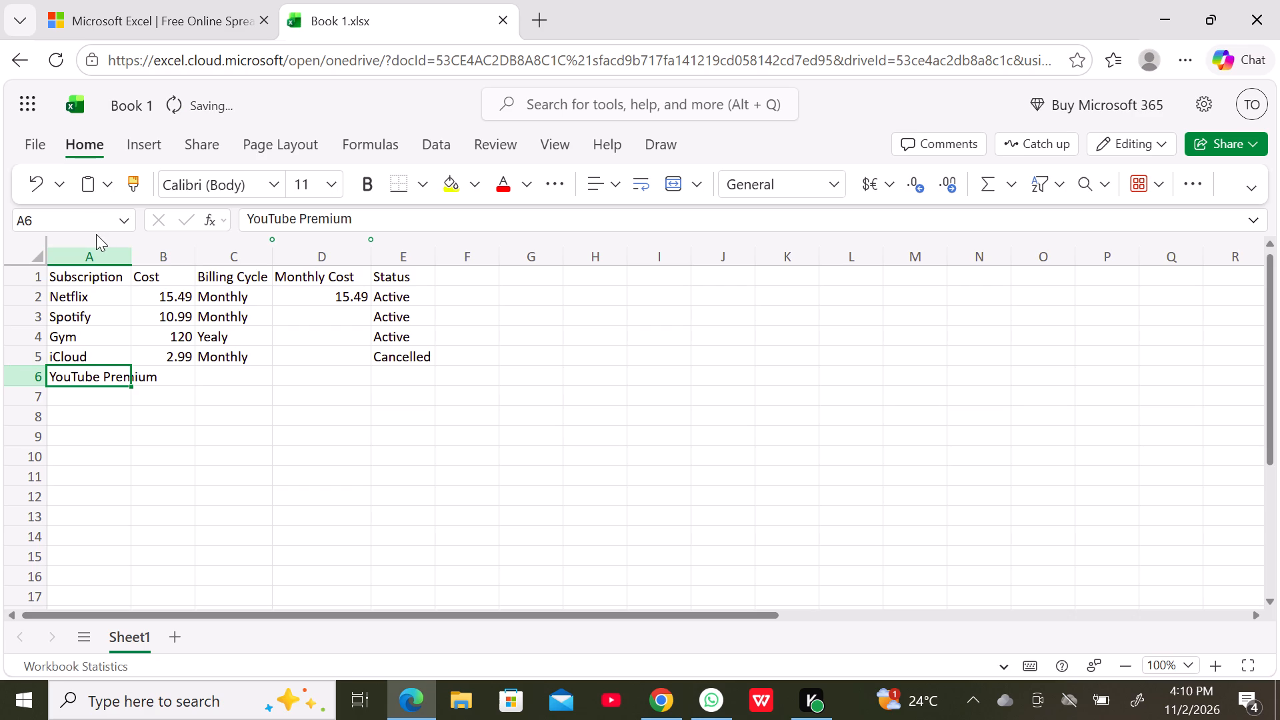
pyautogui.click(100, 265)
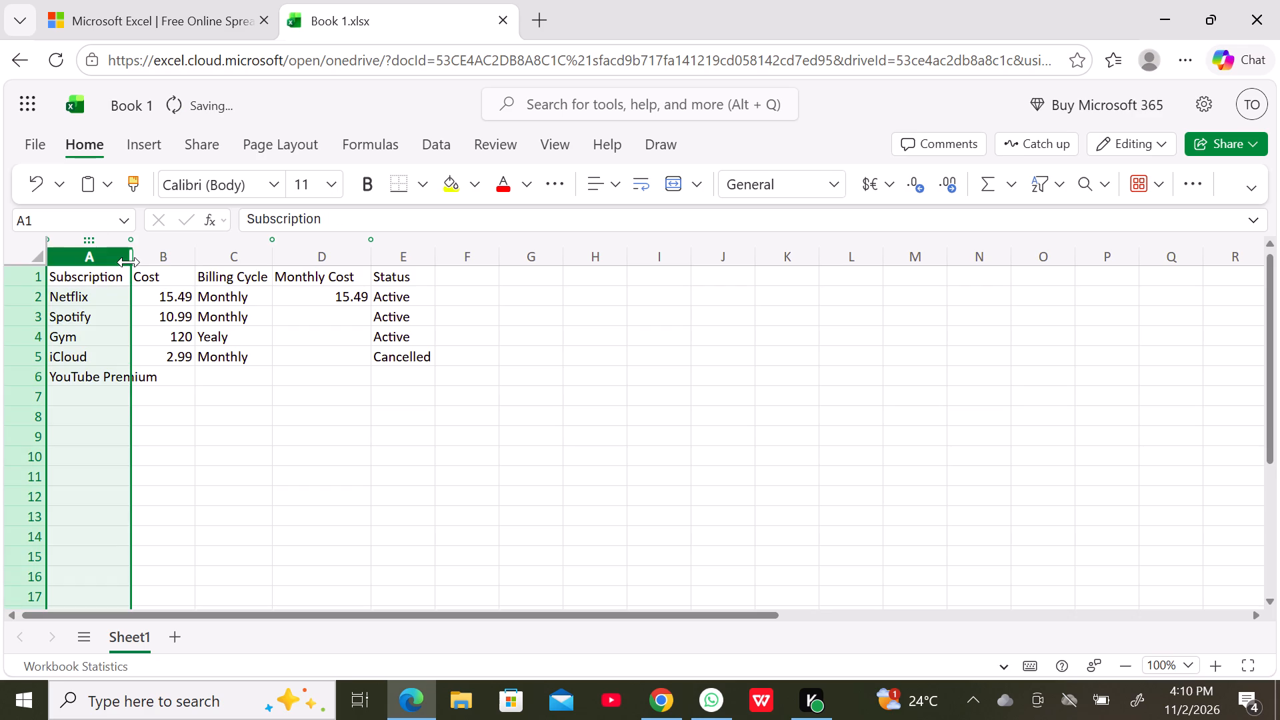
pyautogui.moveTo(129, 262); pyautogui.dragTo(149, 263)
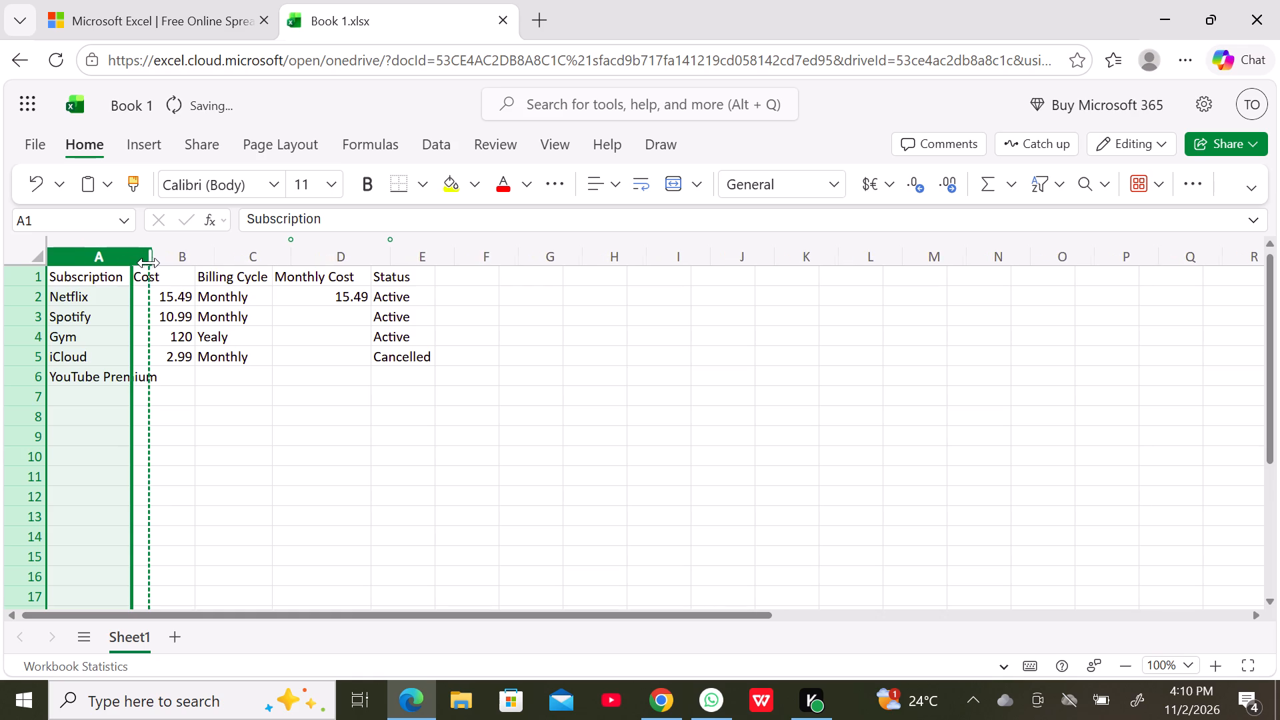
pyautogui.moveTo(149, 263); pyautogui.dragTo(157, 264)
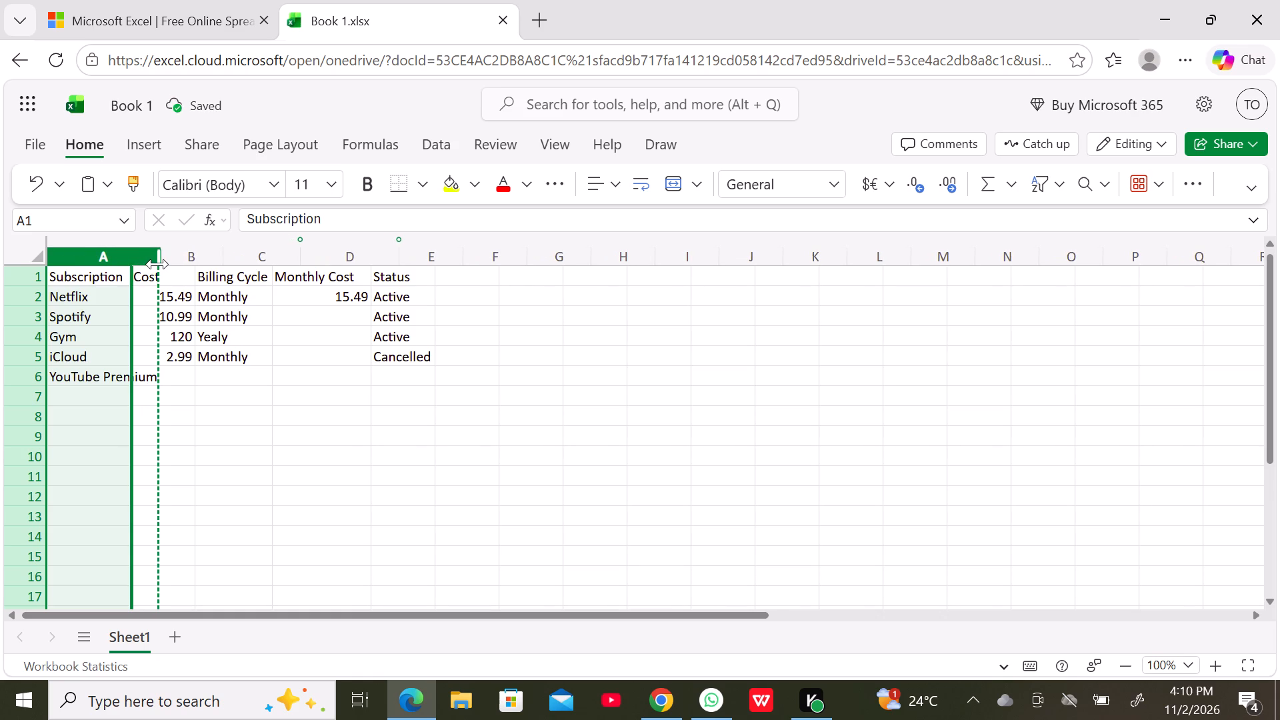
pyautogui.moveTo(157, 264); pyautogui.dragTo(159, 264)
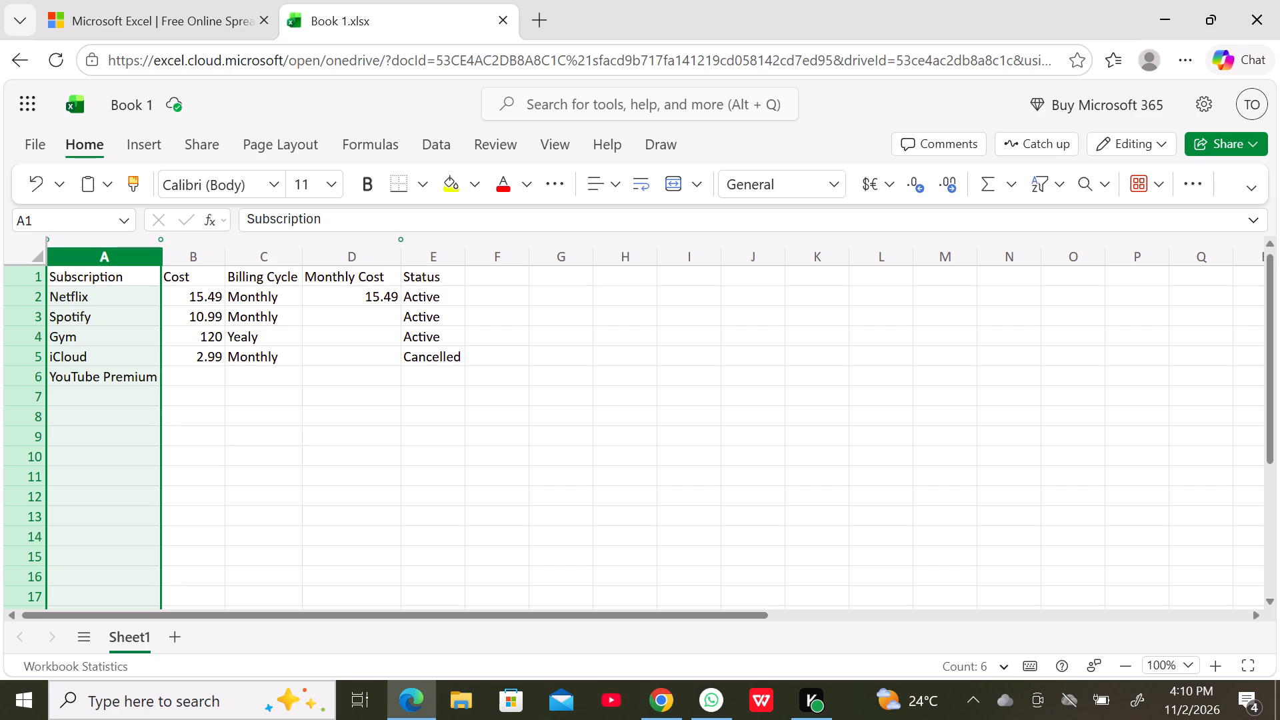
# Complete the YouTube Premium row with cost 13.99, billing cycle "Monthly" and status "Active", leaving its Monthly Cost cell empty.
pyautogui.click(131, 381)
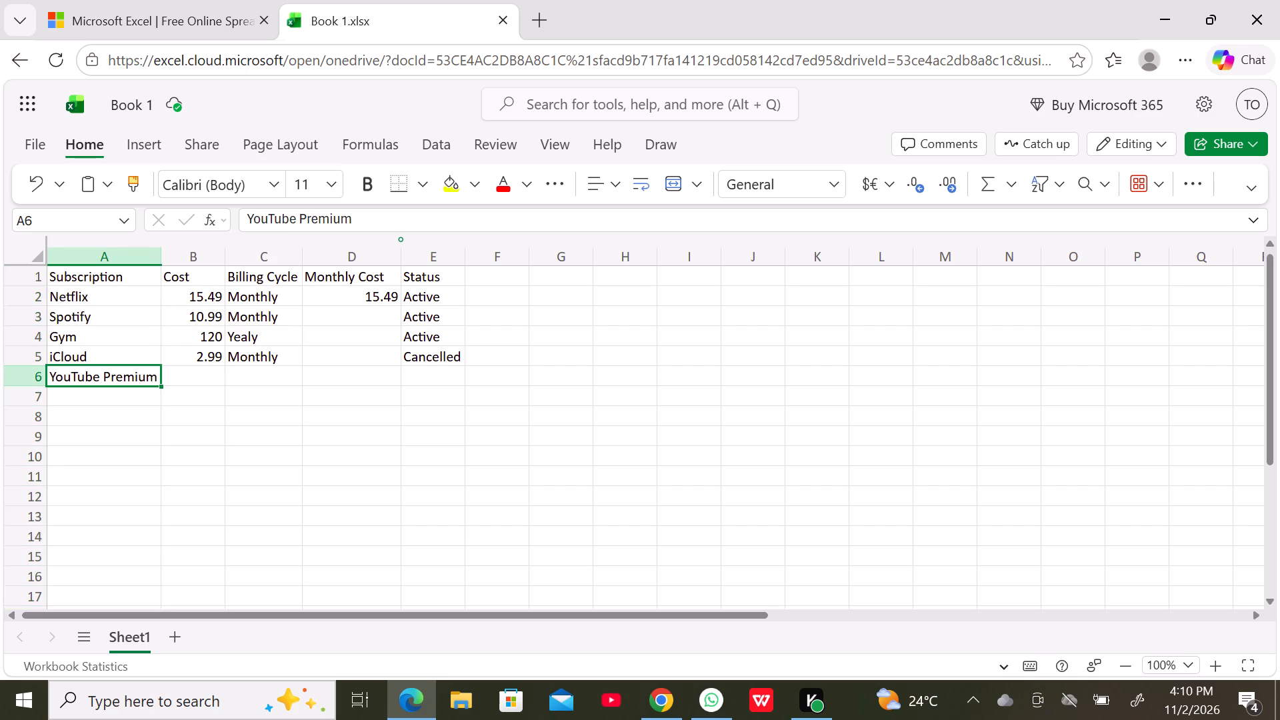
pyautogui.press('Tab')
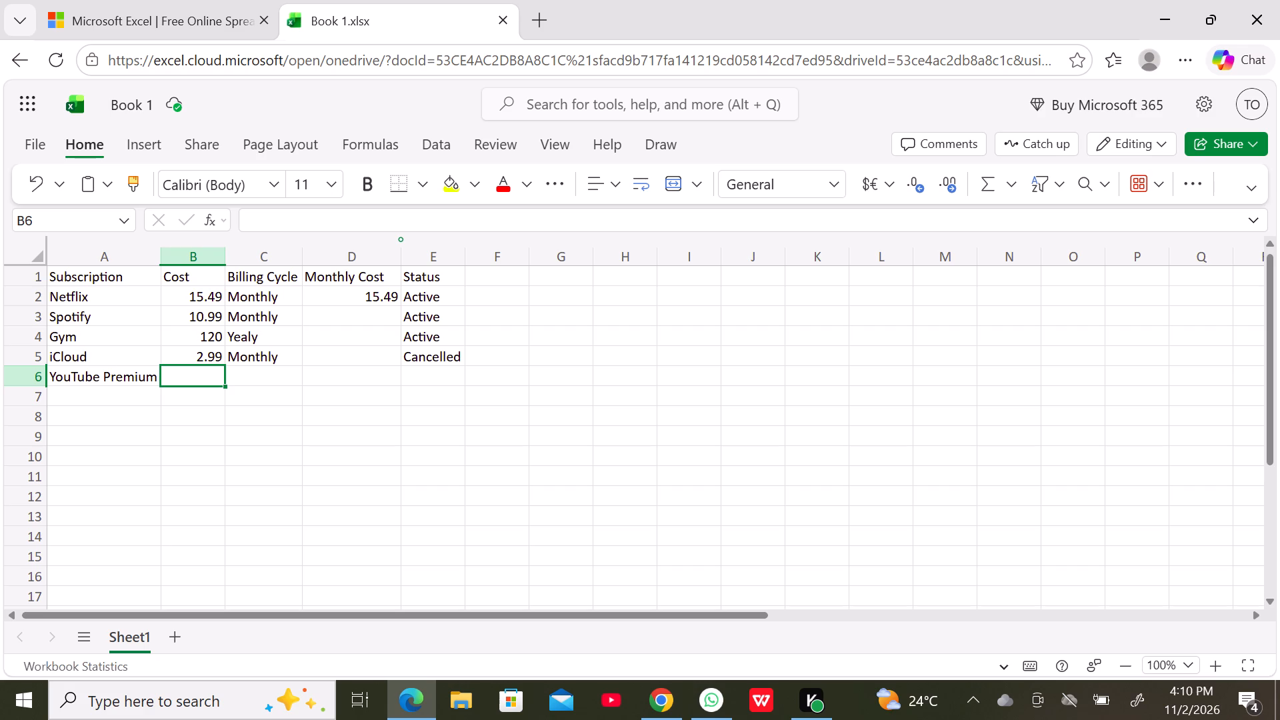
pyautogui.write('13')
pyautogui.press('.')
pyautogui.write('99')
pyautogui.press('Tab')
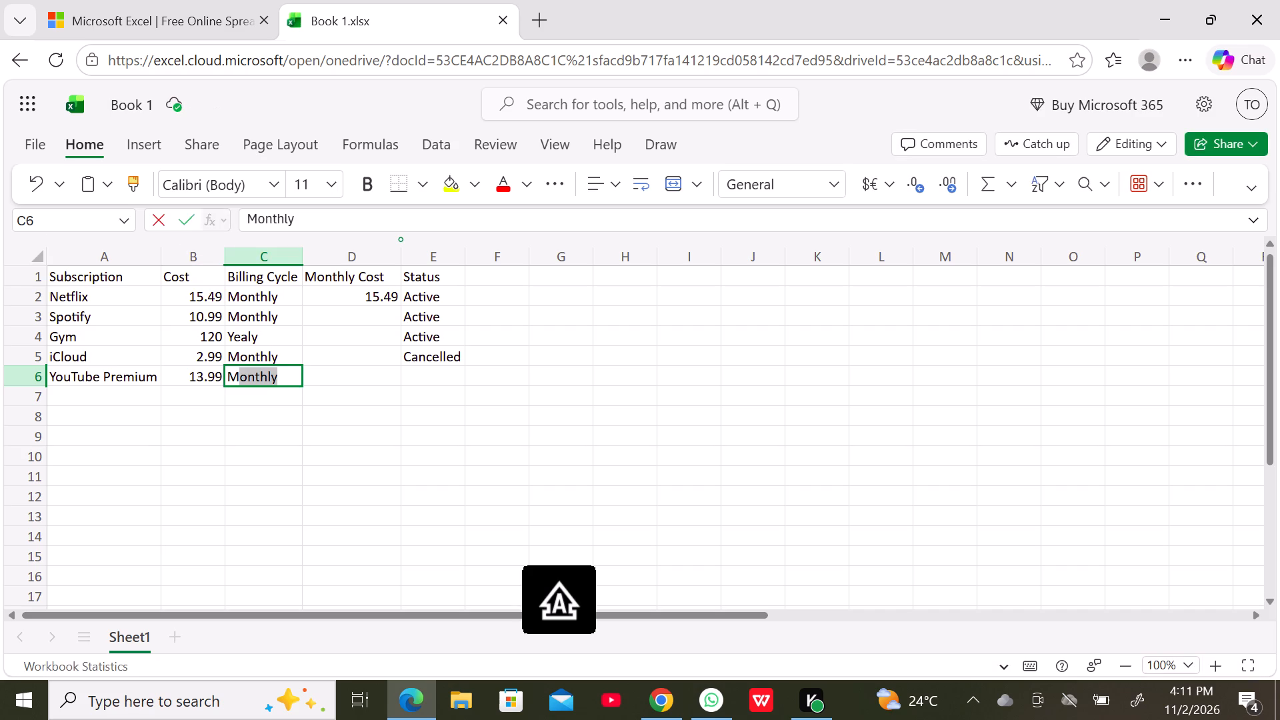
pyautogui.press('Tab')
pyautogui.press('Tab')
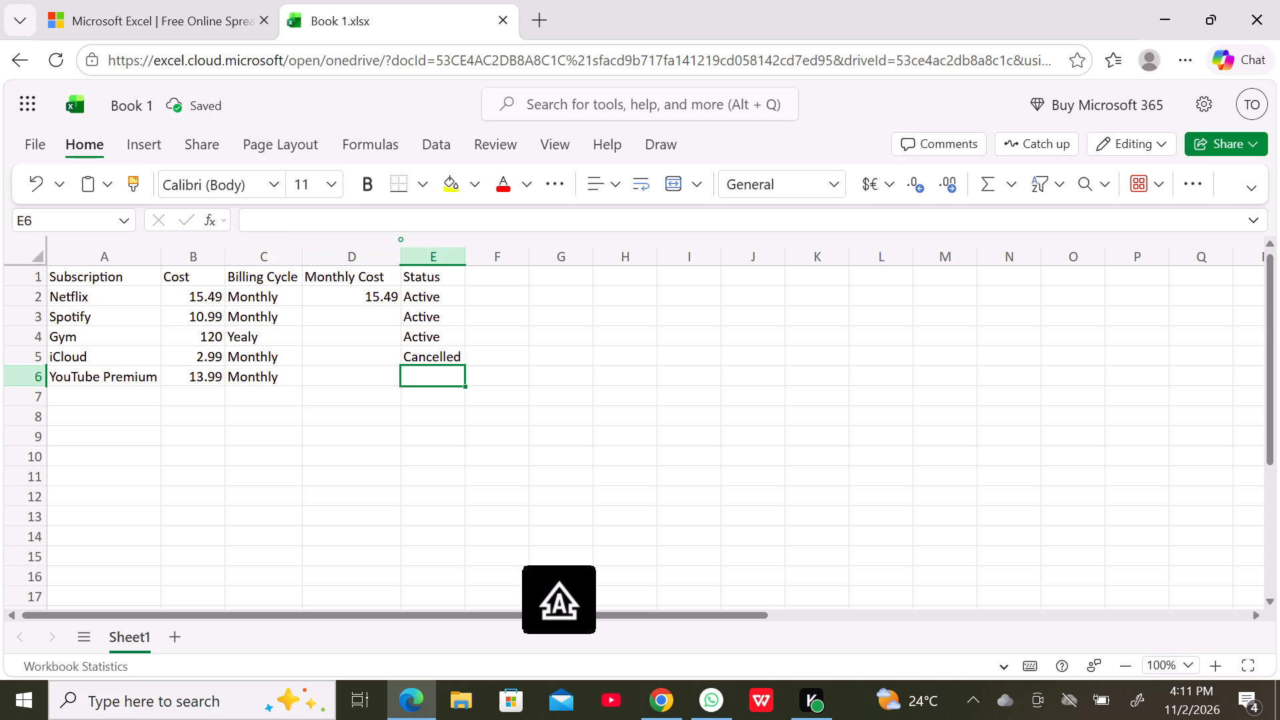
pyautogui.press('a')
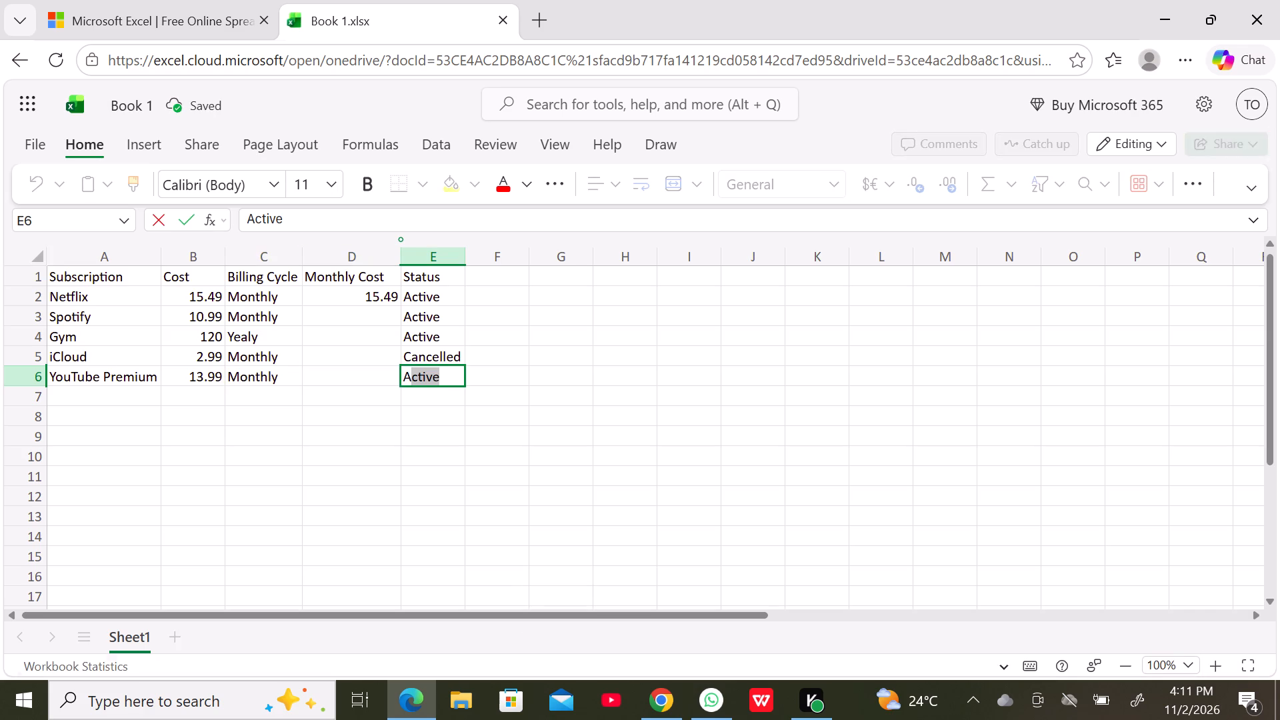
pyautogui.press('Tab')
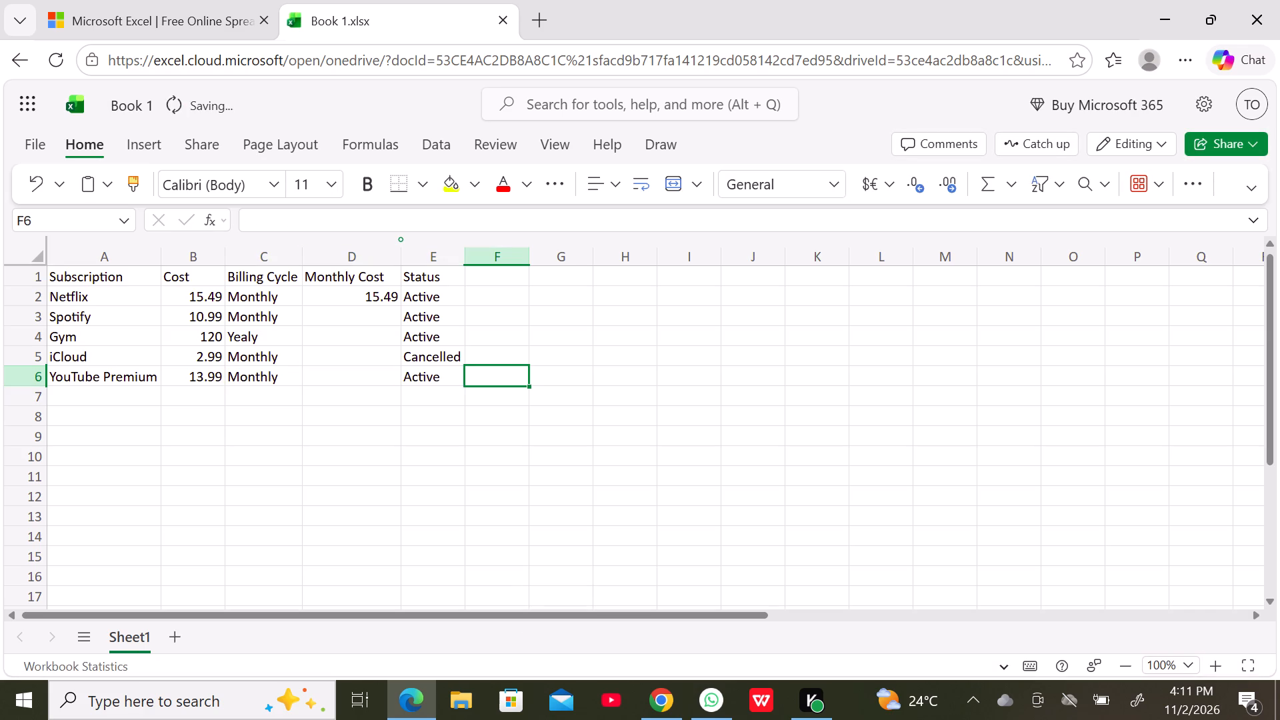
# Enter "Amazon Prime" as the subscription name in cell A7, below YouTube Premium.
pyautogui.click(89, 400)
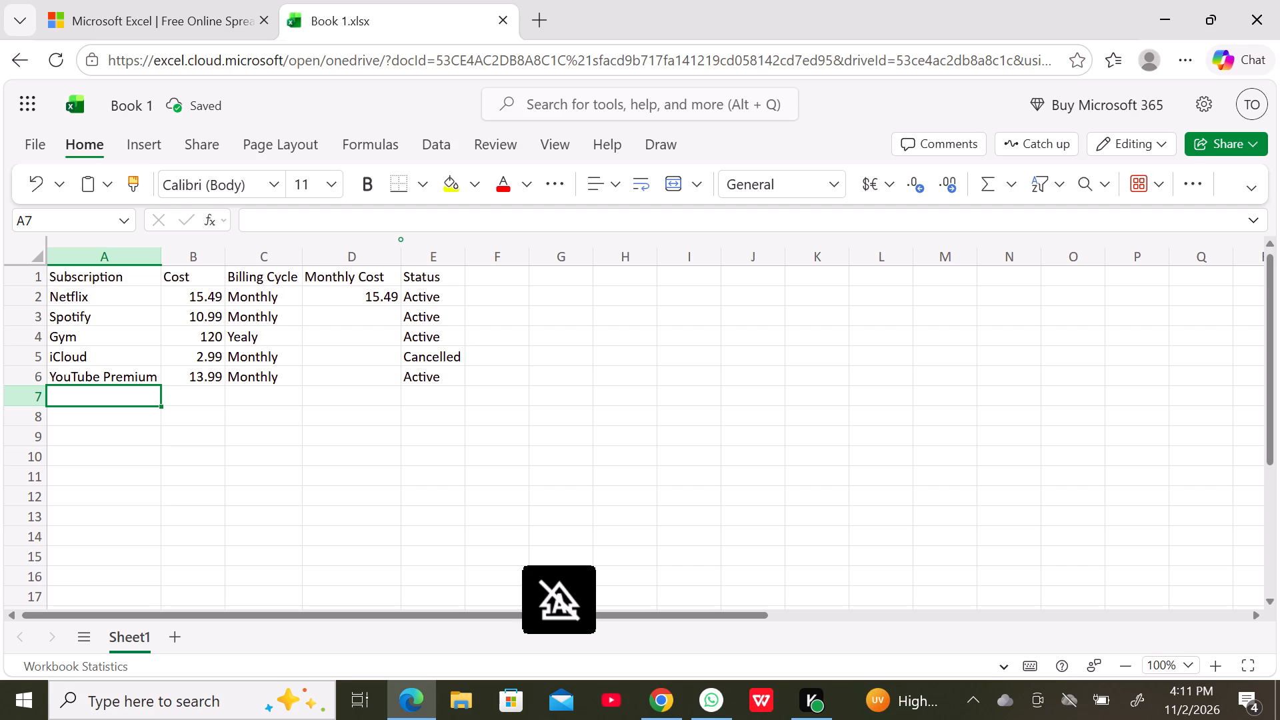
pyautogui.press('a')
pyautogui.press('BackSpace')
pyautogui.press('a')
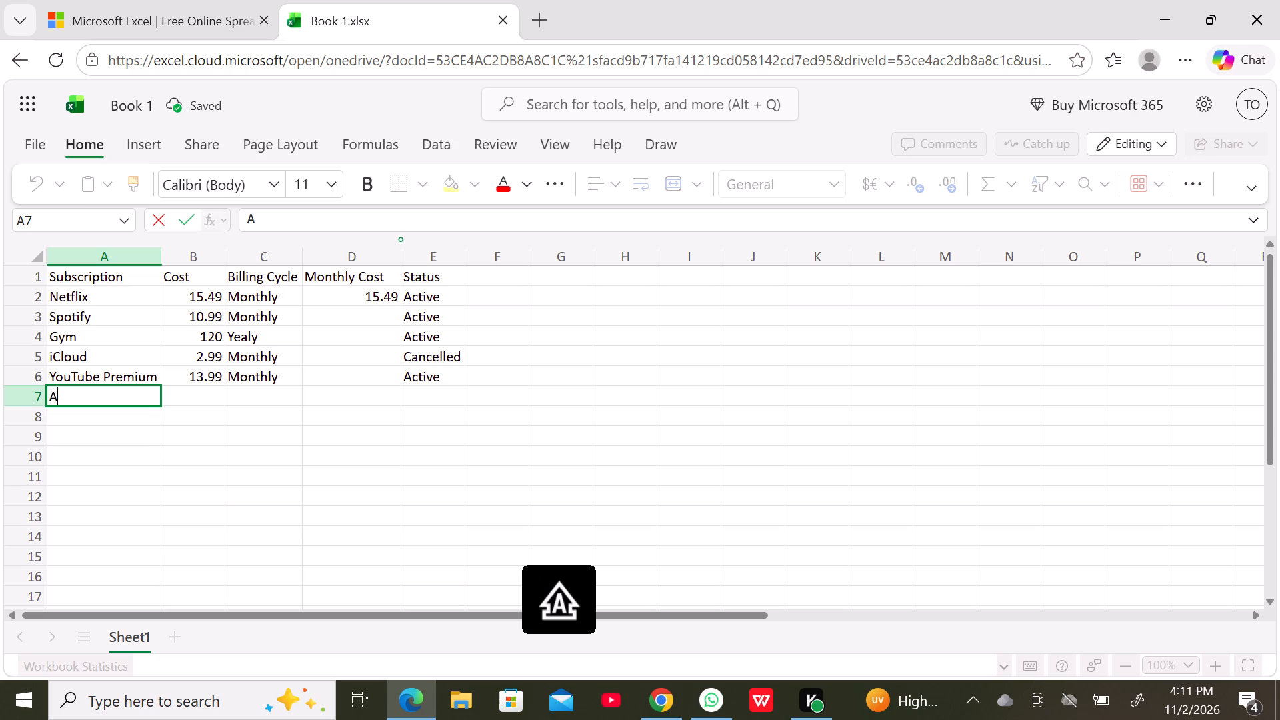
pyautogui.write('zon')
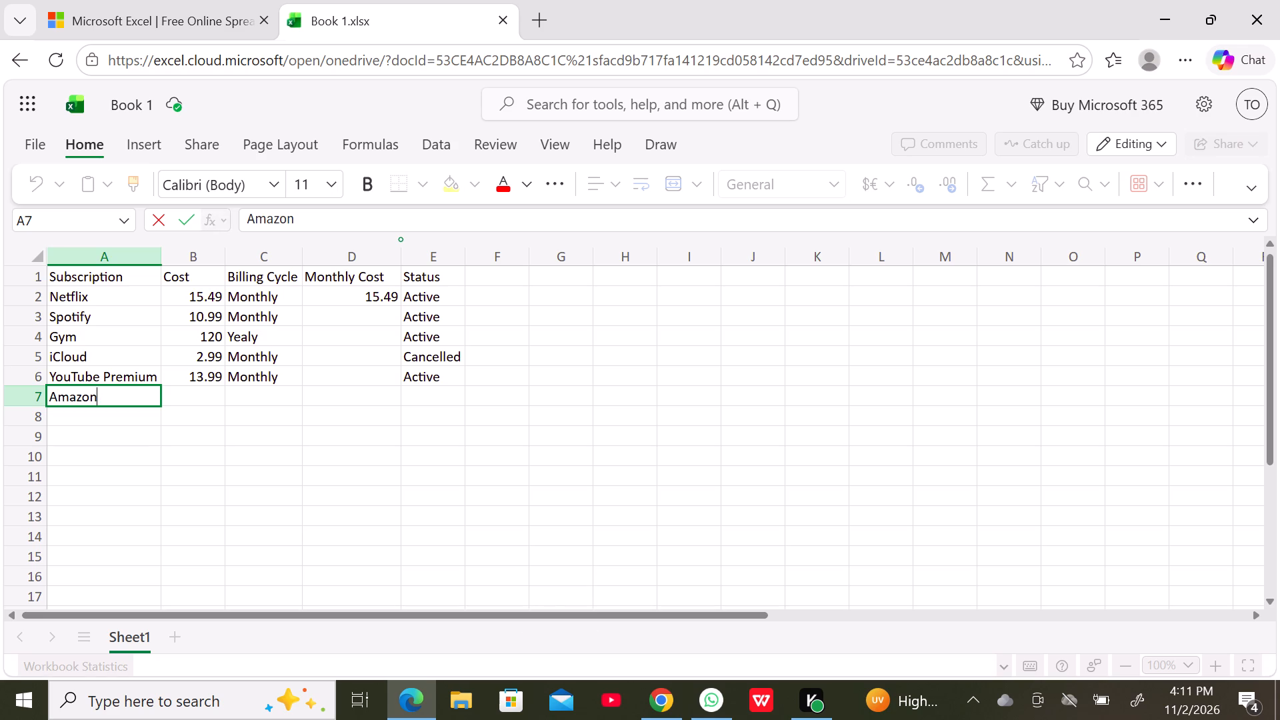
pyautogui.press('space')
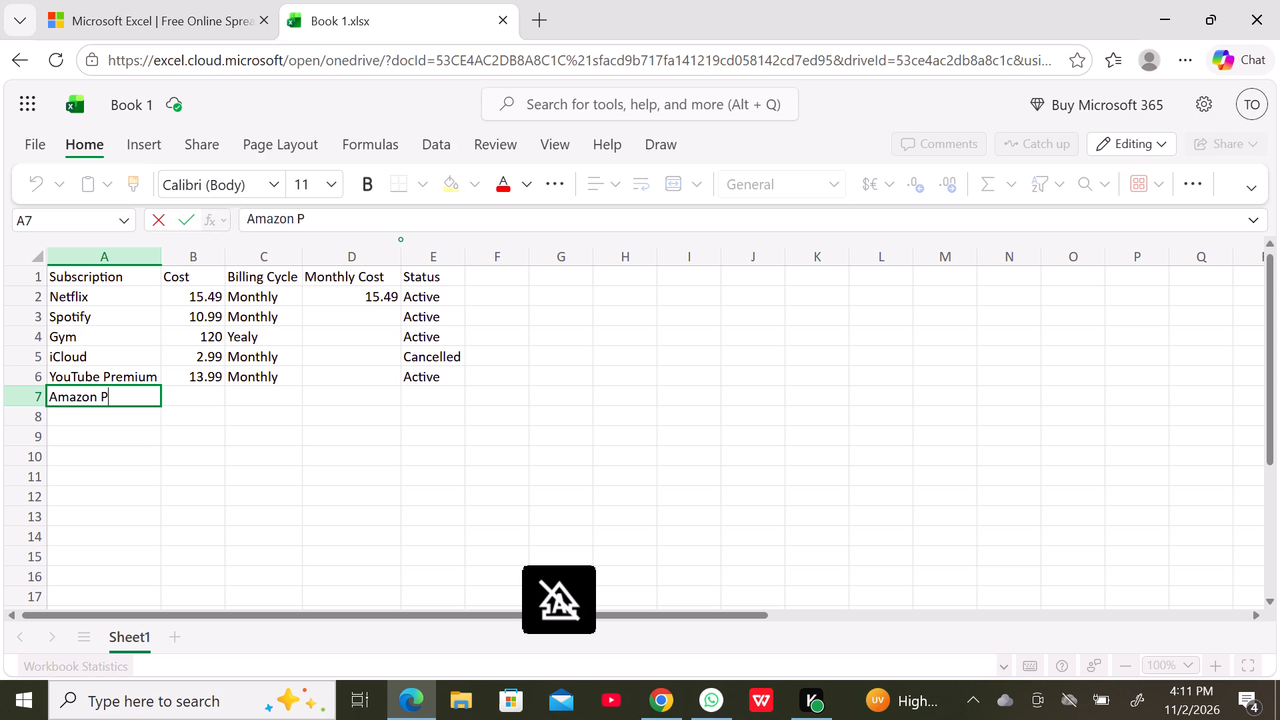
pyautogui.write('rime')
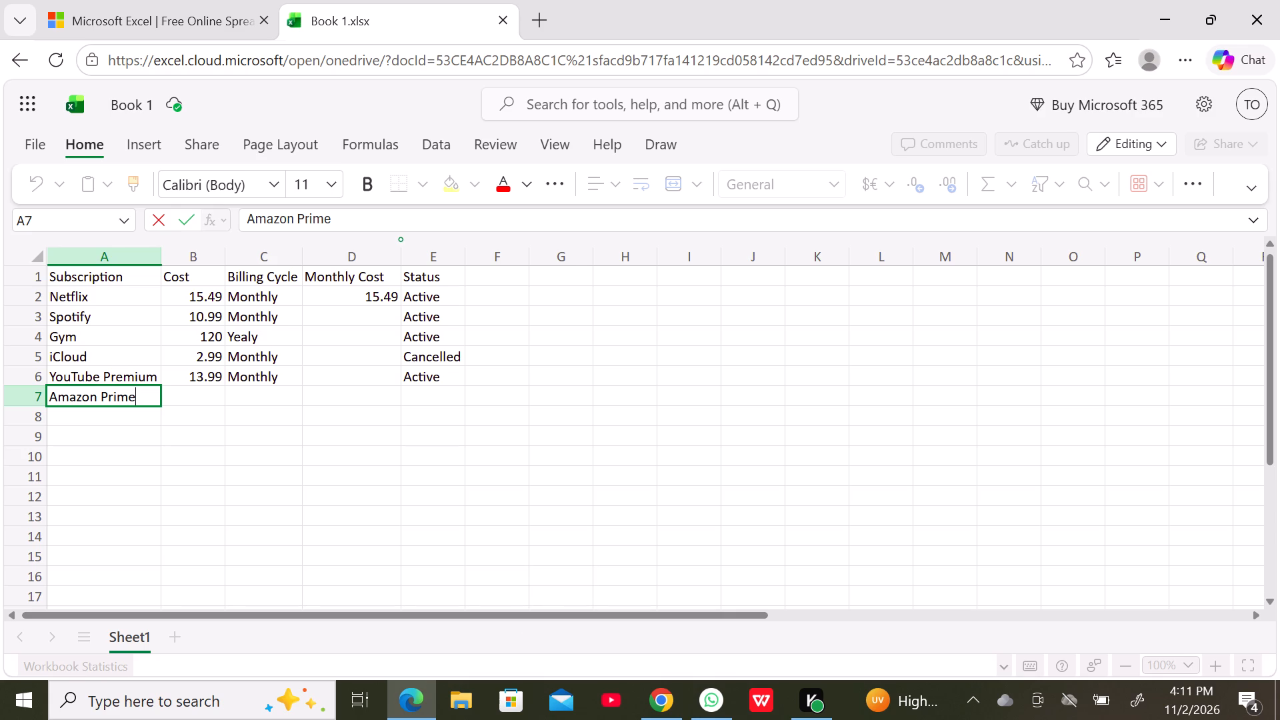
pyautogui.press('Tab')
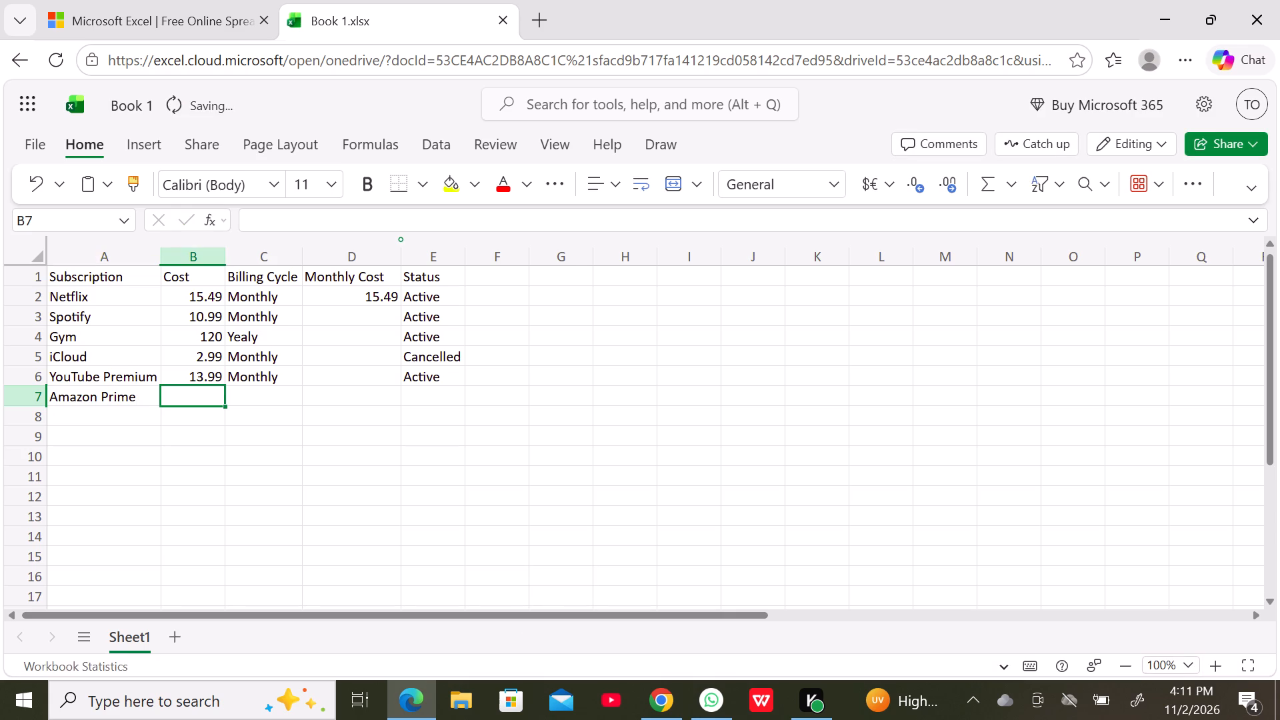
# Complete the Amazon Prime row with cost 139, billing cycle "Yealy" with a capital Y and status "Active", leaving its Monthly Cost cell empty.
pyautogui.write('13')
pyautogui.press('9')
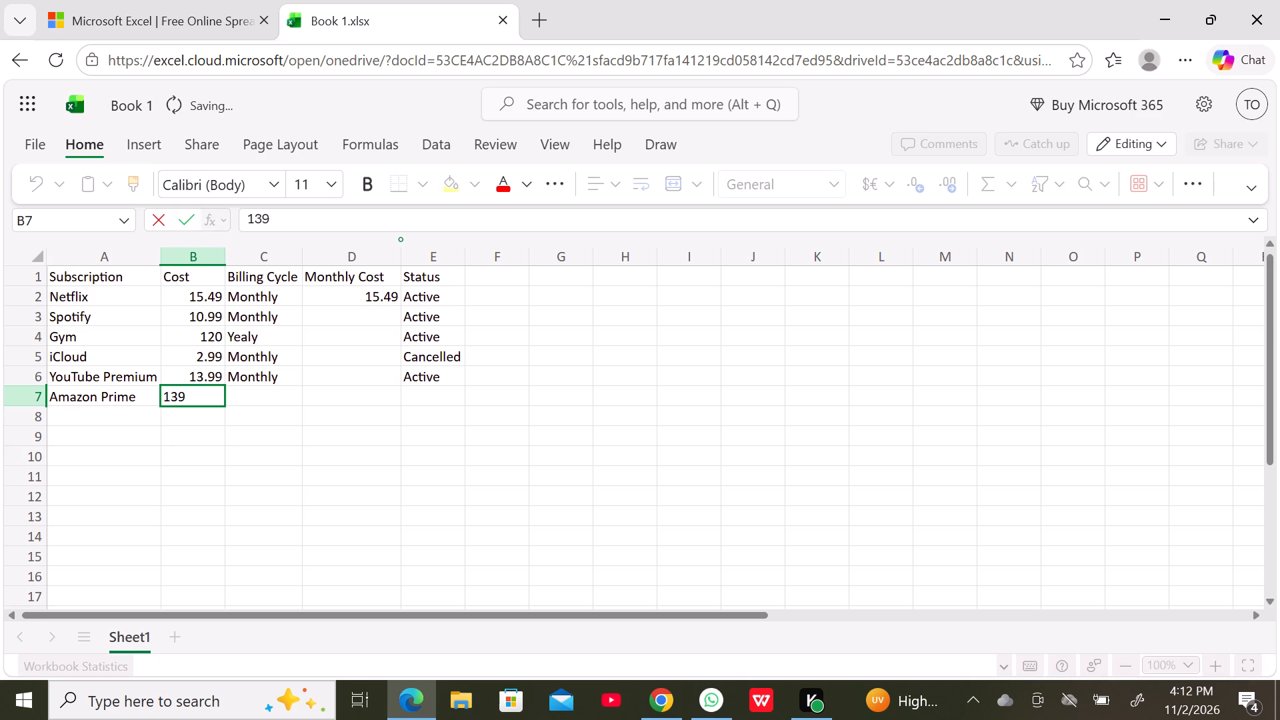
pyautogui.press('Tab')
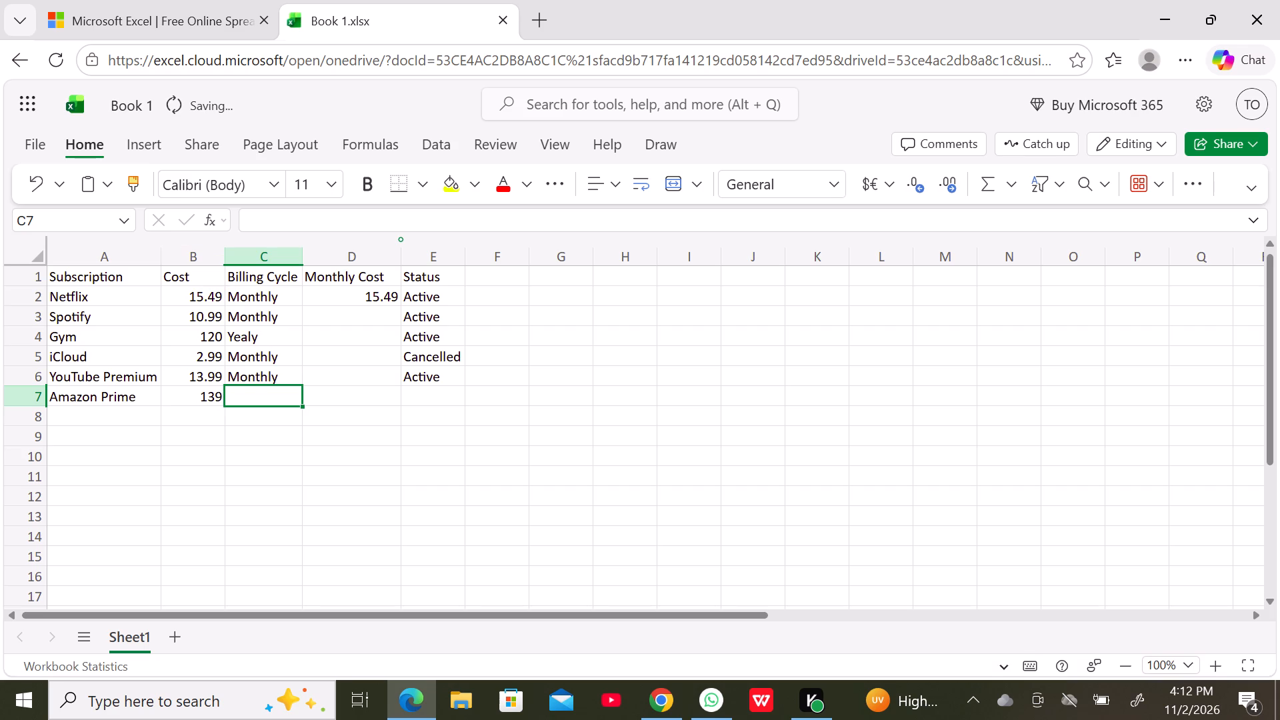
pyautogui.press('y')
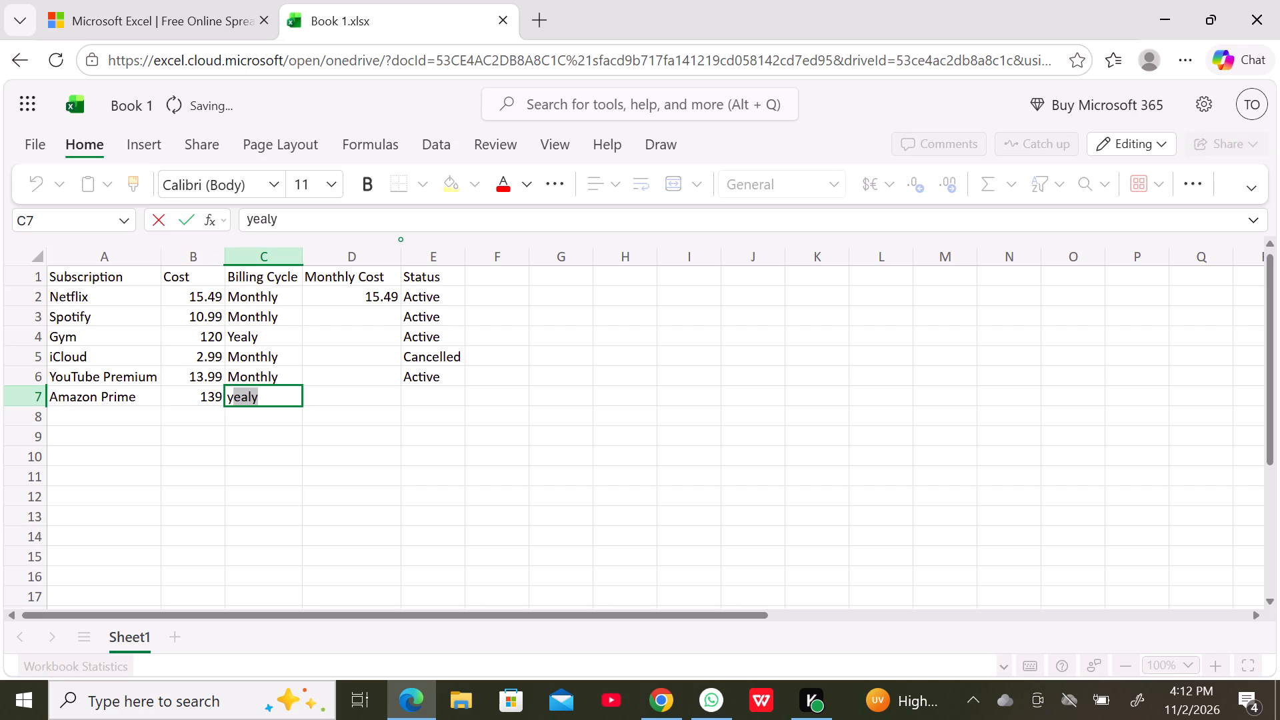
pyautogui.press('BackSpace')
pyautogui.press('BackSpace')
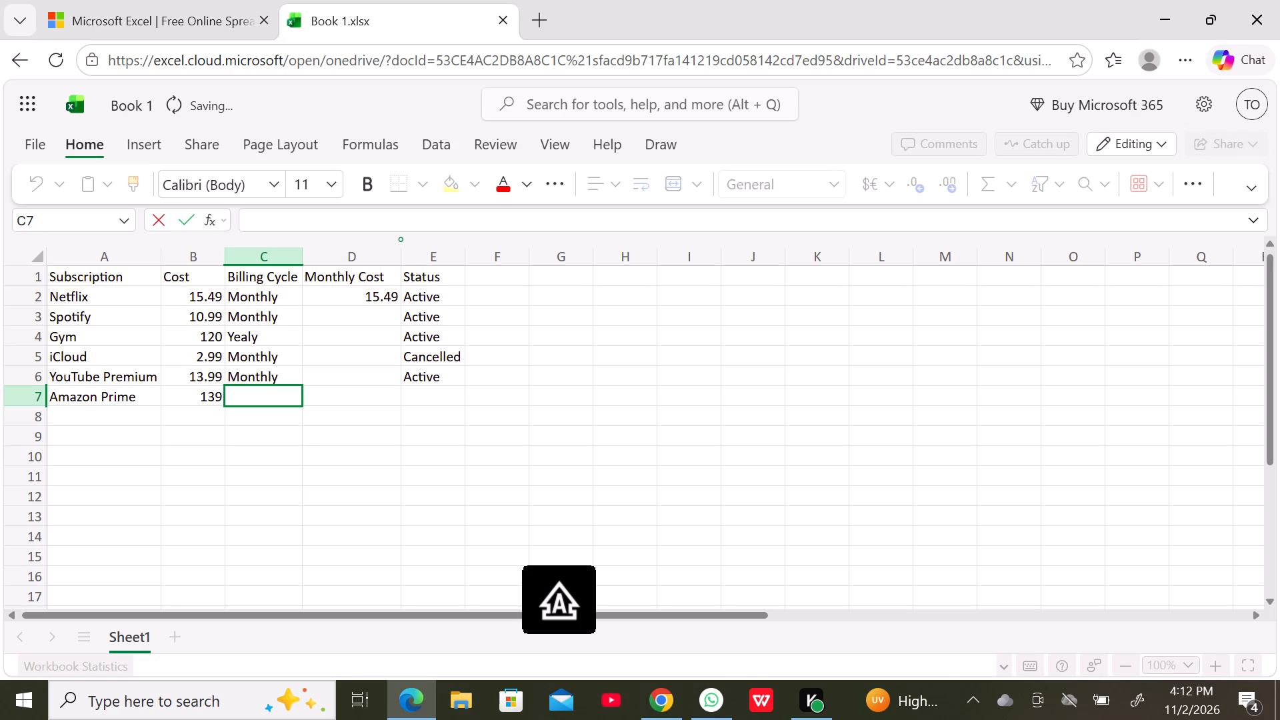
pyautogui.press('y')
pyautogui.press('Tab')
pyautogui.press('Tab')
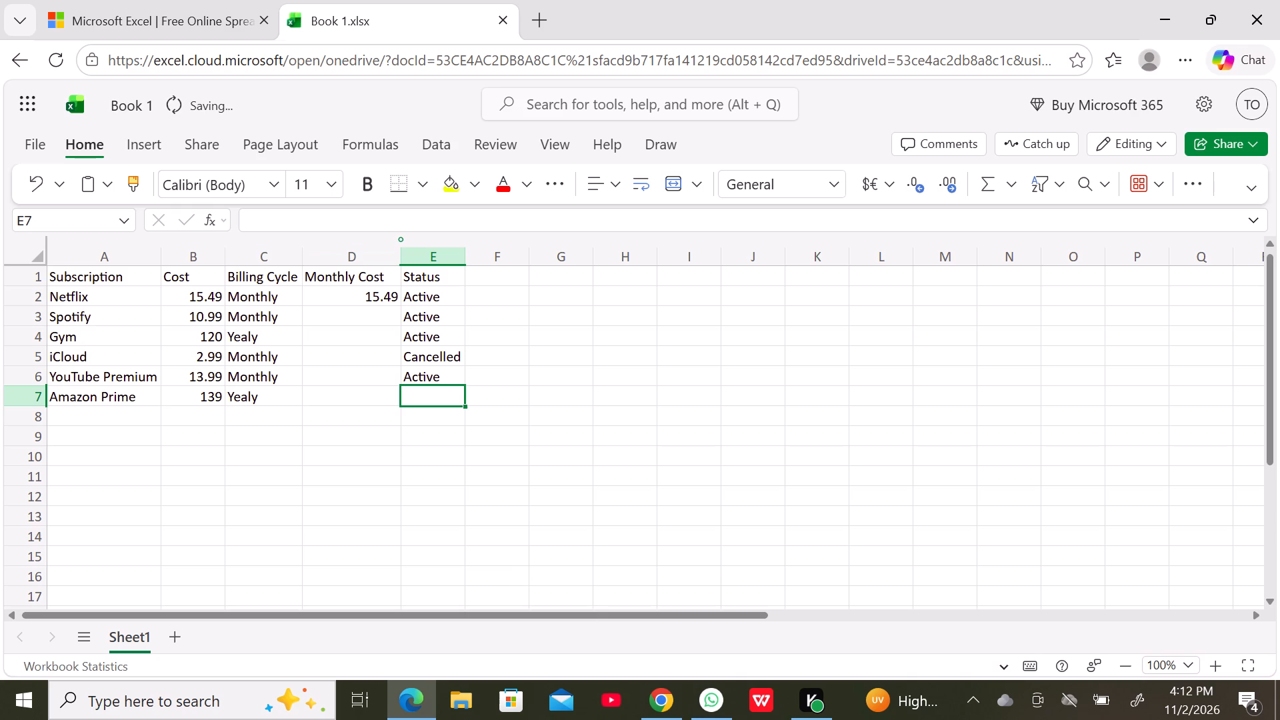
pyautogui.press('a')
pyautogui.press('Tab')
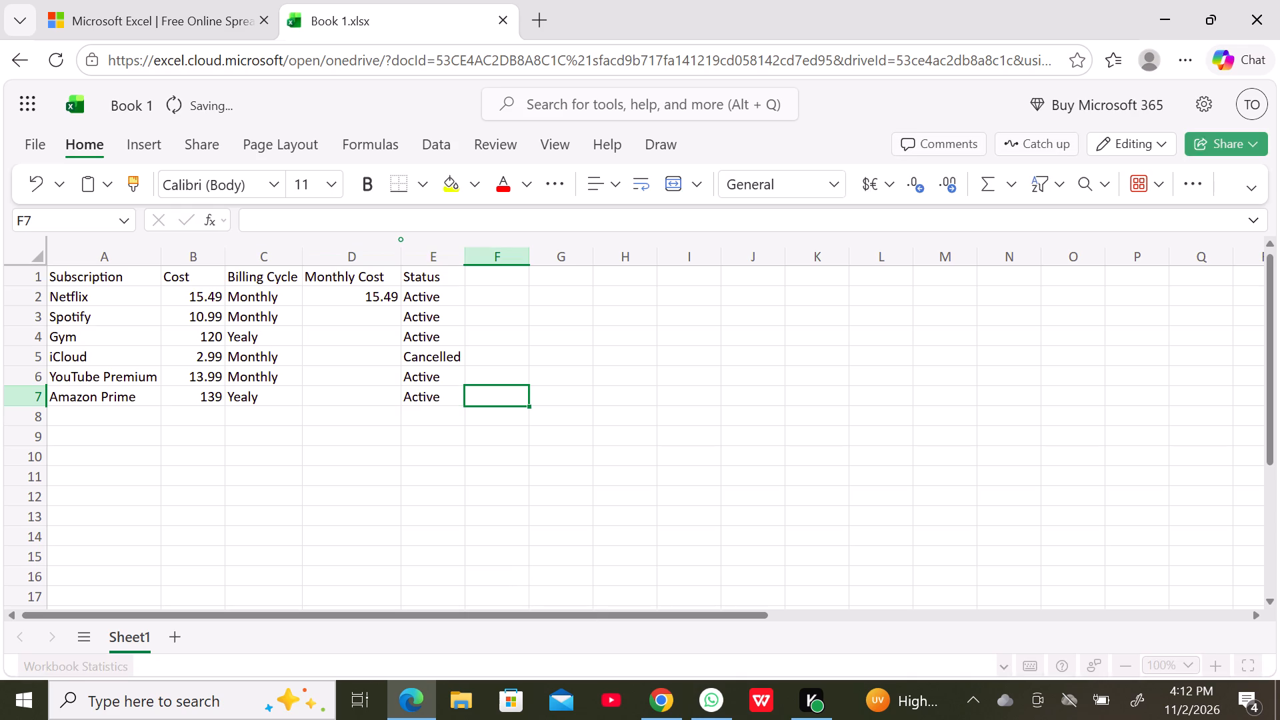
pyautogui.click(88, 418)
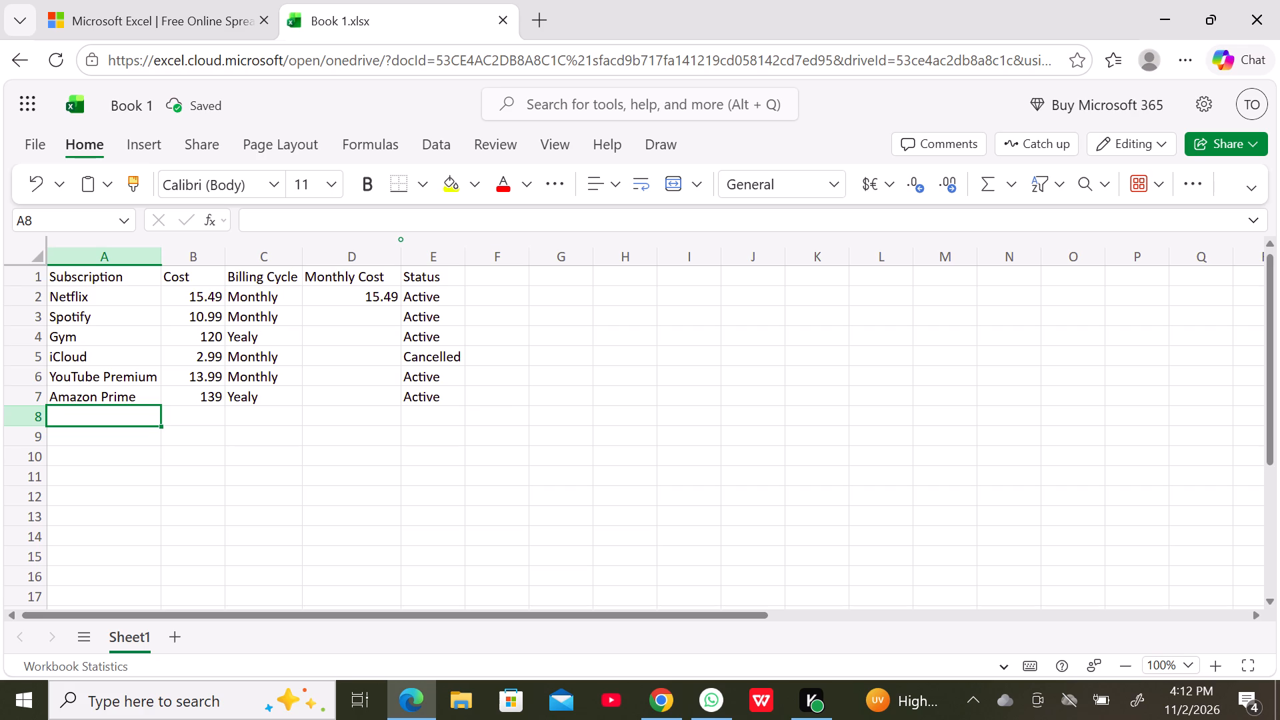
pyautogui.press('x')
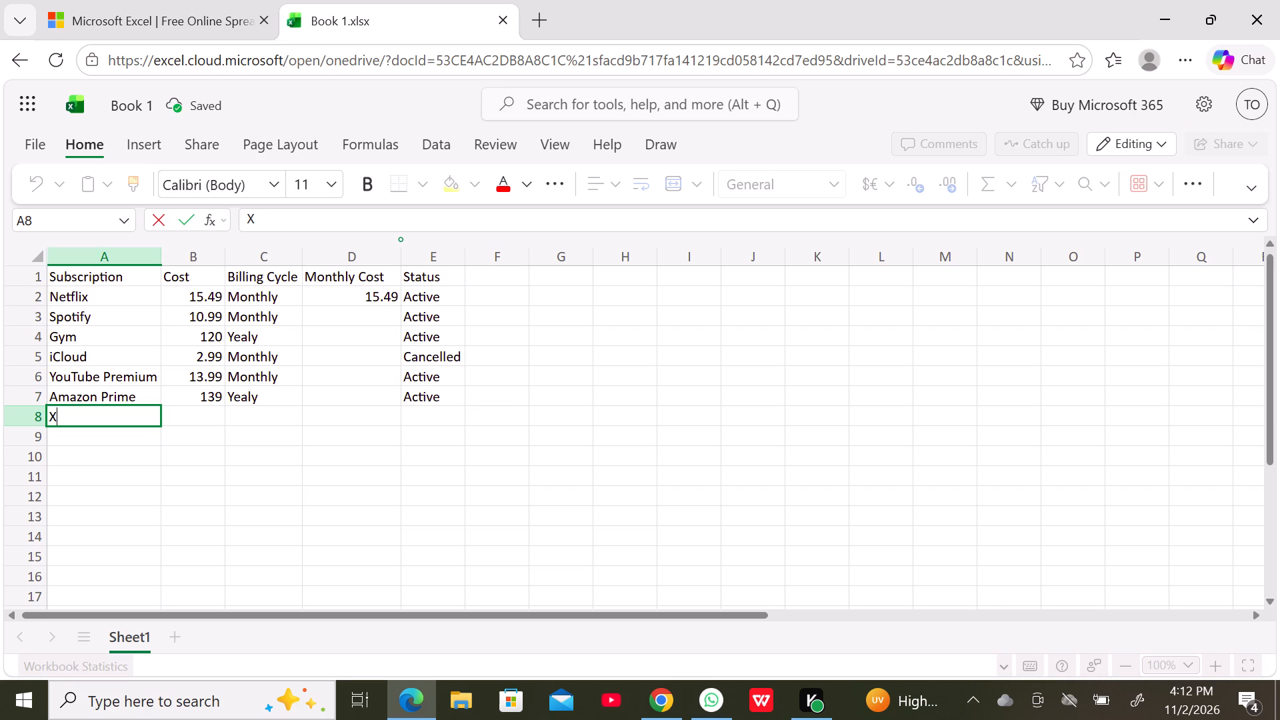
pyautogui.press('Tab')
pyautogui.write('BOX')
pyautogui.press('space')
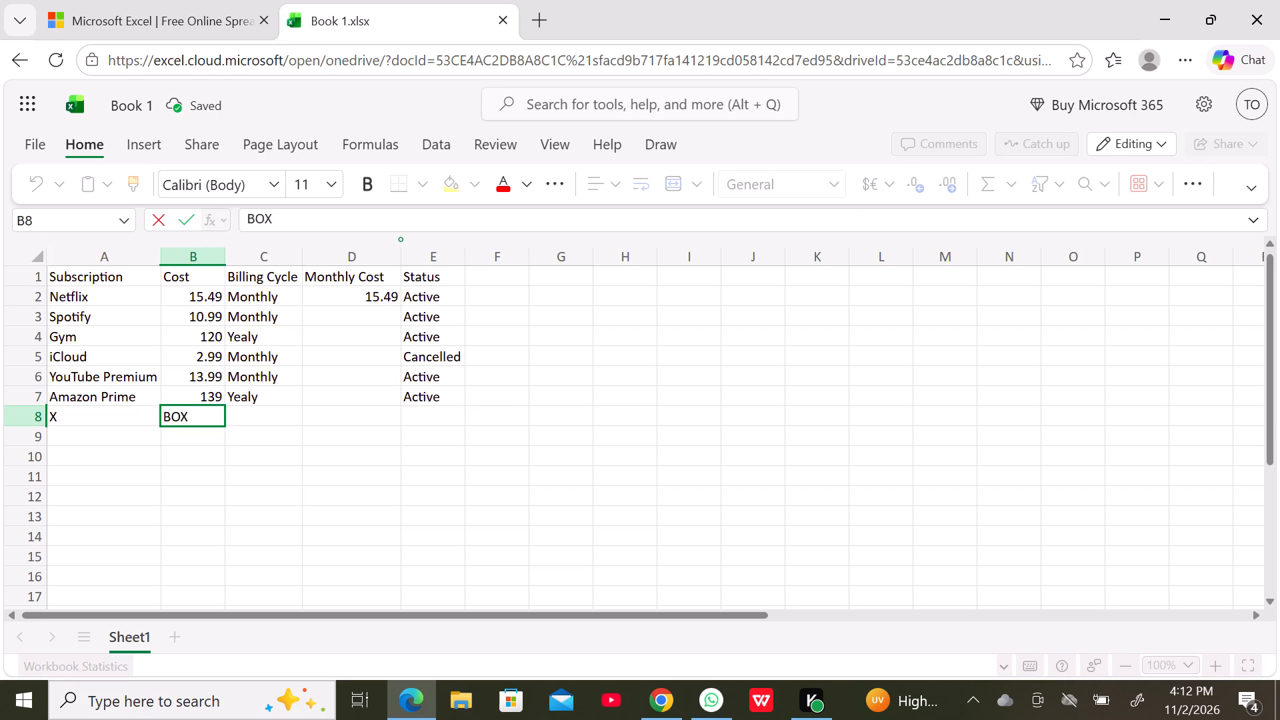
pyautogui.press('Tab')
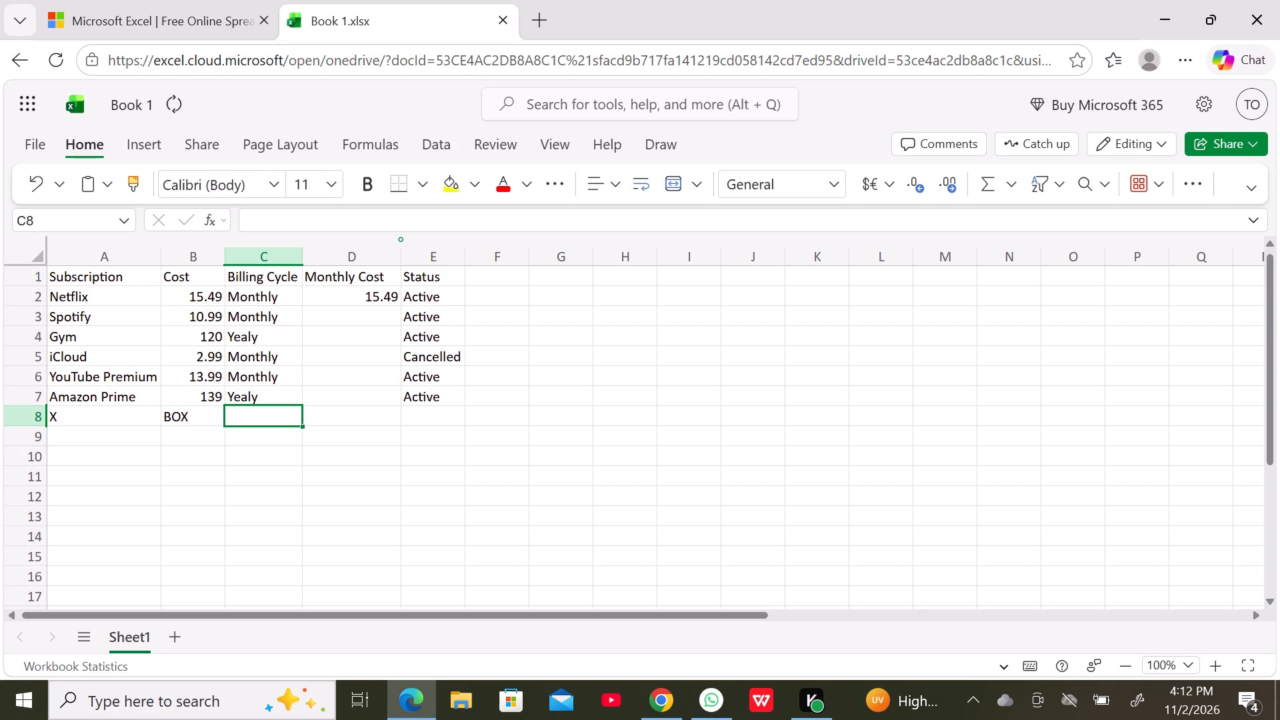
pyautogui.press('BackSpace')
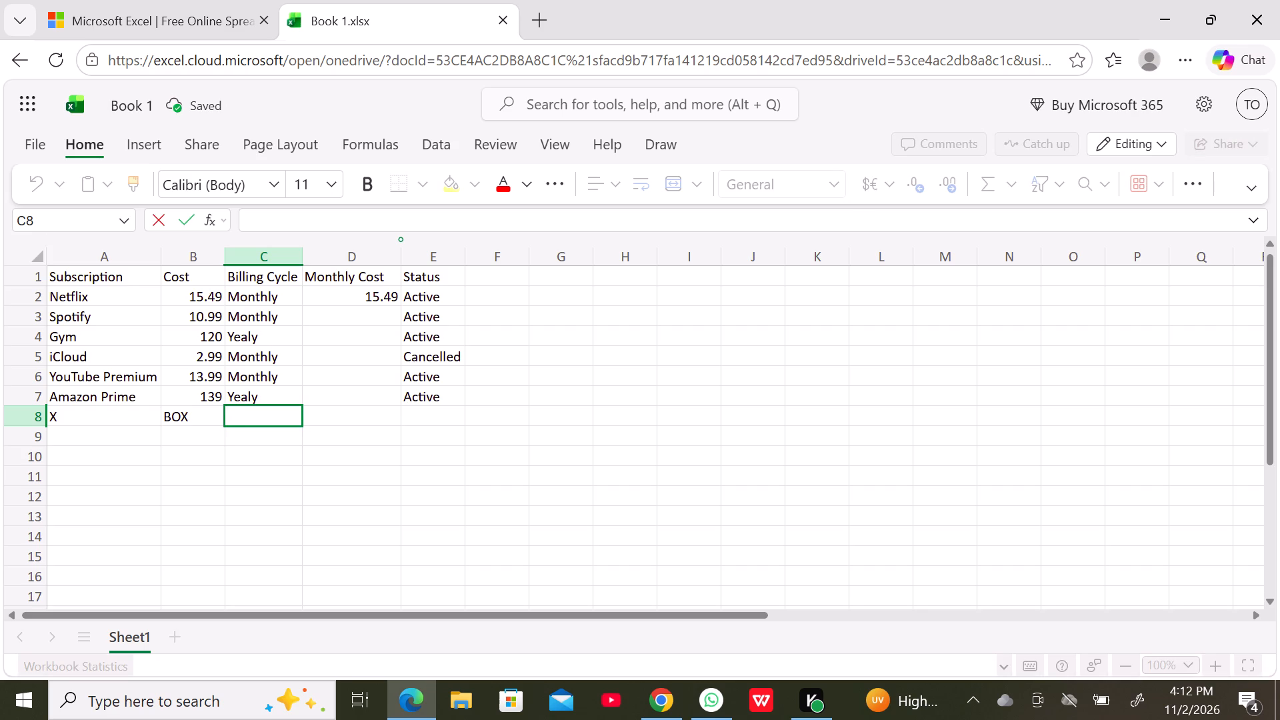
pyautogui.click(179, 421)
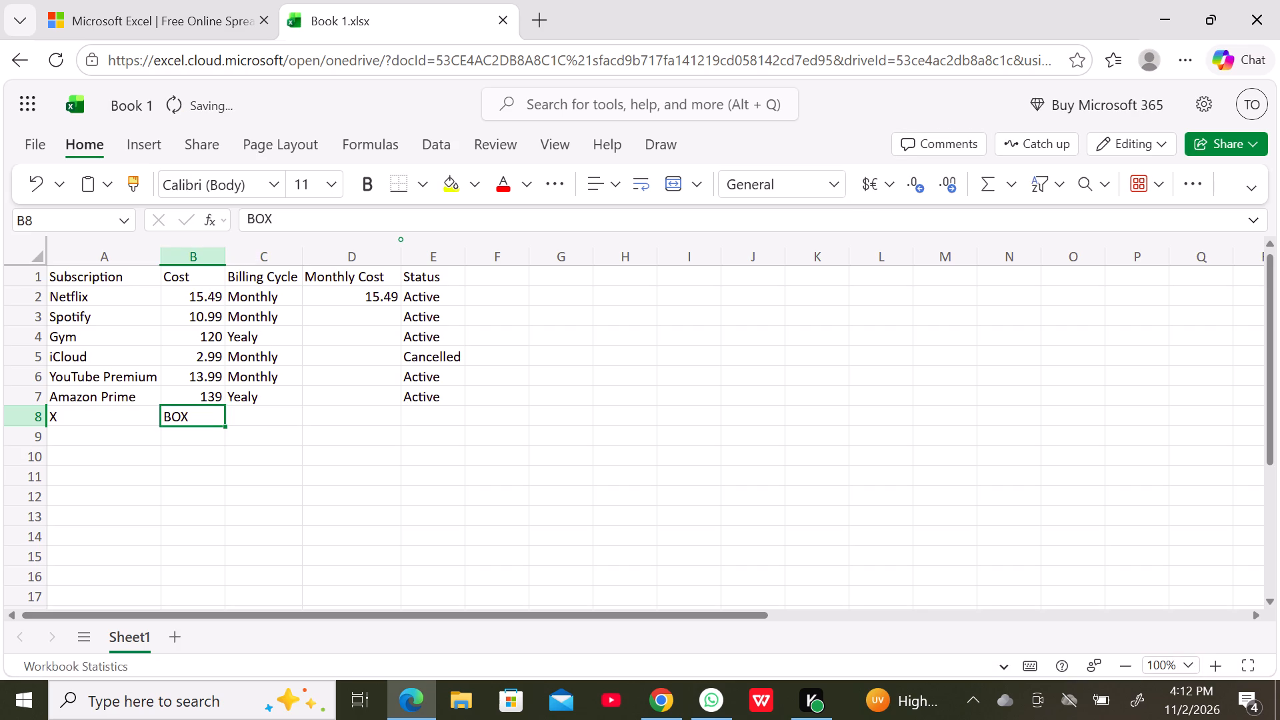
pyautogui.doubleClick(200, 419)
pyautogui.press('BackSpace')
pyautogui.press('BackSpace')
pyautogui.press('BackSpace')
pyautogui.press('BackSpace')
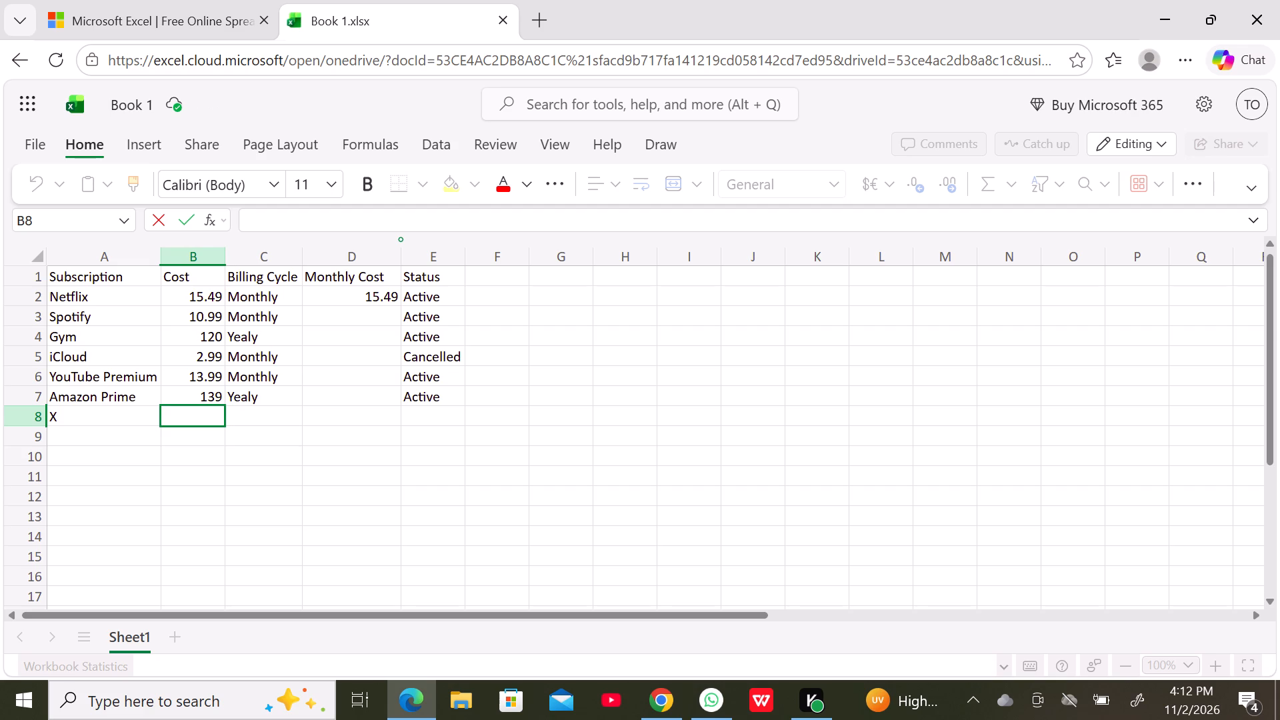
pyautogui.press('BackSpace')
# Enter "Xbox Game Pass" as the subscription name in cell A8, below Amazon Prime, replacing the stray "X".
pyautogui.click(110, 416)
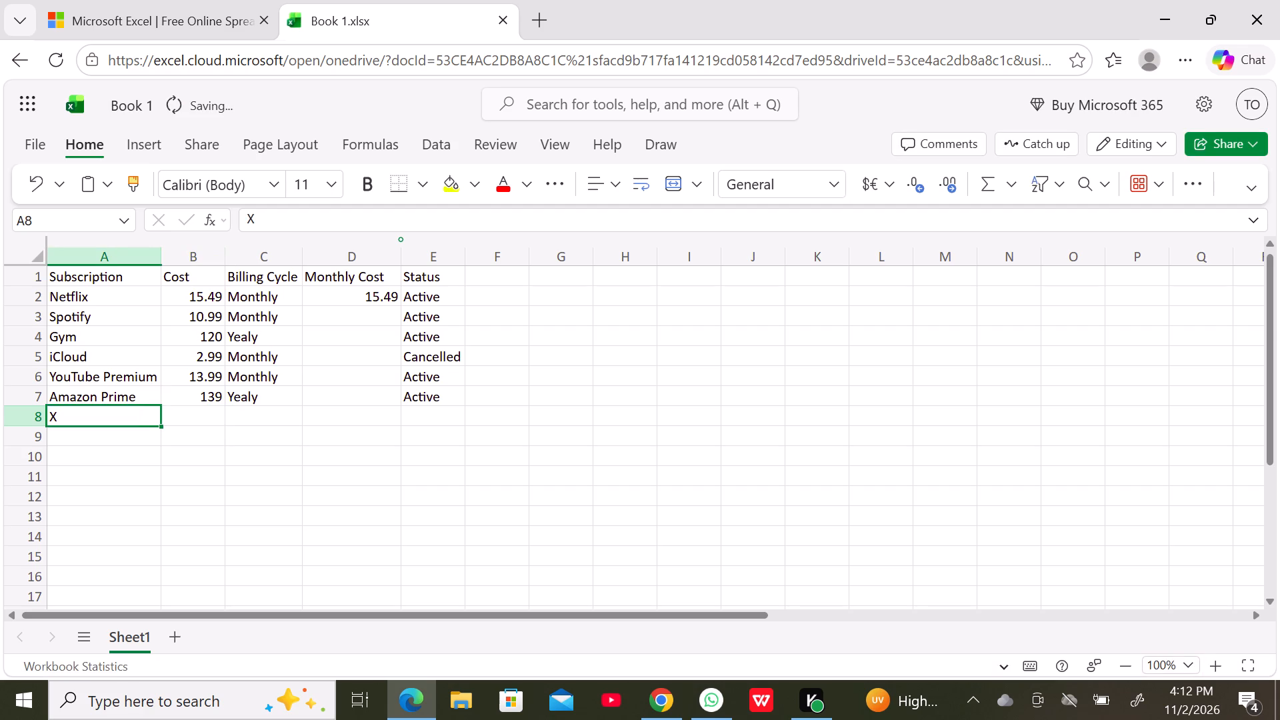
pyautogui.press('b')
pyautogui.press('BackSpace')
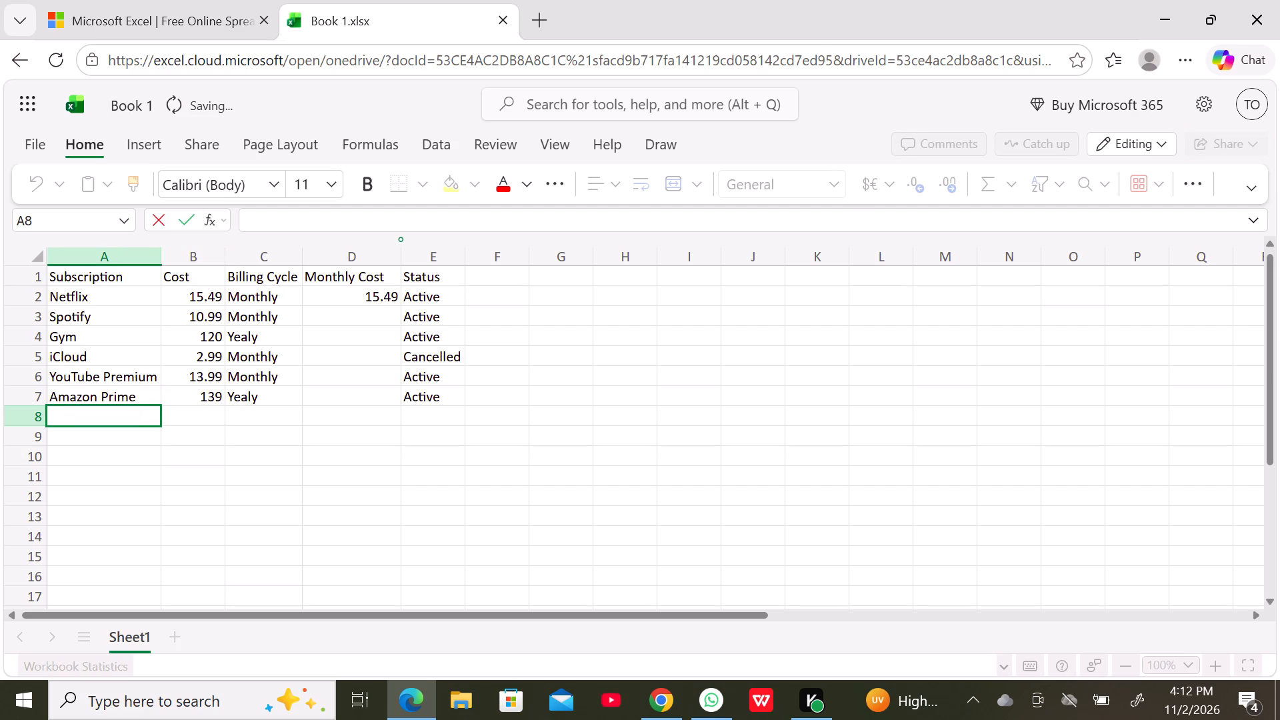
pyautogui.press('x')
pyautogui.press('b')
pyautogui.press('o')
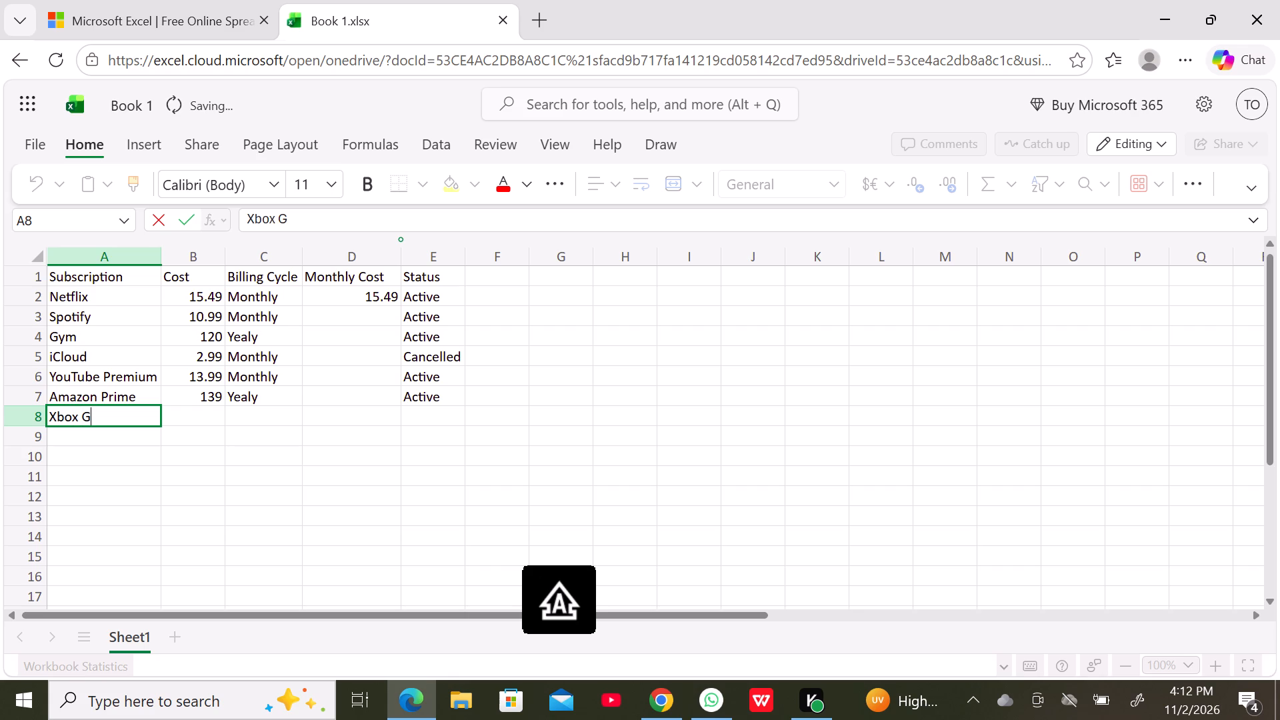
pyautogui.write('ame')
pyautogui.write('pass')
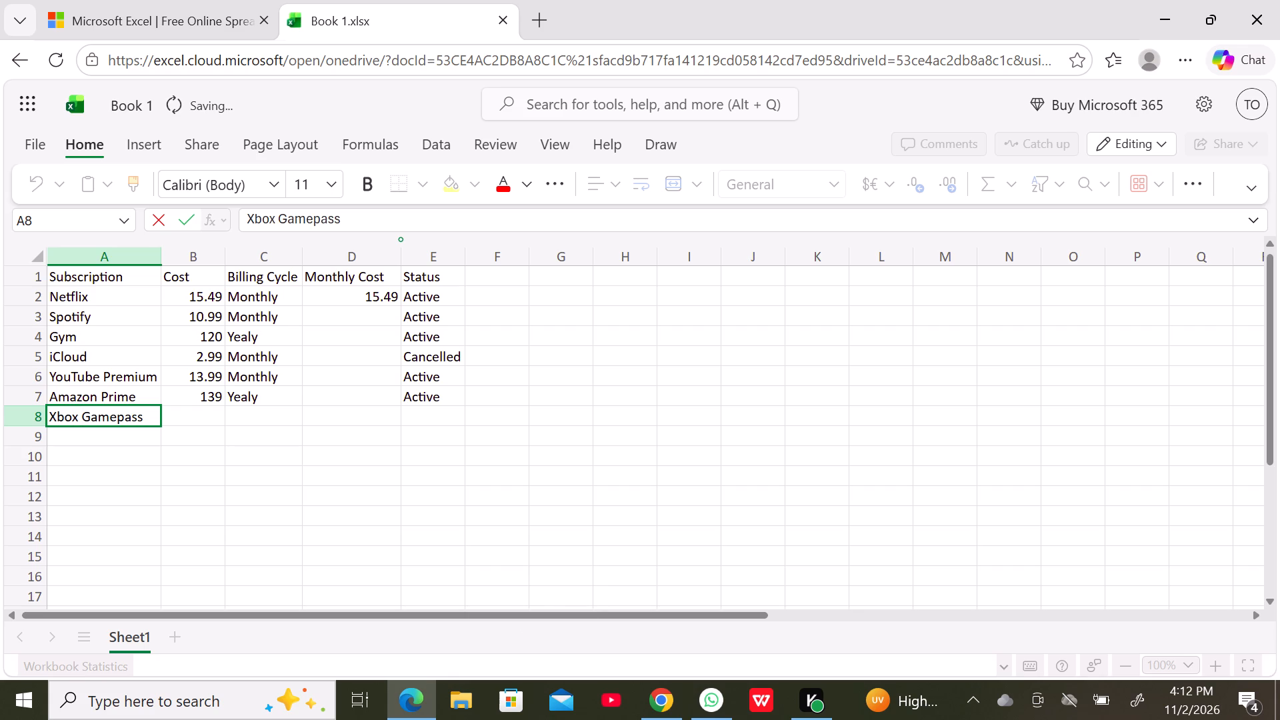
pyautogui.press('BackSpace')
pyautogui.press('BackSpace')
pyautogui.press('BackSpace')
pyautogui.press('BackSpace')
pyautogui.write('ass')
pyautogui.press('Tab')
# Complete the Xbox Game Pass row with cost 16.99, billing cycle "Monthly" and status "Active", leaving its Monthly Cost cell empty.
pyautogui.press('1')
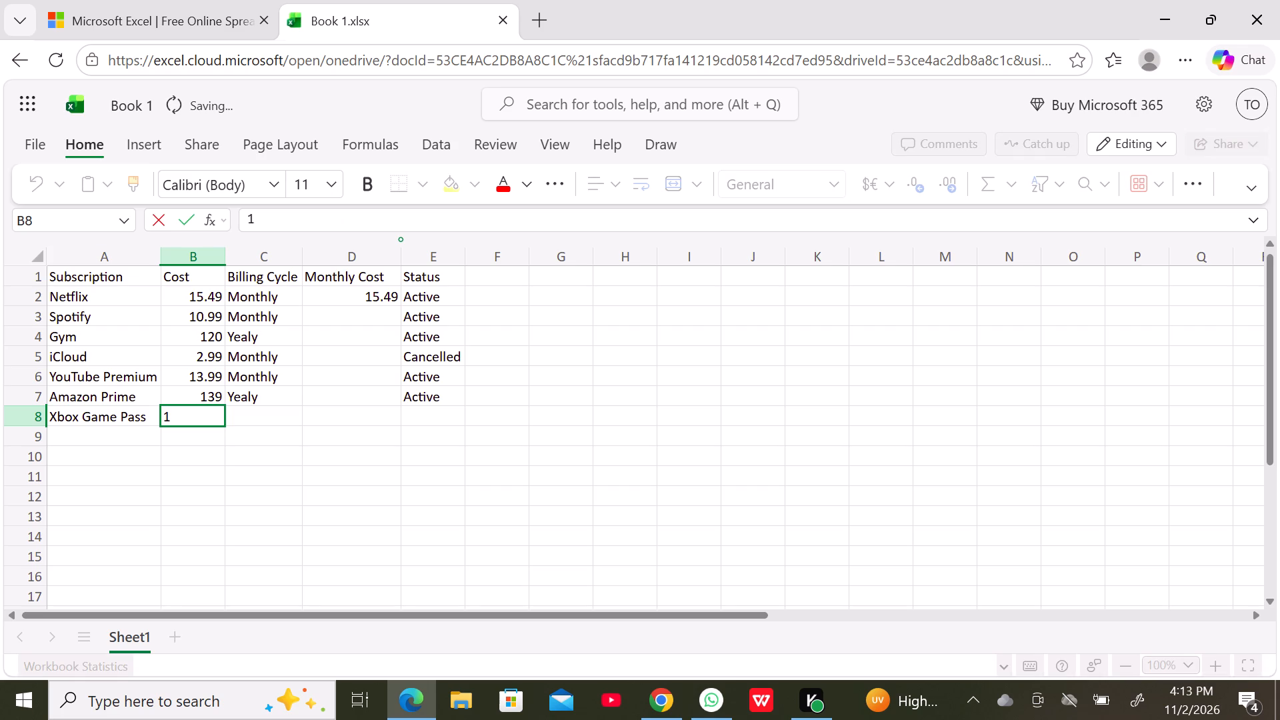
pyautogui.press('6')
pyautogui.press('.')
pyautogui.write('99')
pyautogui.press('Tab')
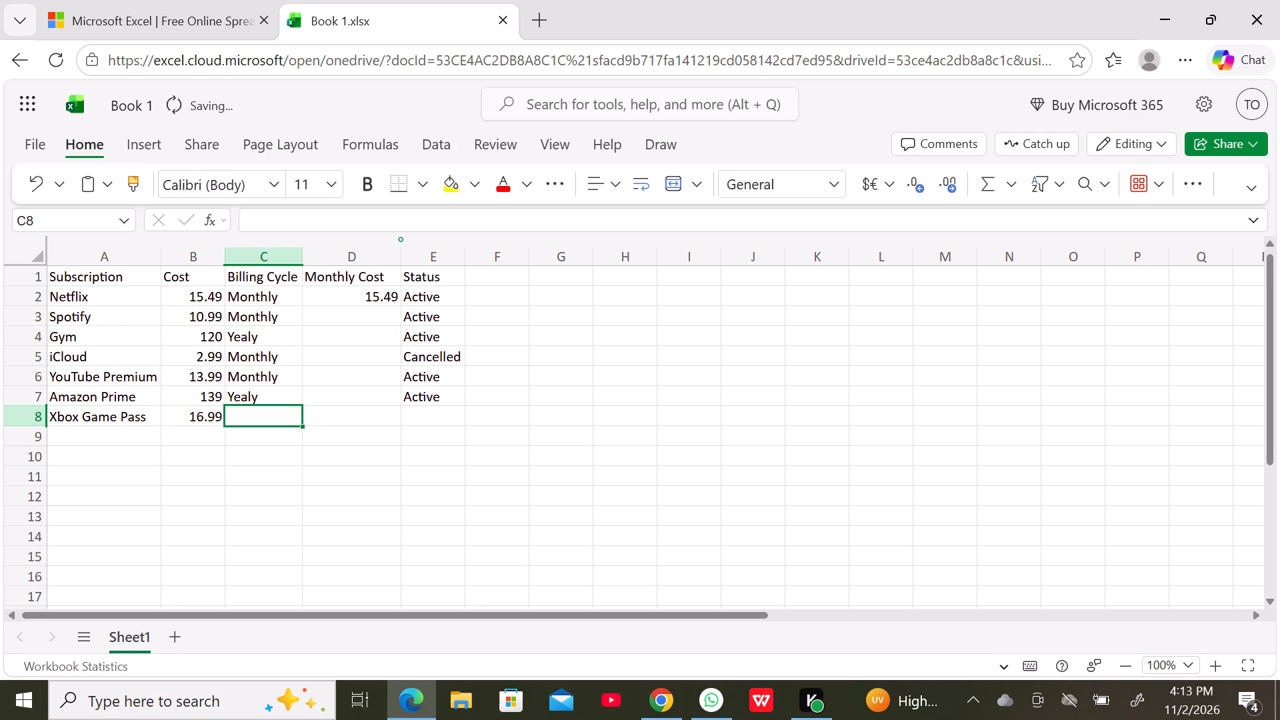
pyautogui.press('m')
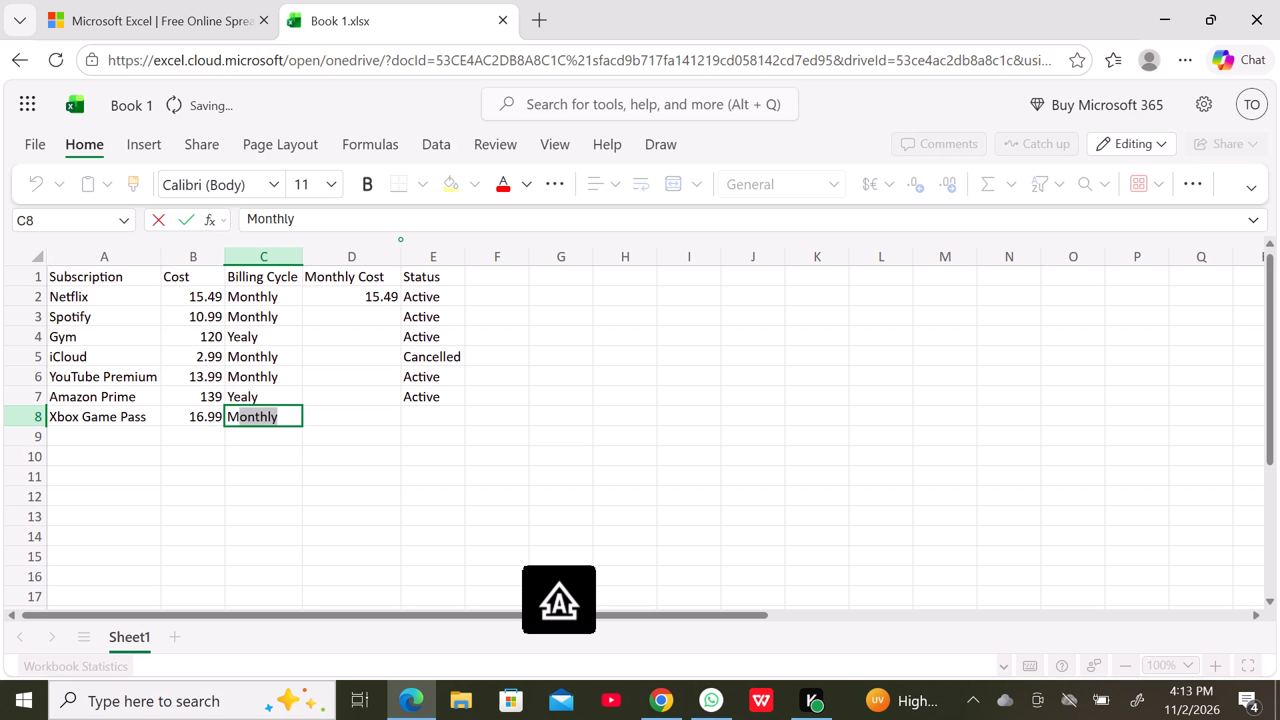
pyautogui.press('Tab')
pyautogui.press('Tab')
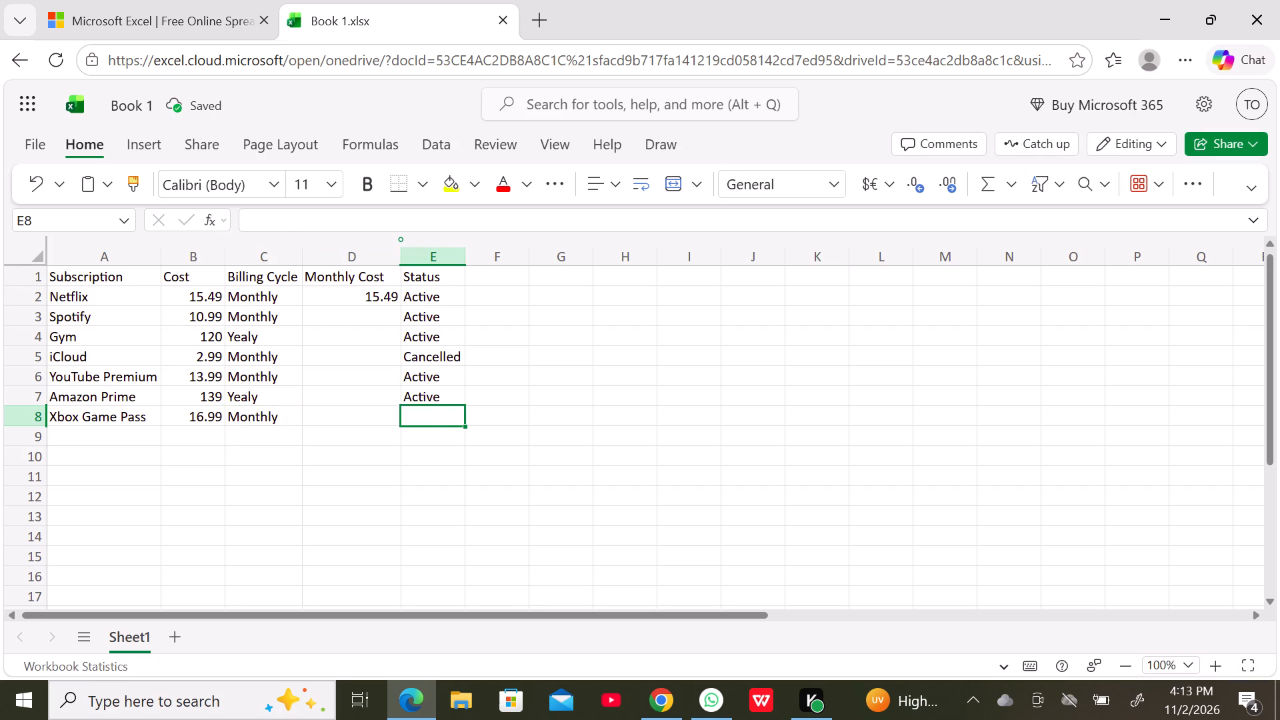
pyautogui.press('a')
pyautogui.press('Tab')
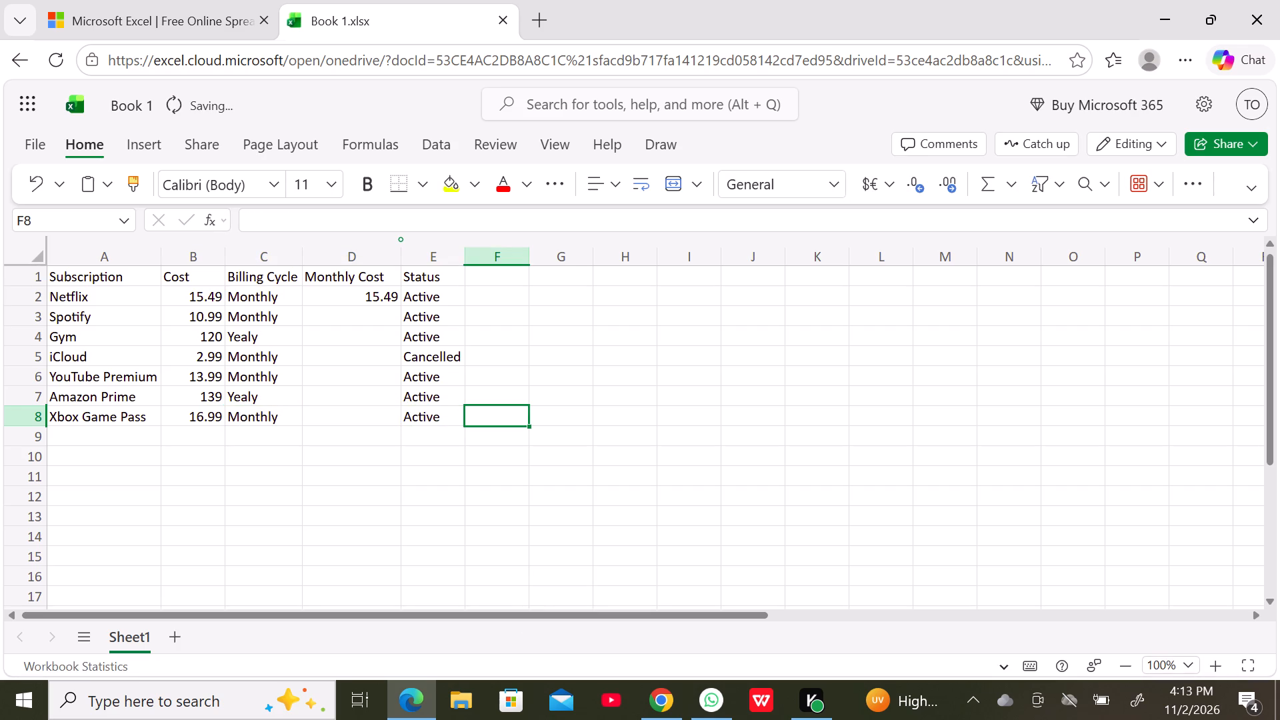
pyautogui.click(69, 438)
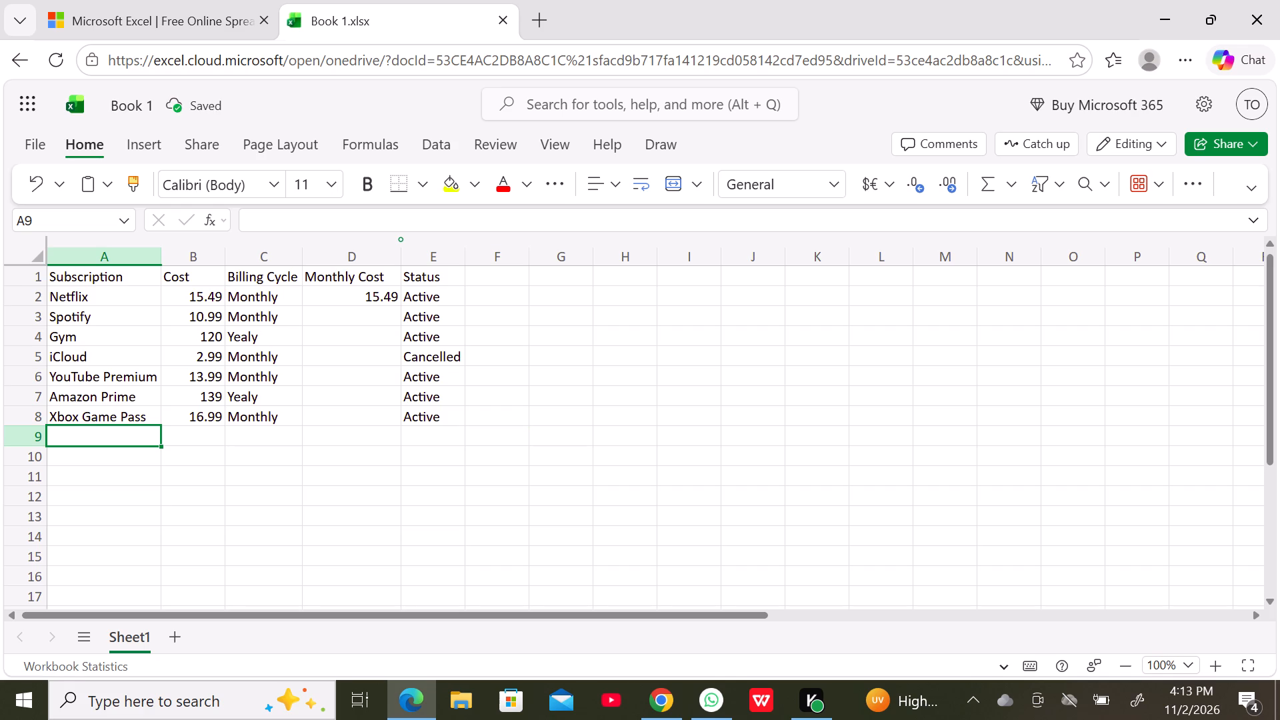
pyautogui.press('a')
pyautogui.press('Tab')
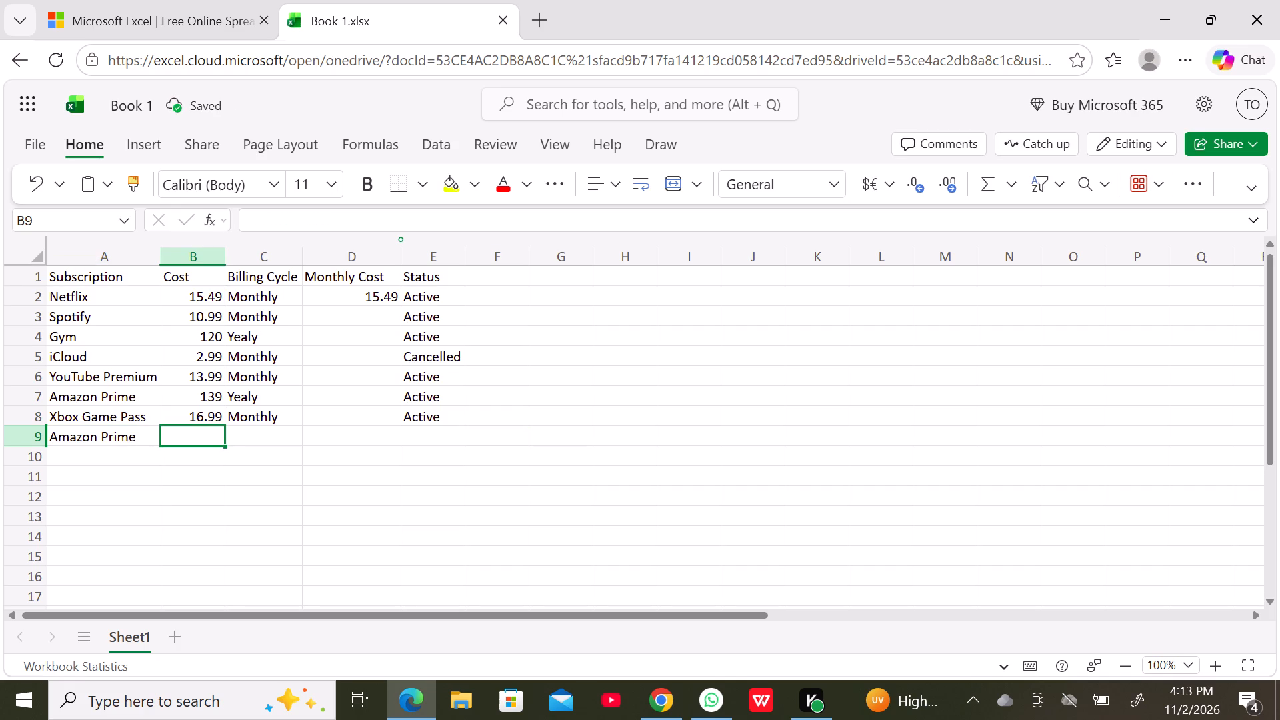
# Replace the mistaken "Amazon Prime" entry in cell A9 with "Adobe Creative Cloud" as the subscription name.
pyautogui.click(131, 437)
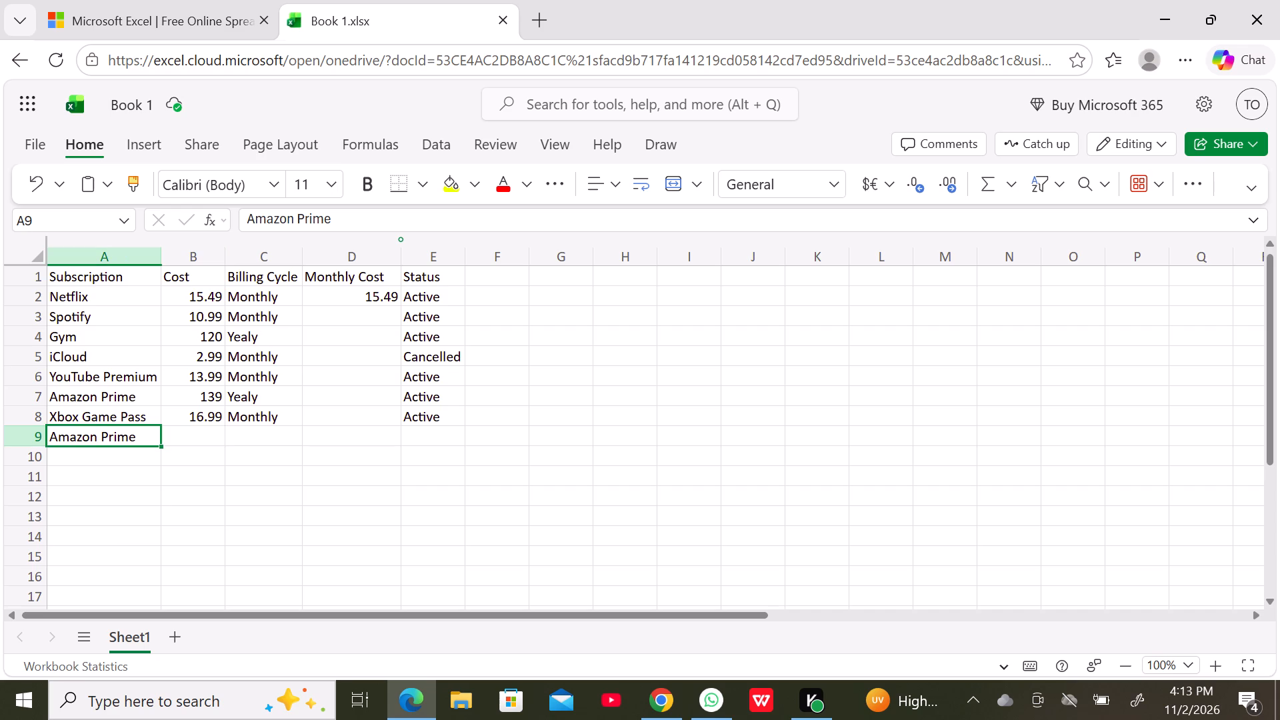
pyautogui.doubleClick(131, 437)
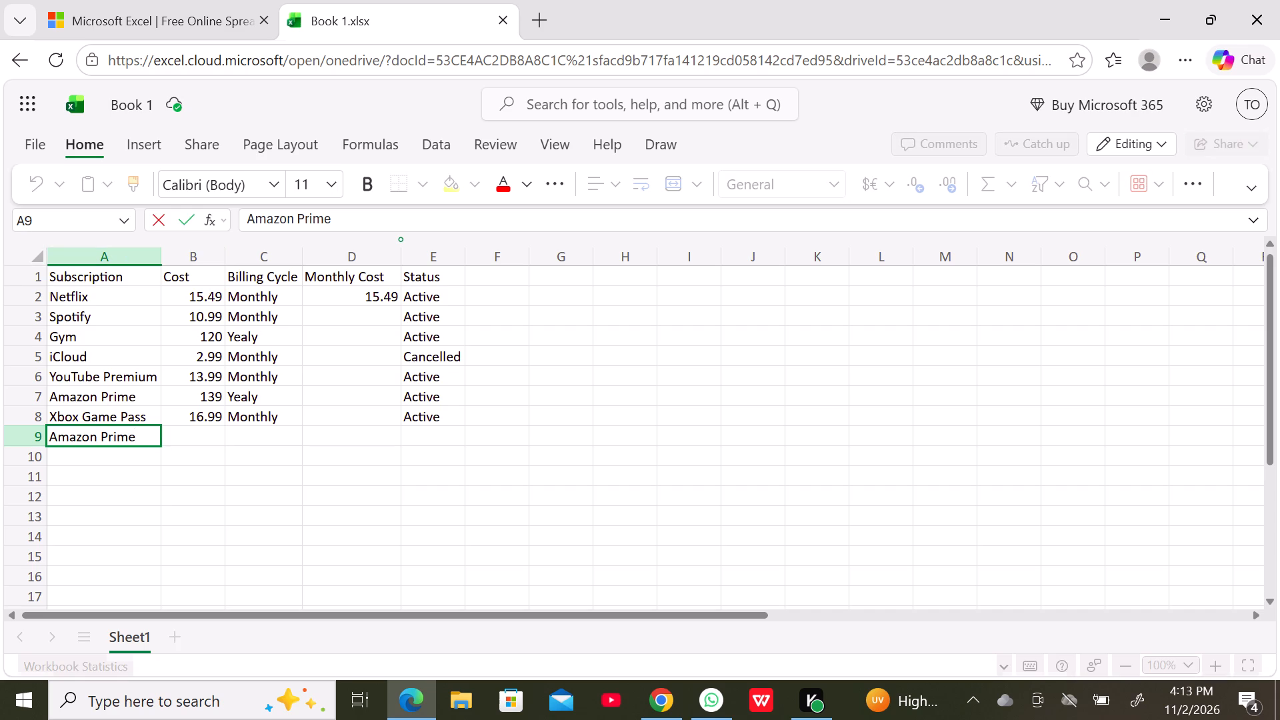
pyautogui.press('BackSpace')
pyautogui.press('BackSpace')
pyautogui.press('BackSpace')
pyautogui.press('BackSpace')
pyautogui.press('BackSpace')
pyautogui.press('BackSpace')
pyautogui.press('BackSpace')
pyautogui.press('BackSpace')
pyautogui.press('BackSpace')
pyautogui.press('BackSpace')
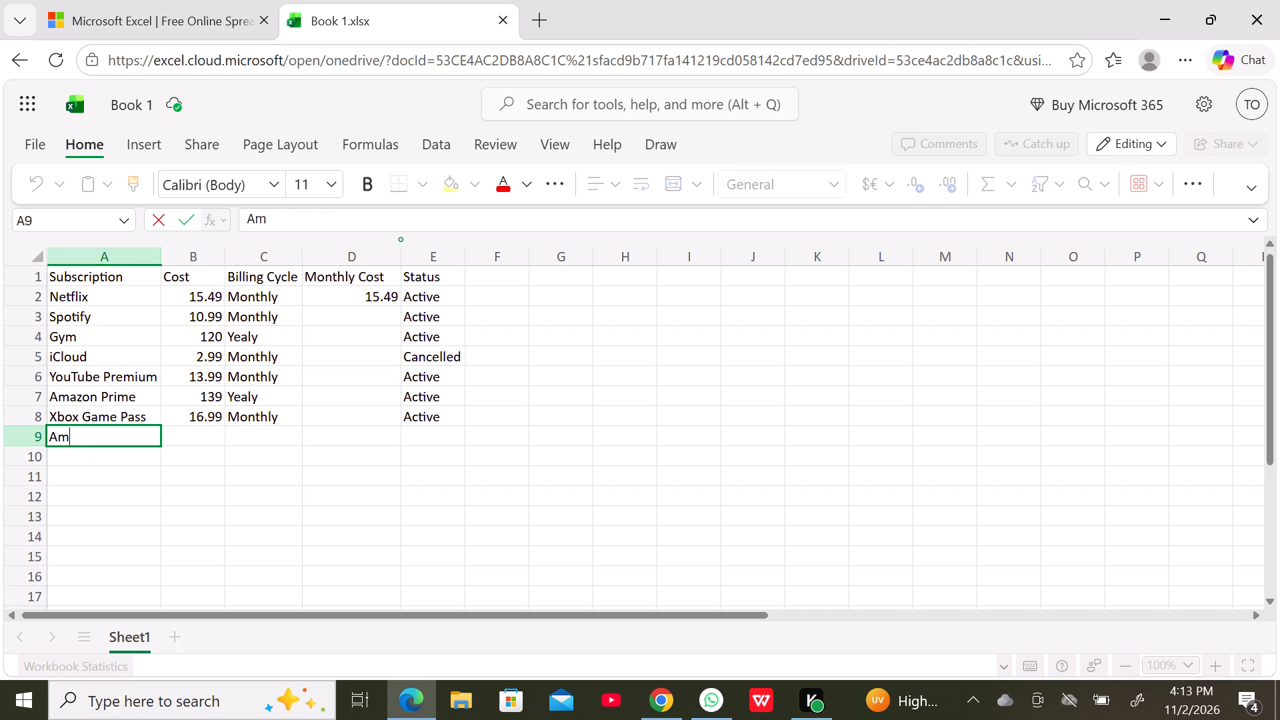
pyautogui.press('BackSpace')
pyautogui.press('d')
pyautogui.press('BackSpace')
pyautogui.press('d')
pyautogui.write('ob')
pyautogui.write('e')
pyautogui.press('space')
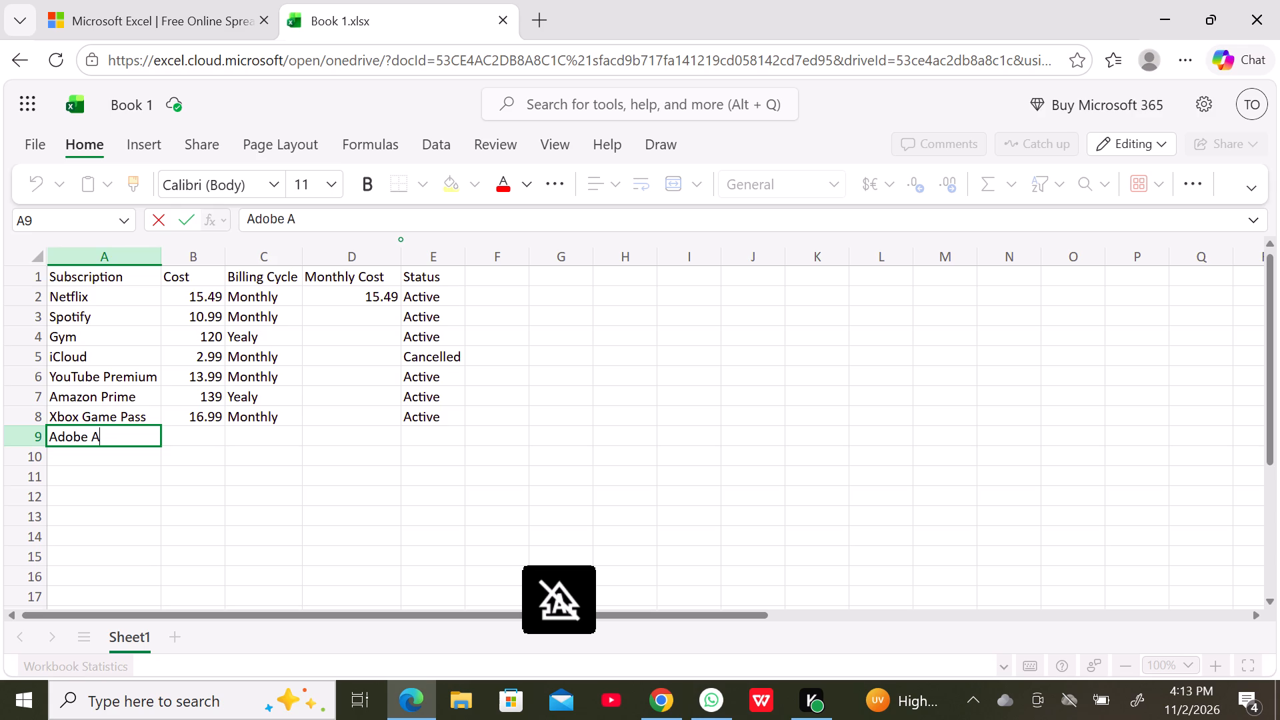
pyautogui.write('ctive')
pyautogui.press('space')
pyautogui.write('loud')
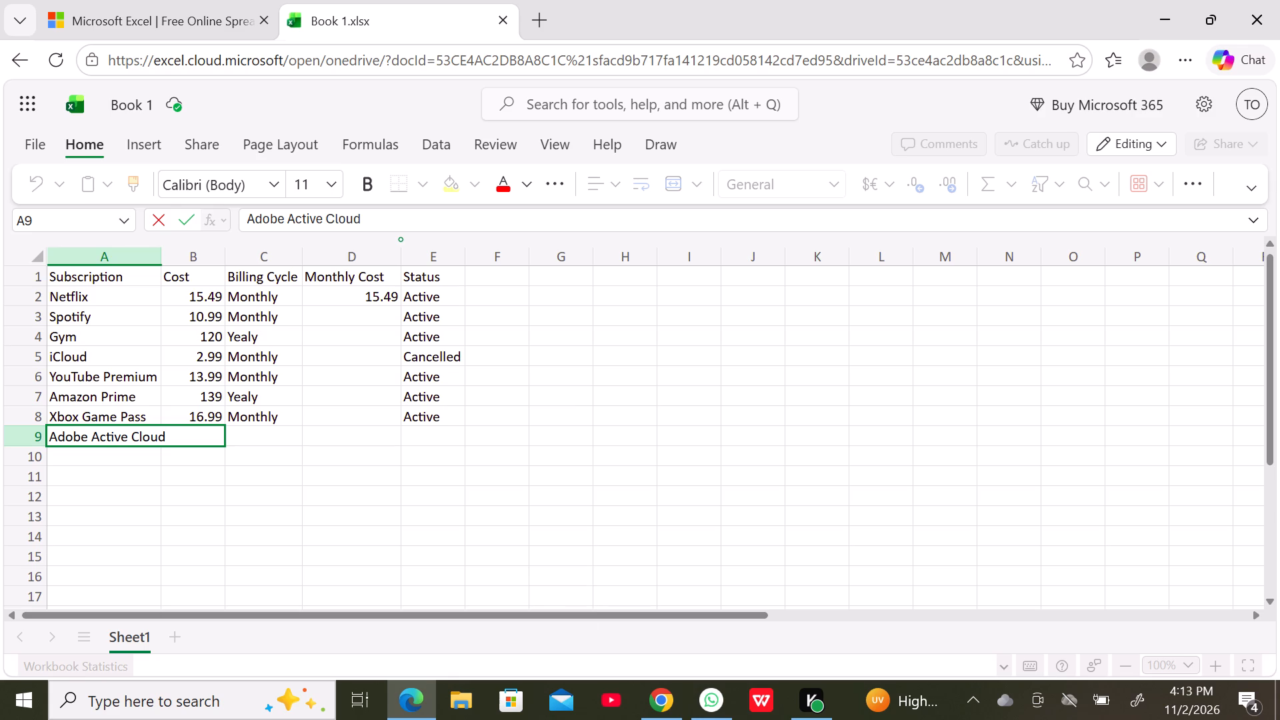
pyautogui.click(105, 436)
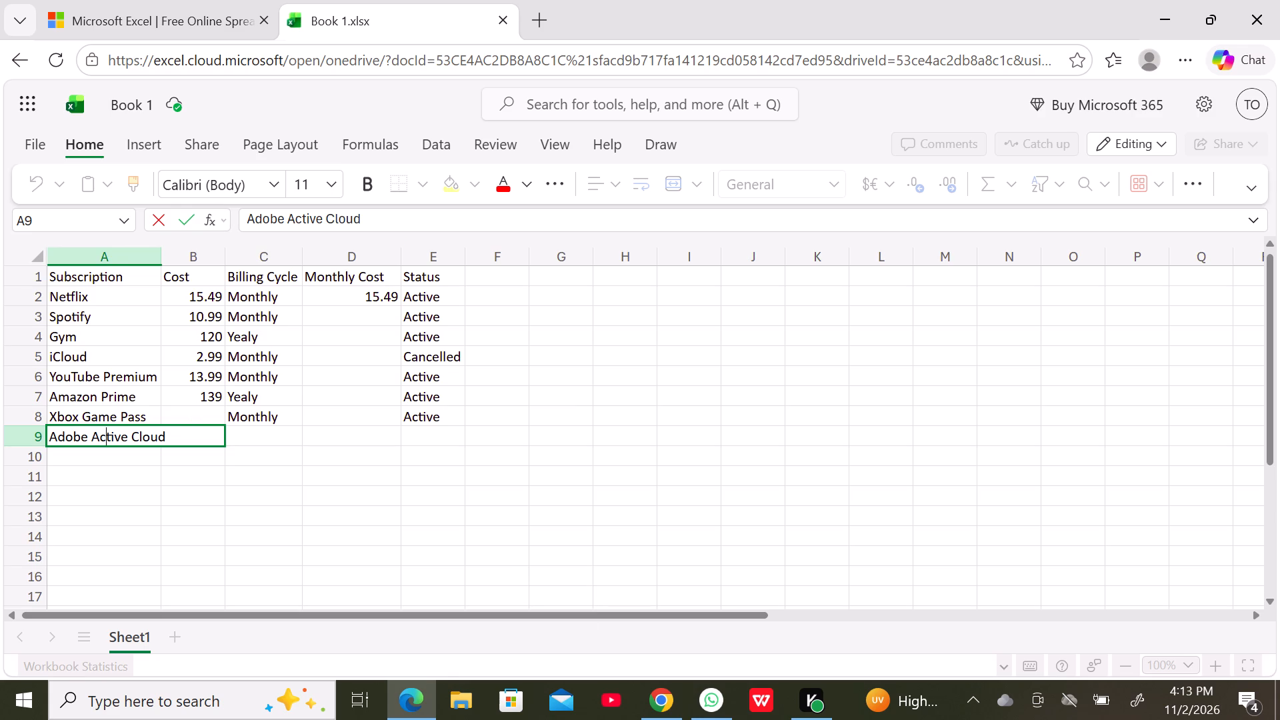
pyautogui.press('BackSpace')
pyautogui.press('BackSpace')
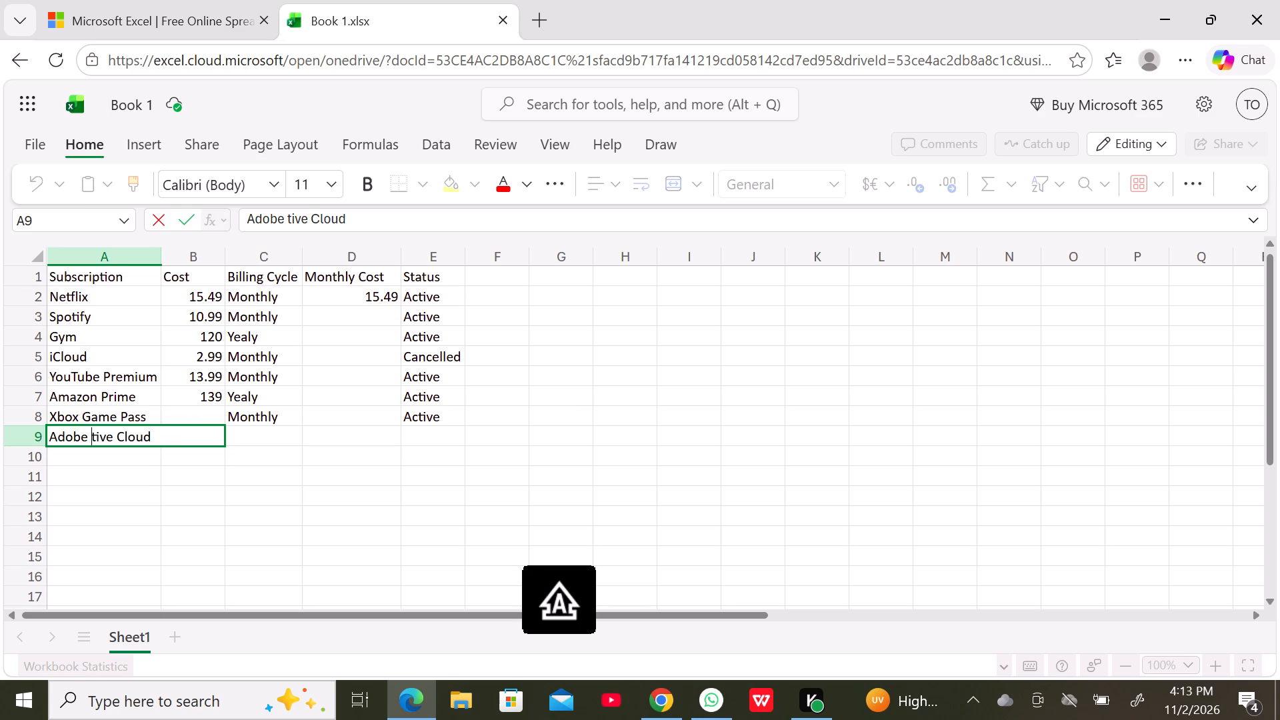
pyautogui.press('c')
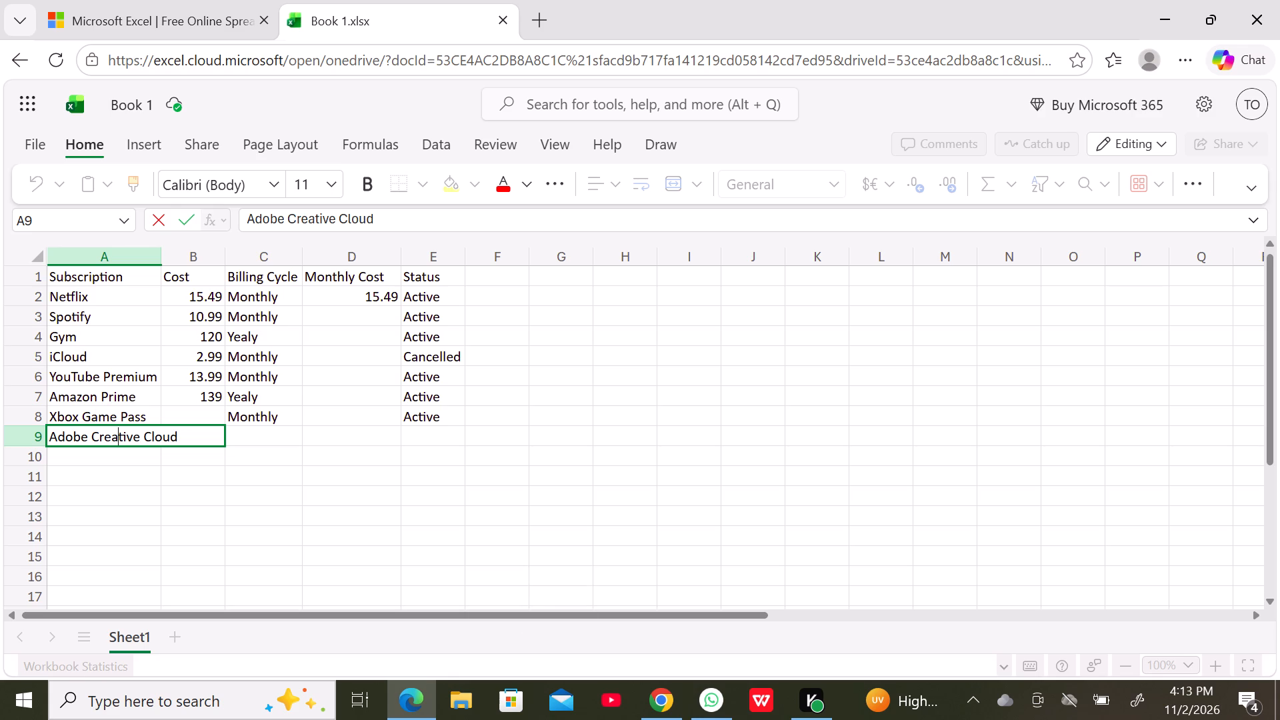
# Widen column A so that "Adobe Creative Cloud" fits within the column.
pyautogui.click(132, 257)
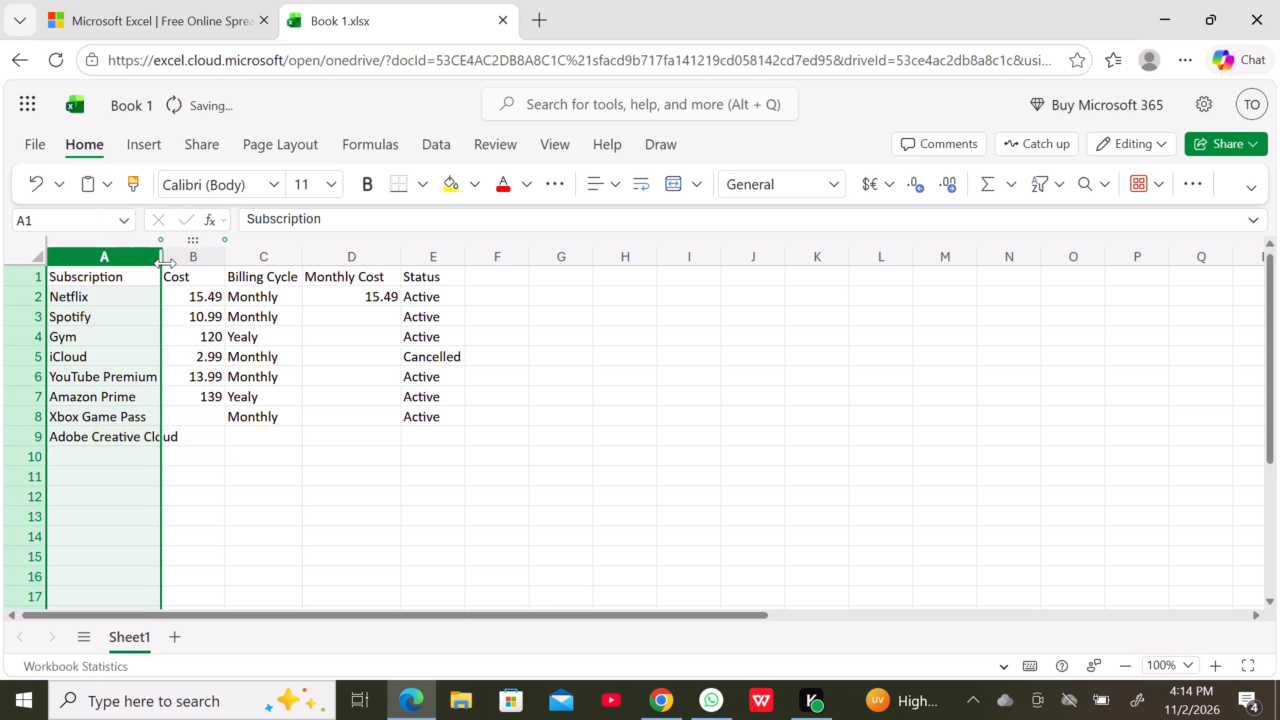
pyautogui.moveTo(165, 263); pyautogui.dragTo(183, 263)
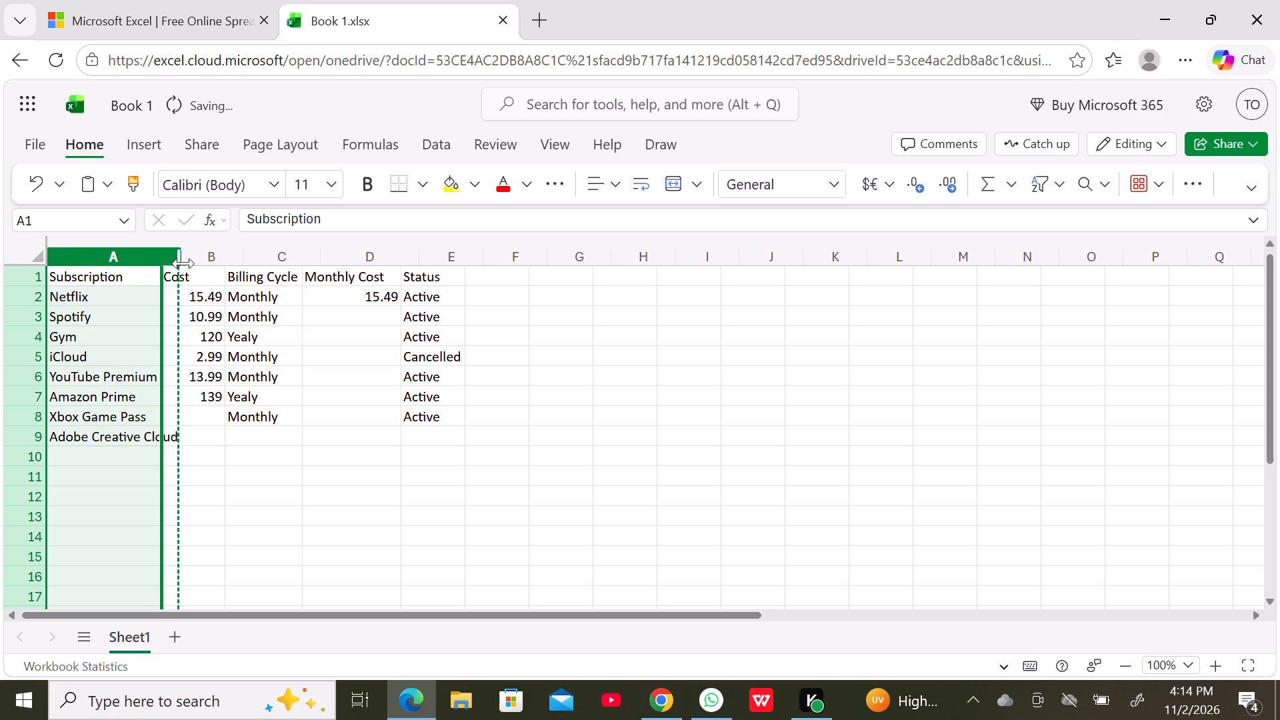
pyautogui.moveTo(183, 263); pyautogui.dragTo(186, 263)
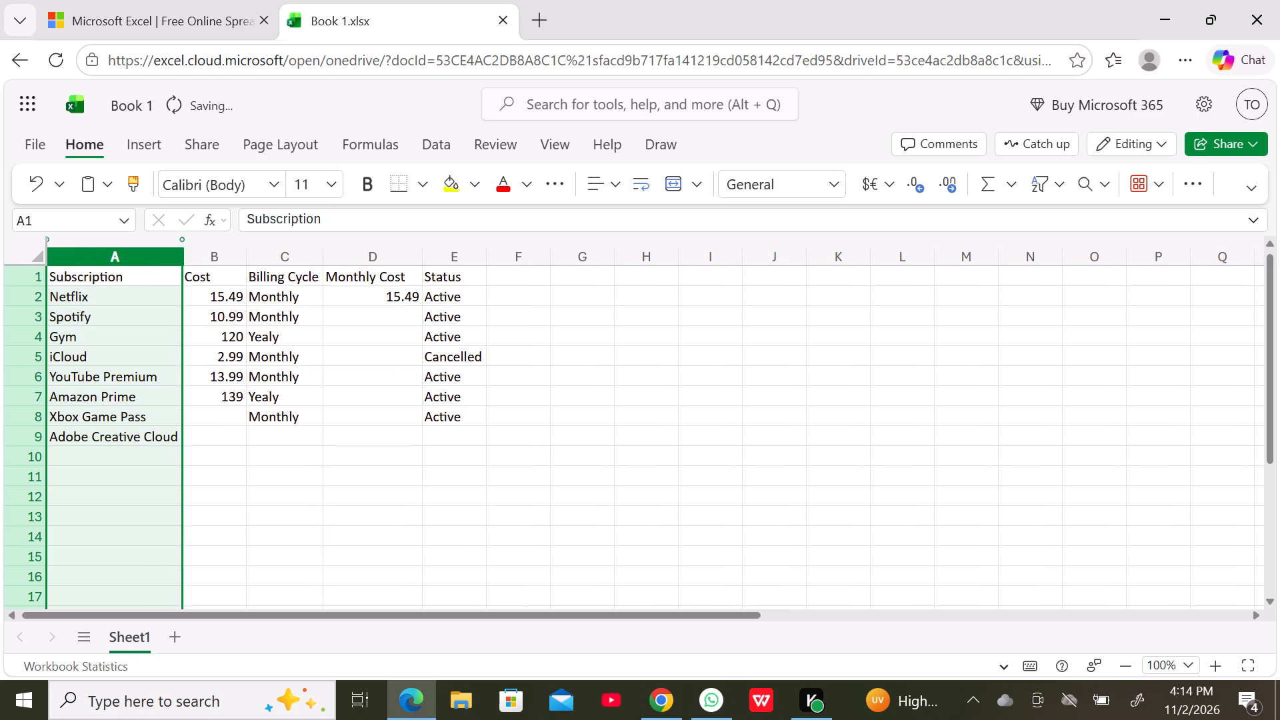
# Enter 59.99 as the cost of Adobe Creative Cloud in cell B9.
pyautogui.click(224, 439)
pyautogui.press('5')
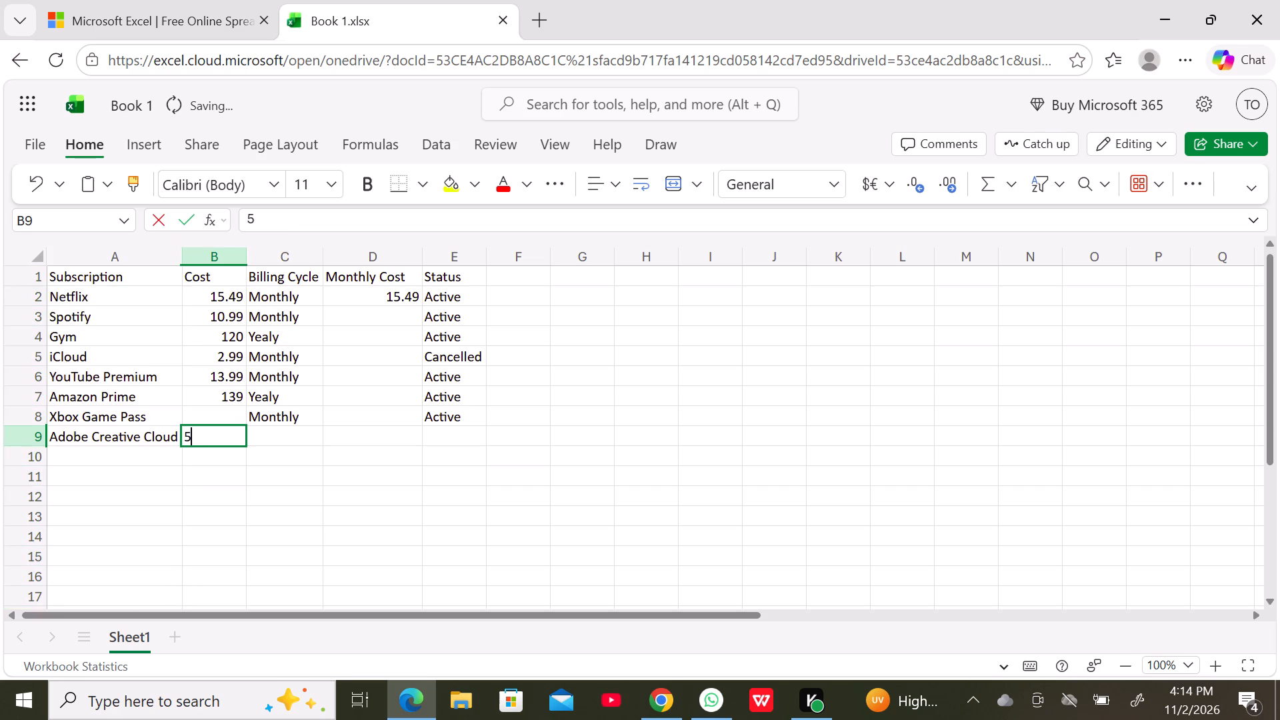
pyautogui.write('9.')
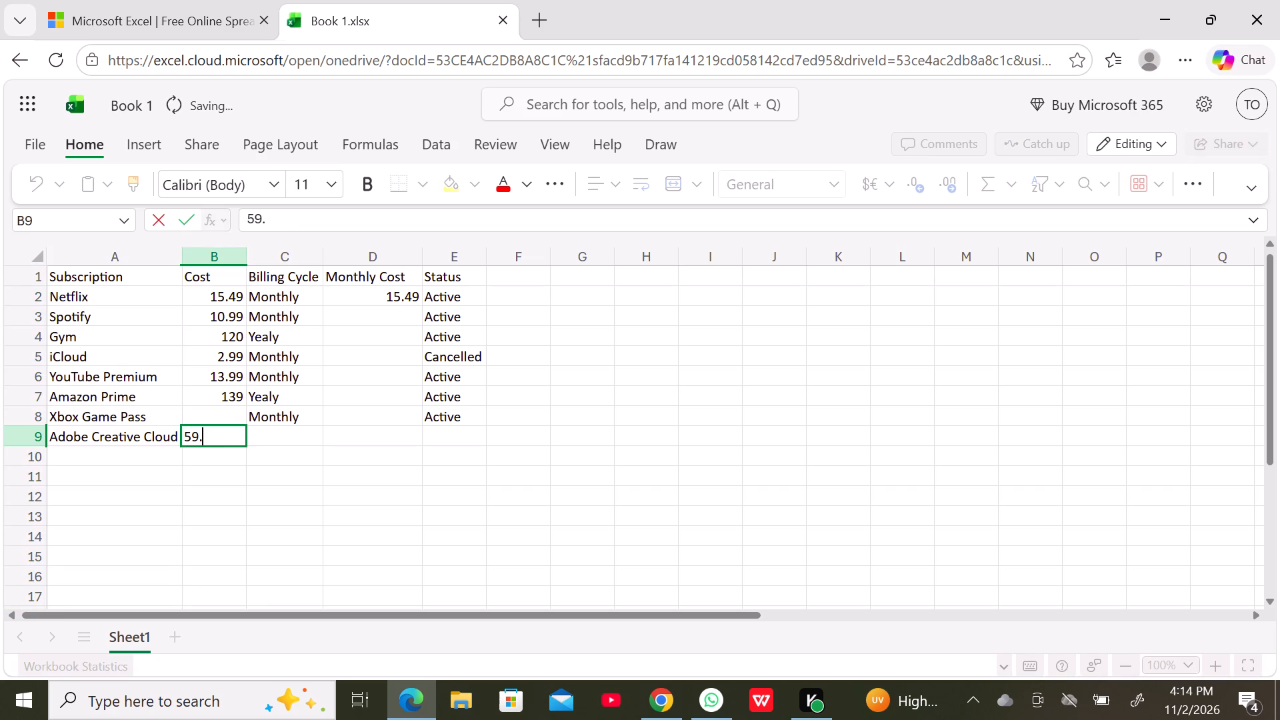
pyautogui.write('55')
pyautogui.press('Tab')
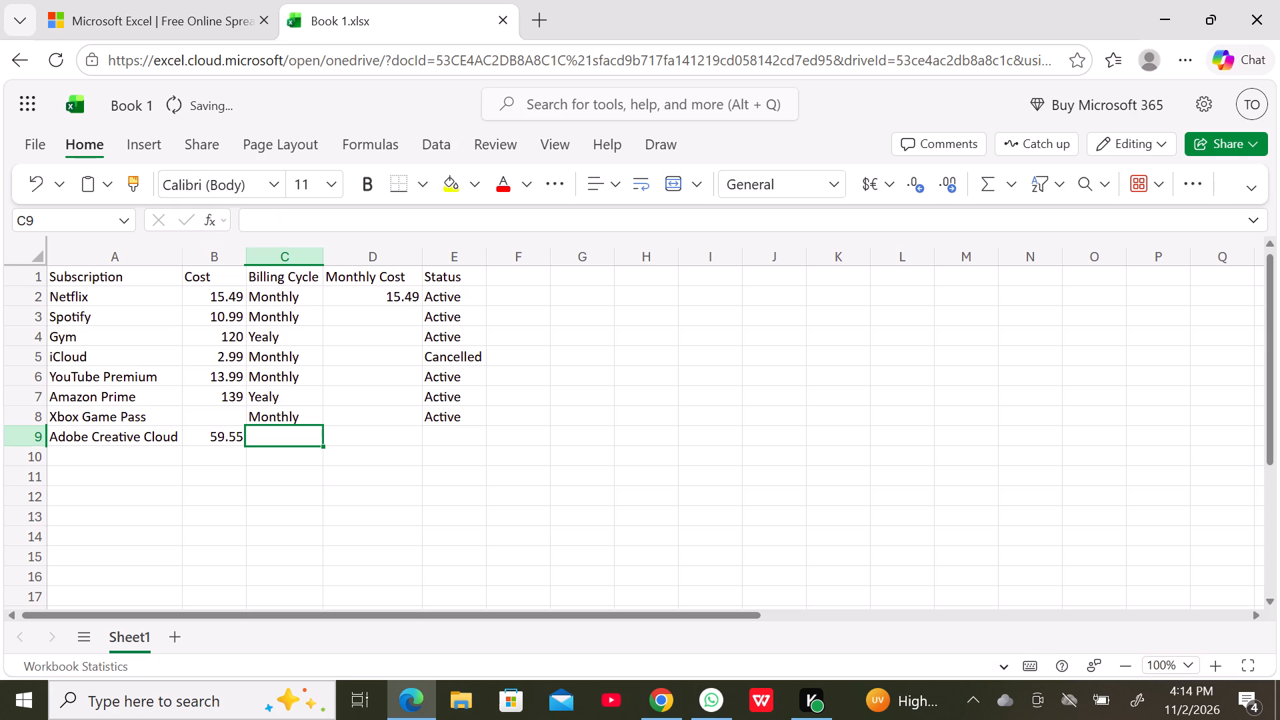
pyautogui.click(221, 443)
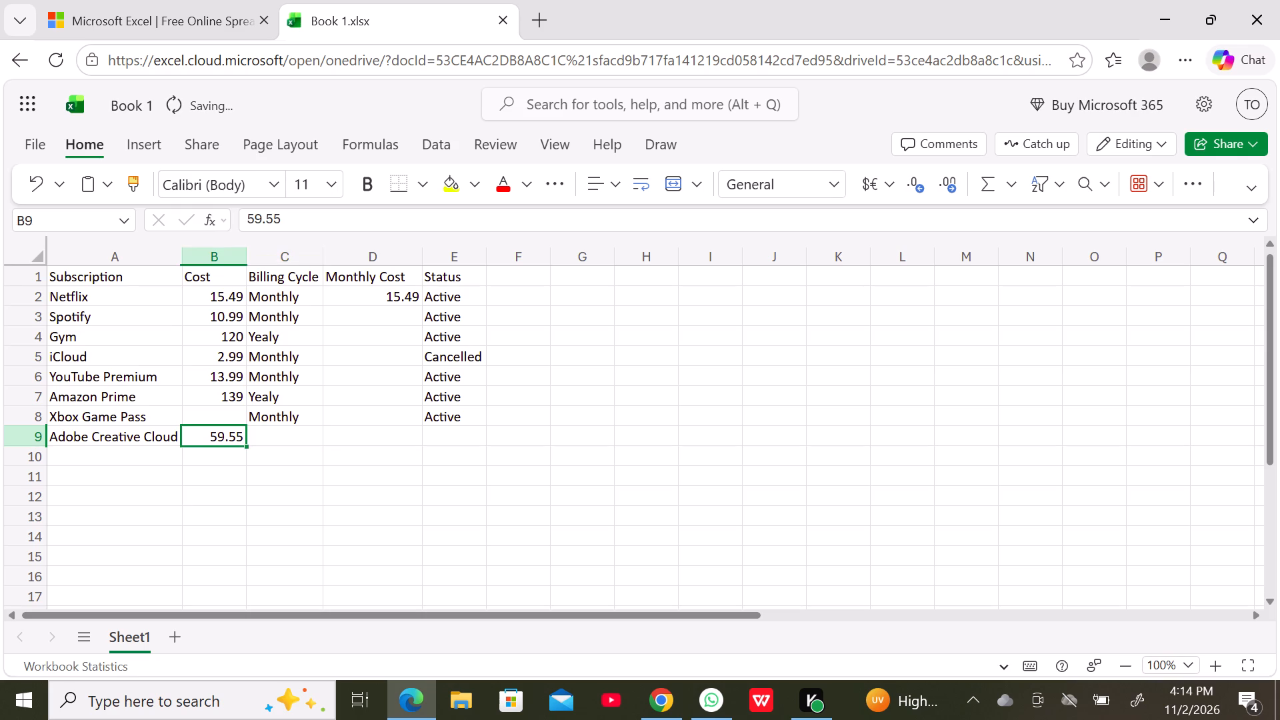
pyautogui.doubleClick(239, 439)
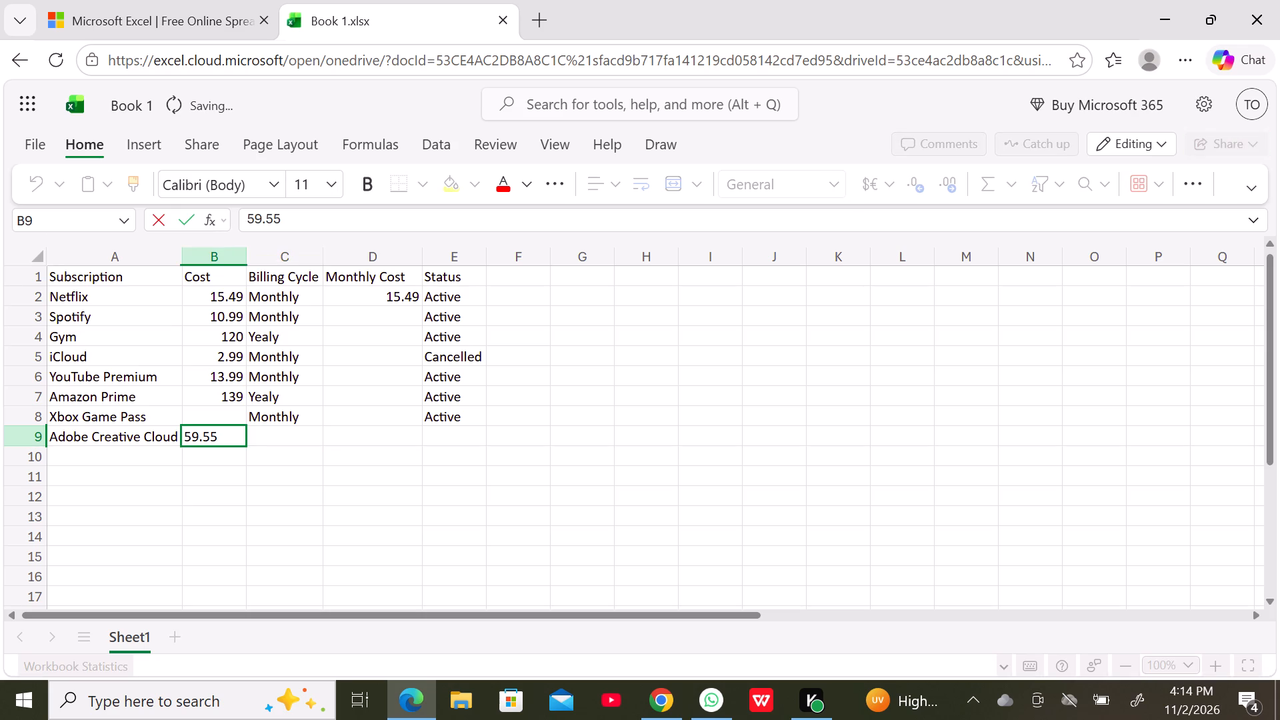
pyautogui.press('BackSpace')
pyautogui.press('BackSpace')
pyautogui.write('99')
pyautogui.press('Tab')
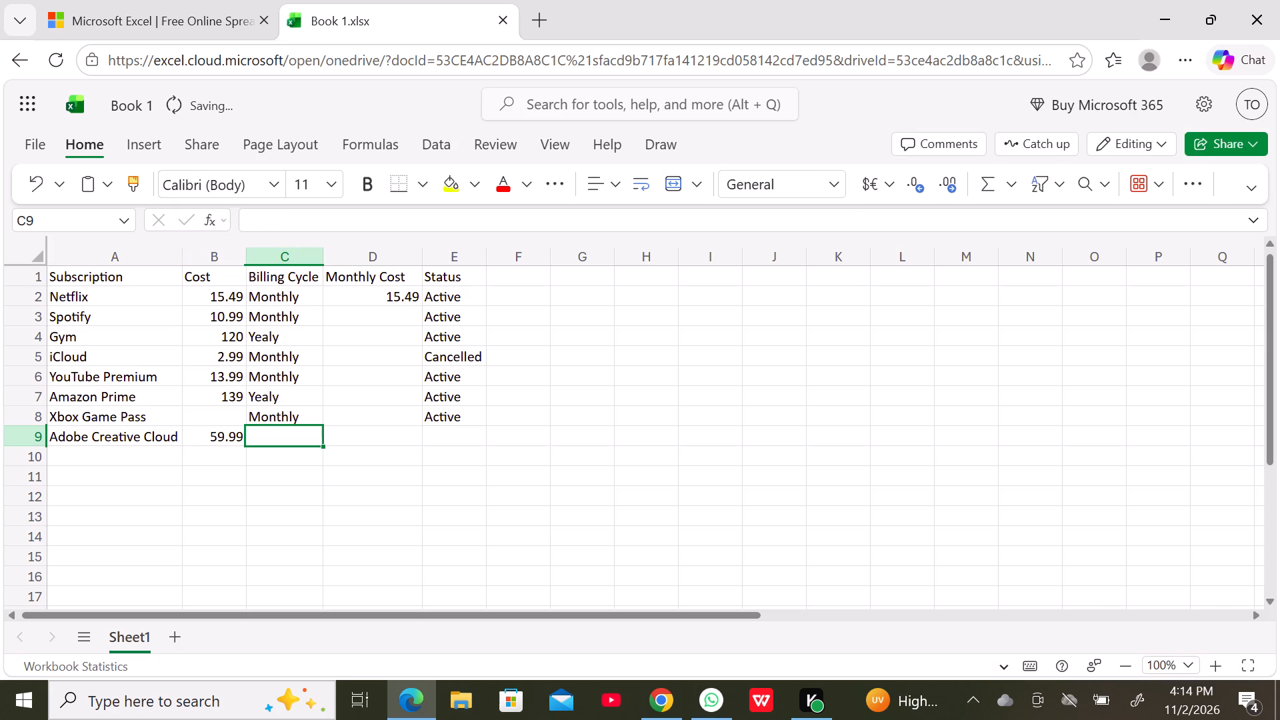
# Complete the Adobe Creative Cloud row with billing cycle "Monthly" and status "Active", leaving its Monthly Cost cell empty.
pyautogui.press('m')
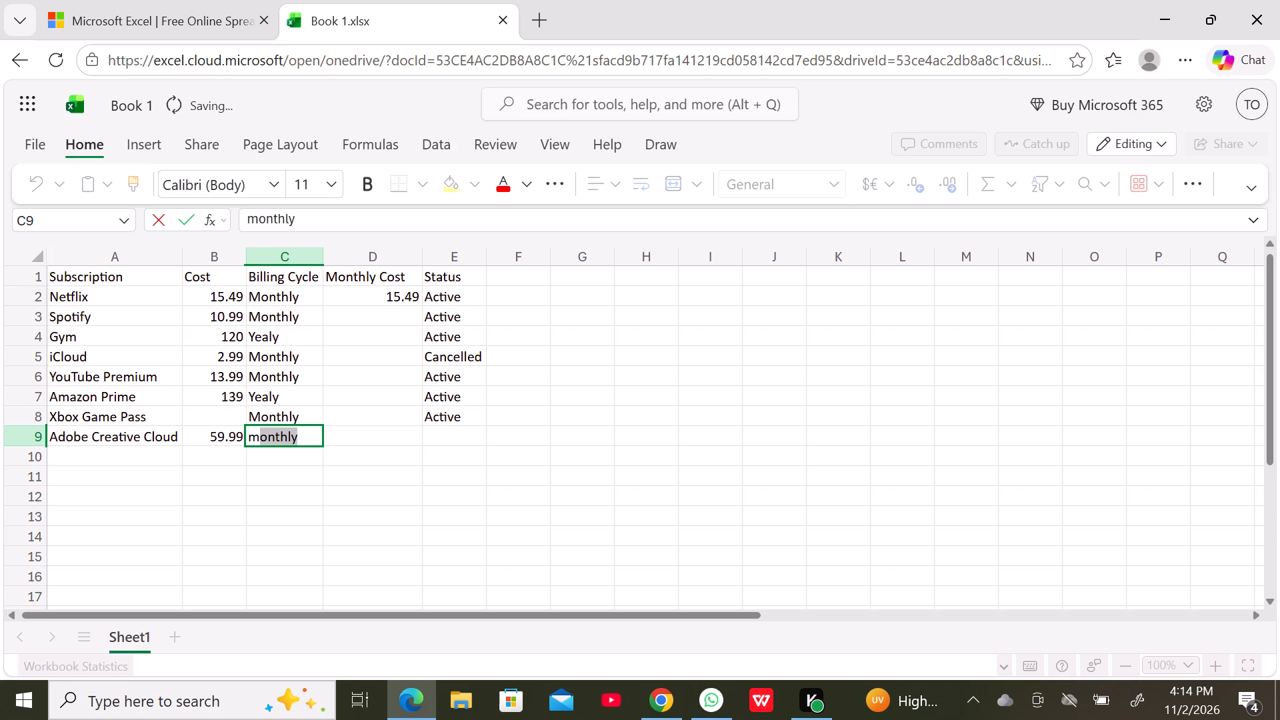
pyautogui.press('BackSpace')
pyautogui.press('BackSpace')
pyautogui.press('n')
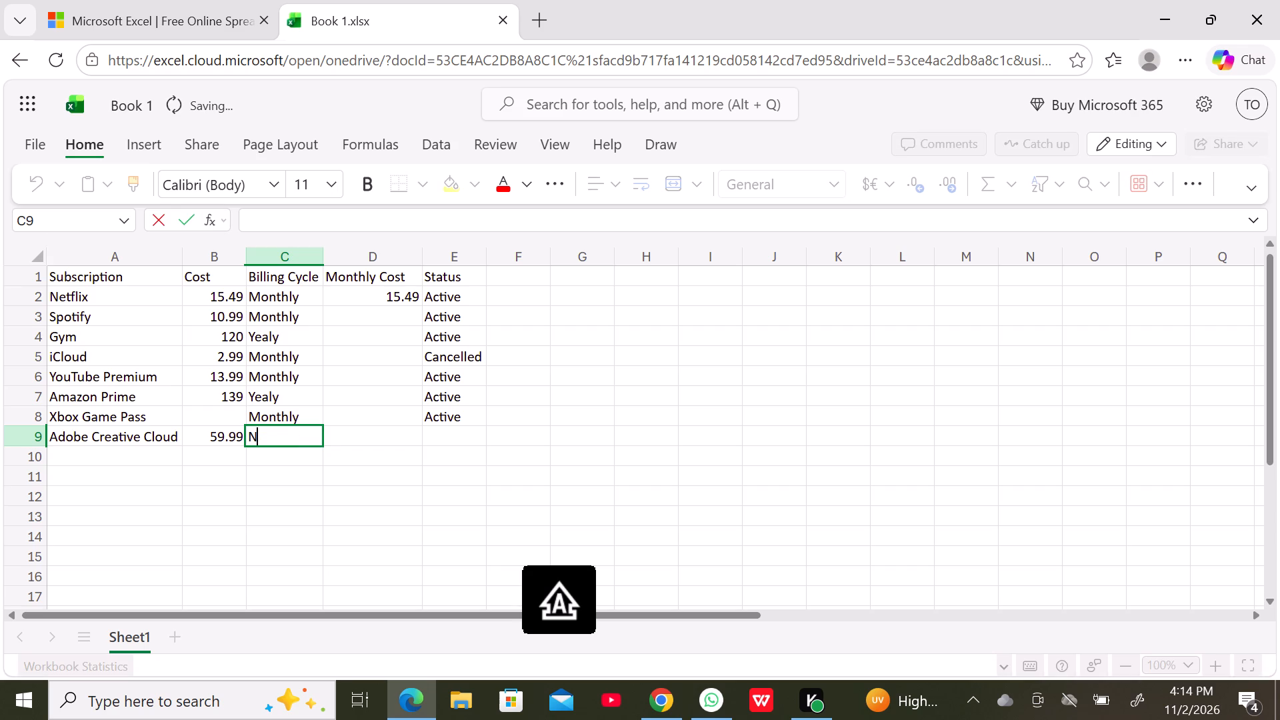
pyautogui.press('BackSpace')
pyautogui.press('m')
pyautogui.press('Tab')
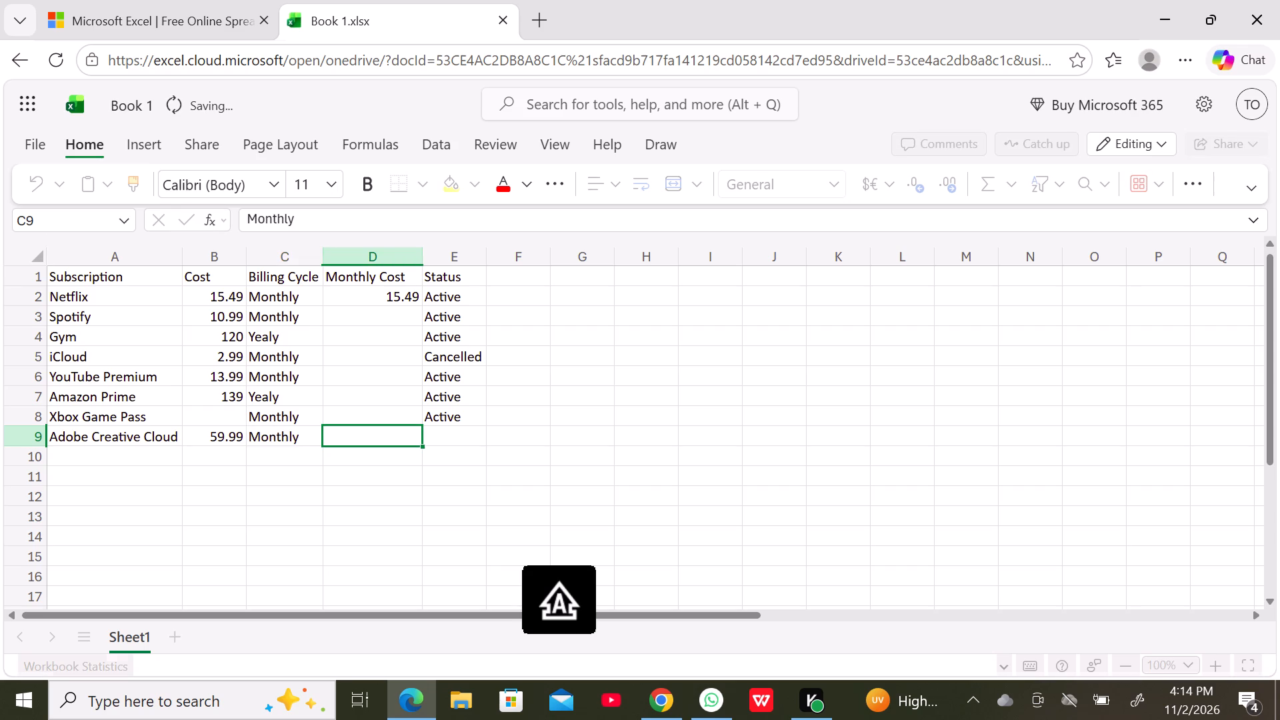
pyautogui.press('Tab')
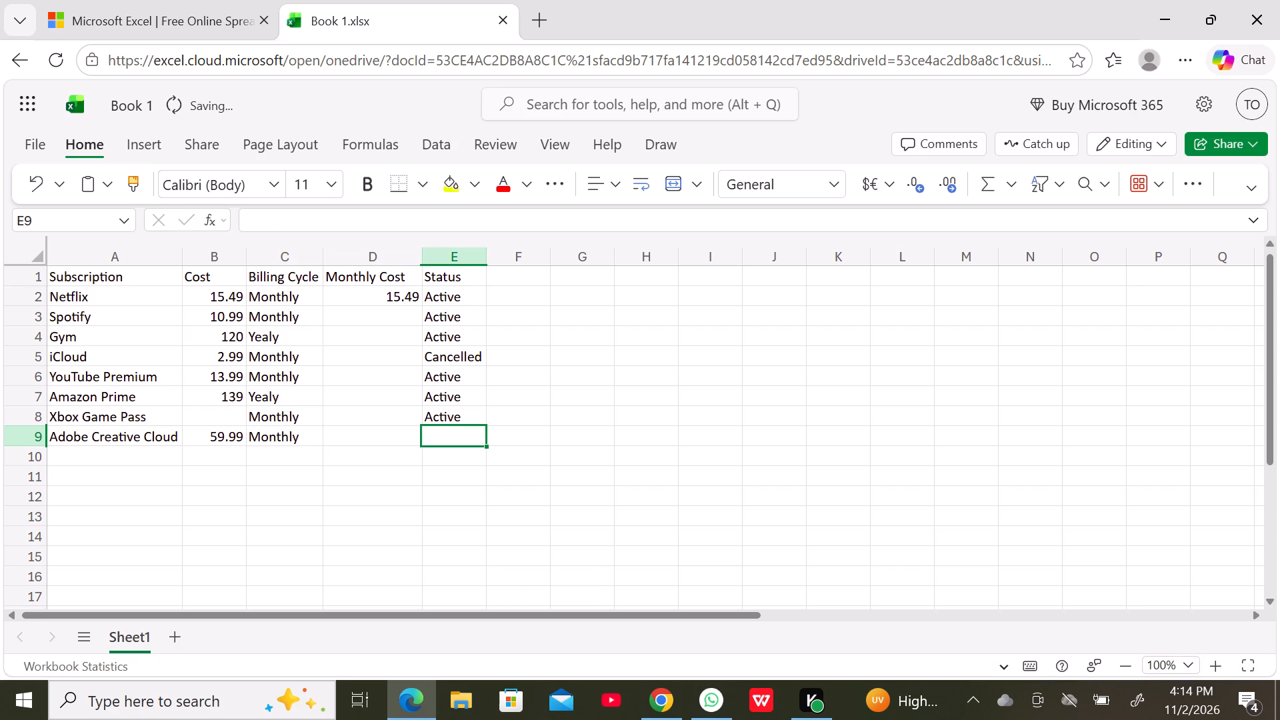
pyautogui.press('a')
pyautogui.press('Tab')
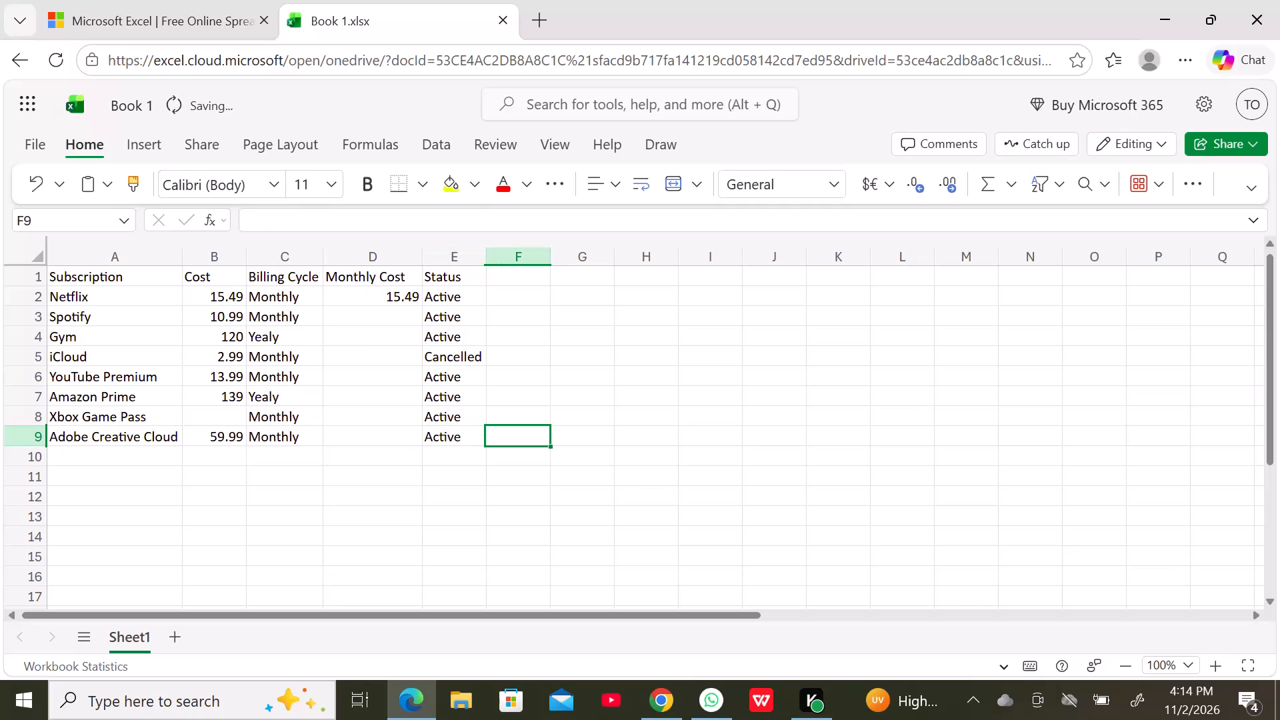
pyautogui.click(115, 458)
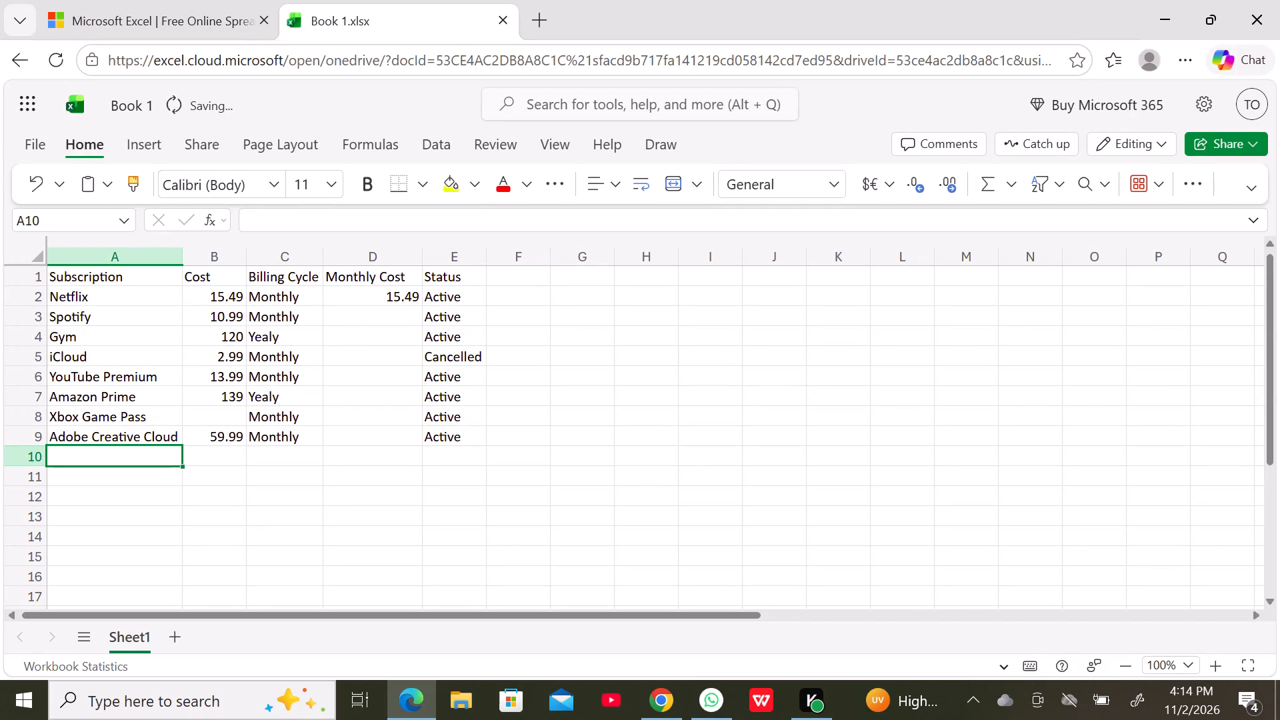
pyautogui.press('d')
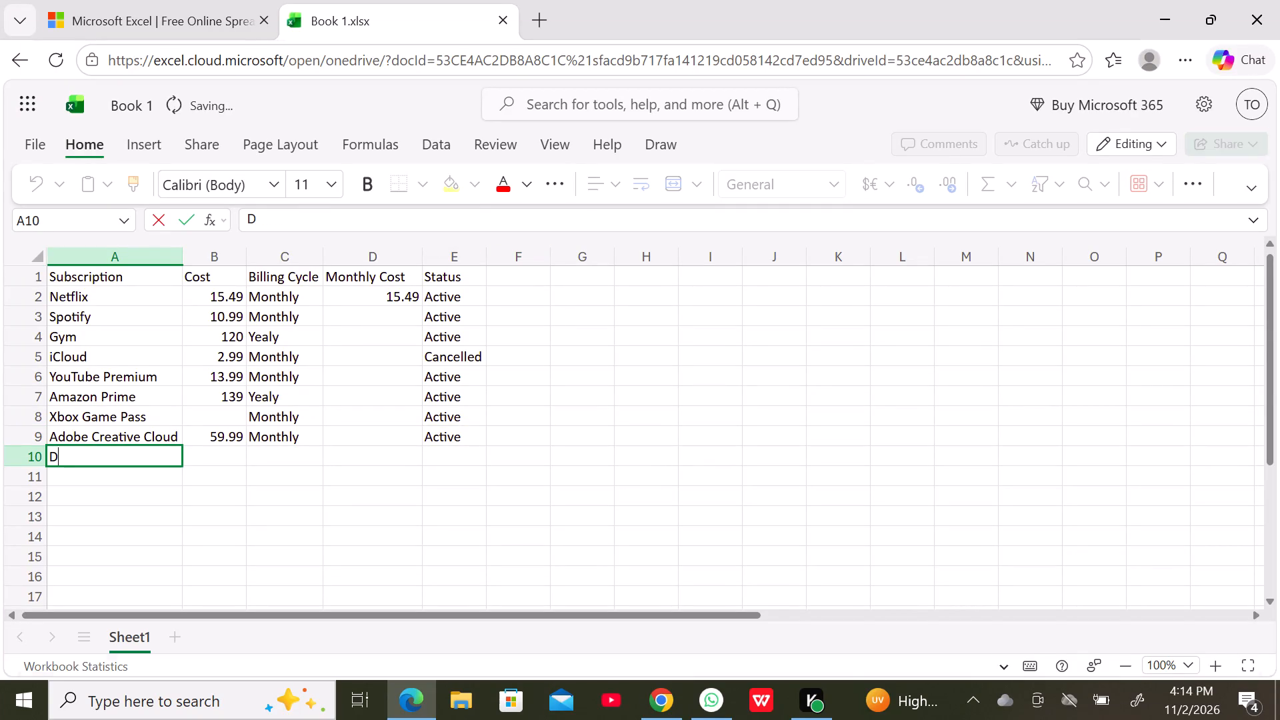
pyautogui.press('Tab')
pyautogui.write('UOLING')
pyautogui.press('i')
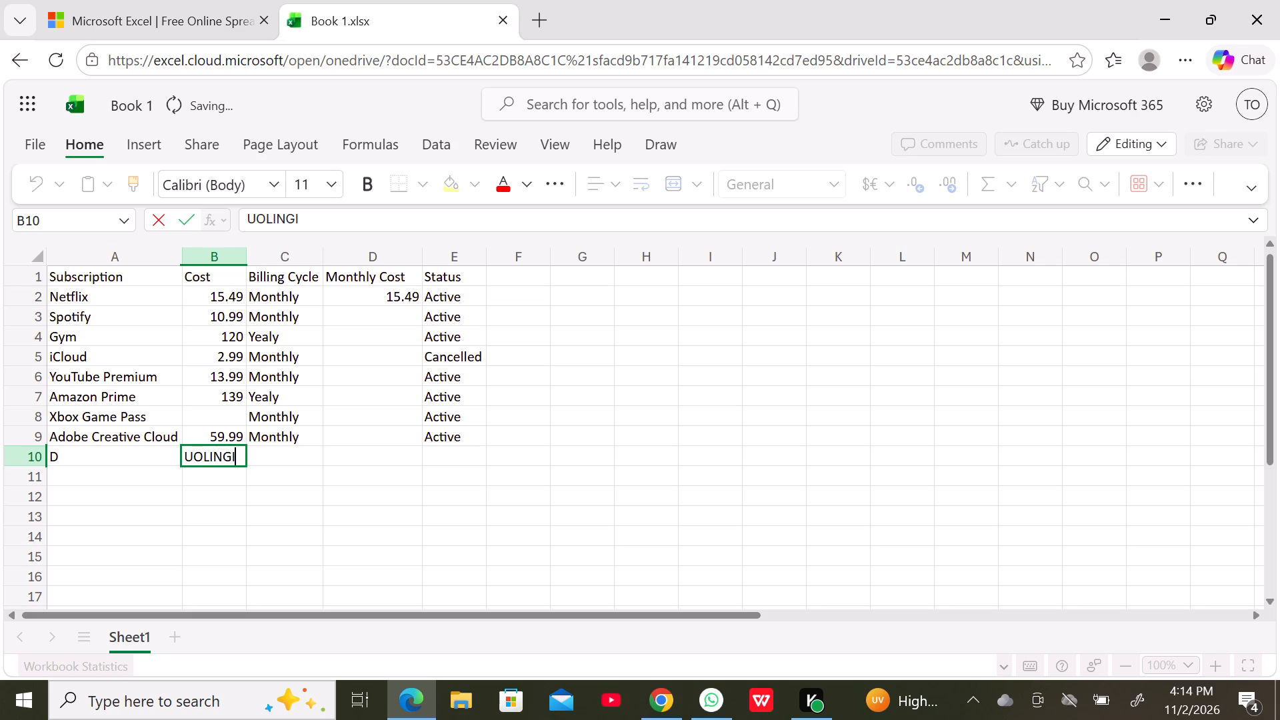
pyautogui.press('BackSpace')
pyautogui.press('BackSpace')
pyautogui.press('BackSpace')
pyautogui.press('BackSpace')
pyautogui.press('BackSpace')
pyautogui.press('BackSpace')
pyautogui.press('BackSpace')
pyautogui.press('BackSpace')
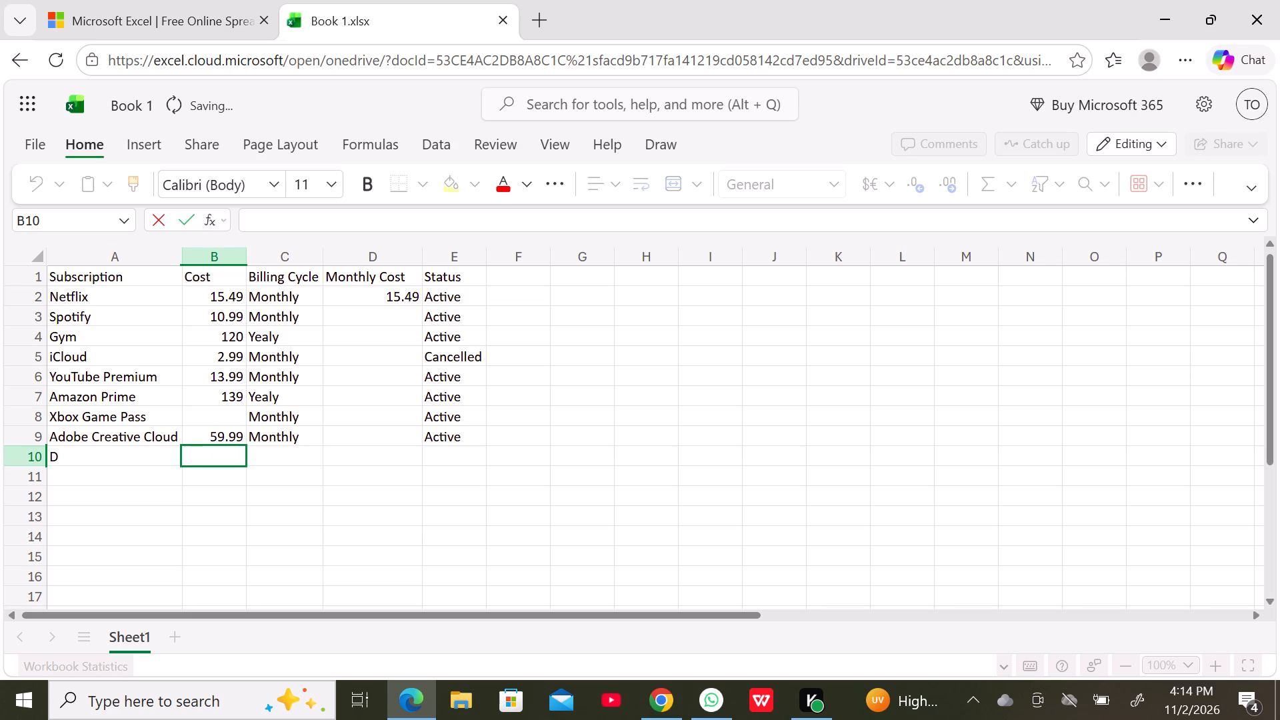
# Complete the stray "D" in cell A10, below Adobe Creative Cloud, as the subscription name "Duolingo".
pyautogui.click(81, 464)
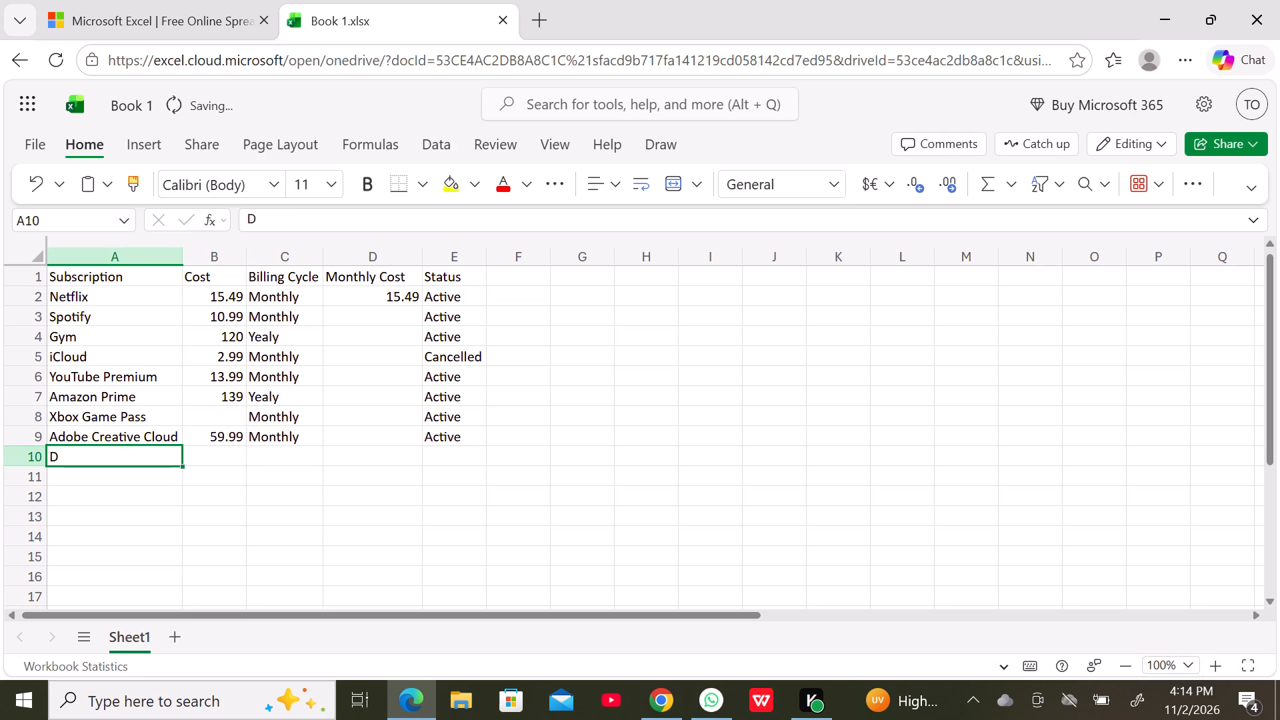
pyautogui.click(81, 465)
pyautogui.click(81, 465)
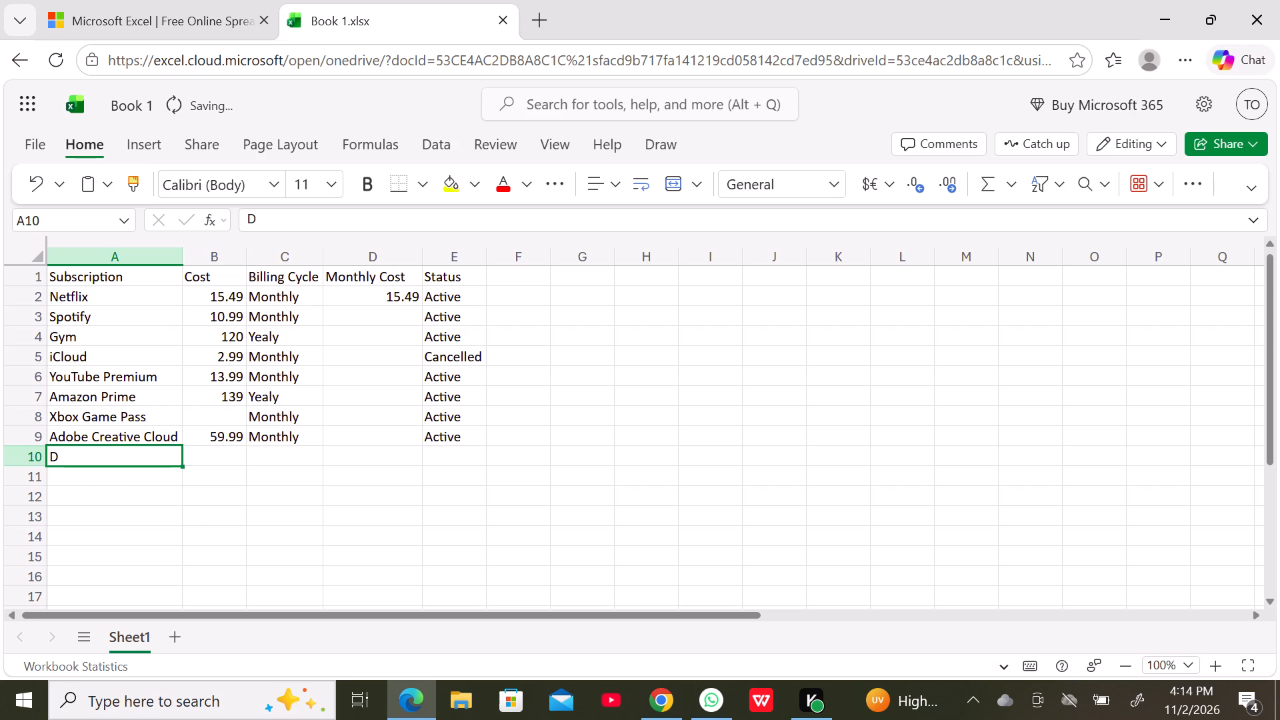
pyautogui.doubleClick(73, 457)
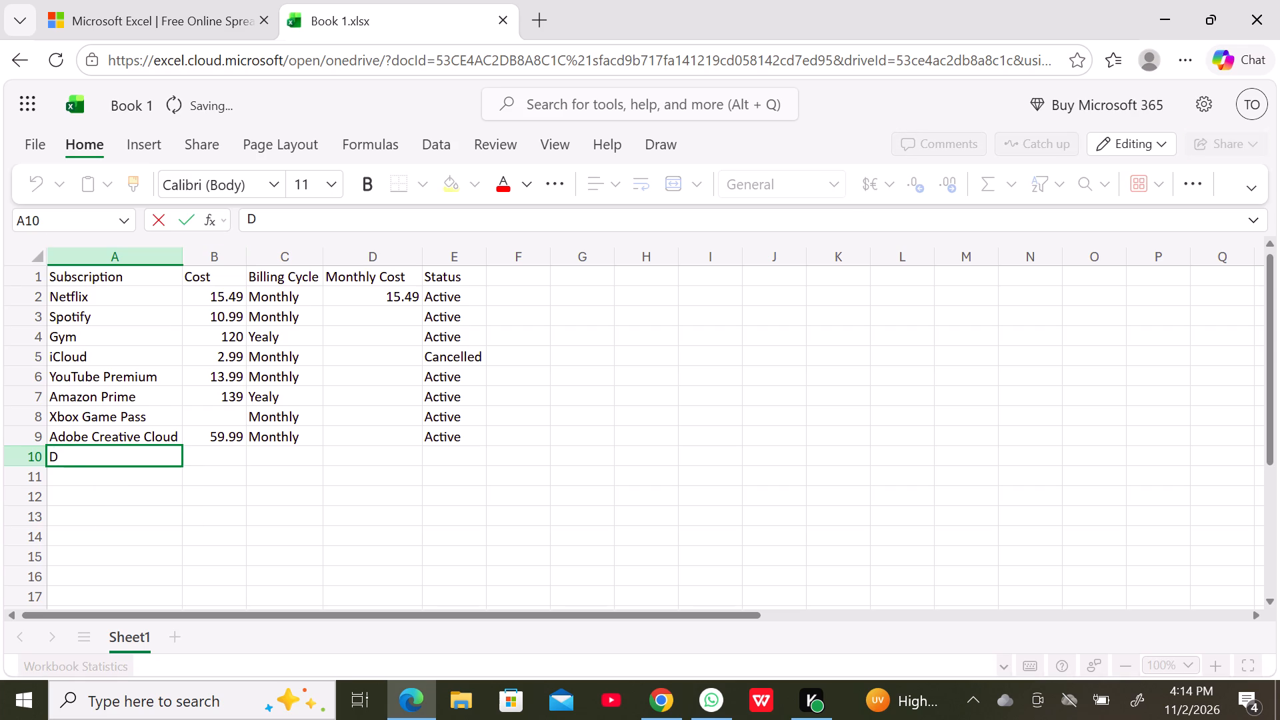
pyautogui.write('UO')
pyautogui.press('BackSpace')
pyautogui.press('BackSpace')
pyautogui.write('uoling')
pyautogui.press('o')
pyautogui.press('Tab')
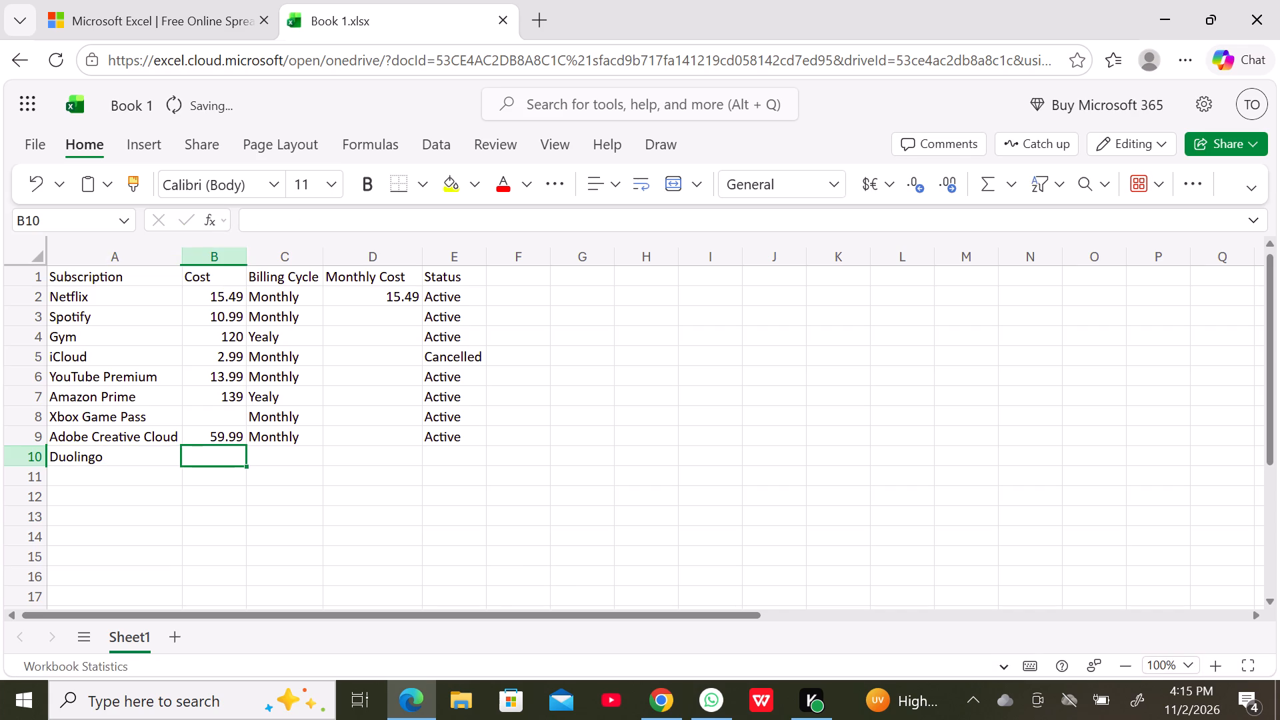
# Complete the Duolingo row with cost 83.99, billing cycle "Yealy" and status "Cancelled", leaving its Monthly Cost cell empty.
pyautogui.write('83')
pyautogui.press("'")
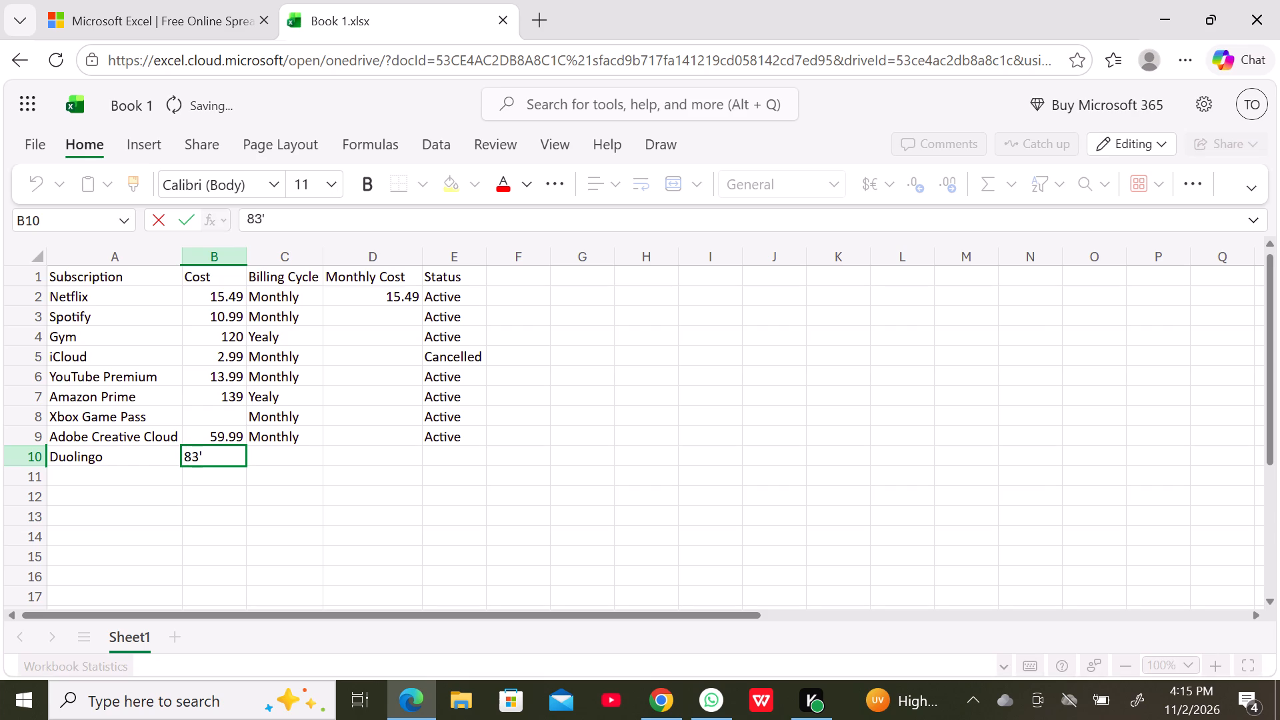
pyautogui.press('BackSpace')
pyautogui.press('.')
pyautogui.write('99')
pyautogui.press('Tab')
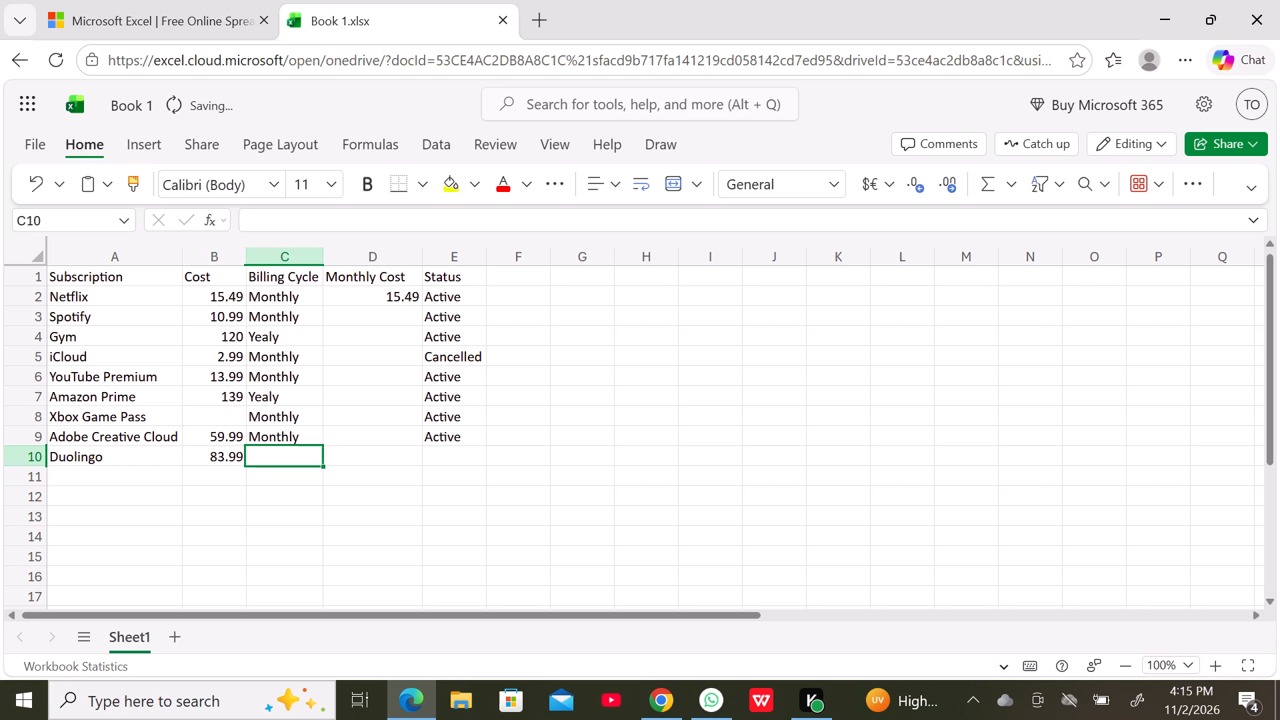
pyautogui.press('y')
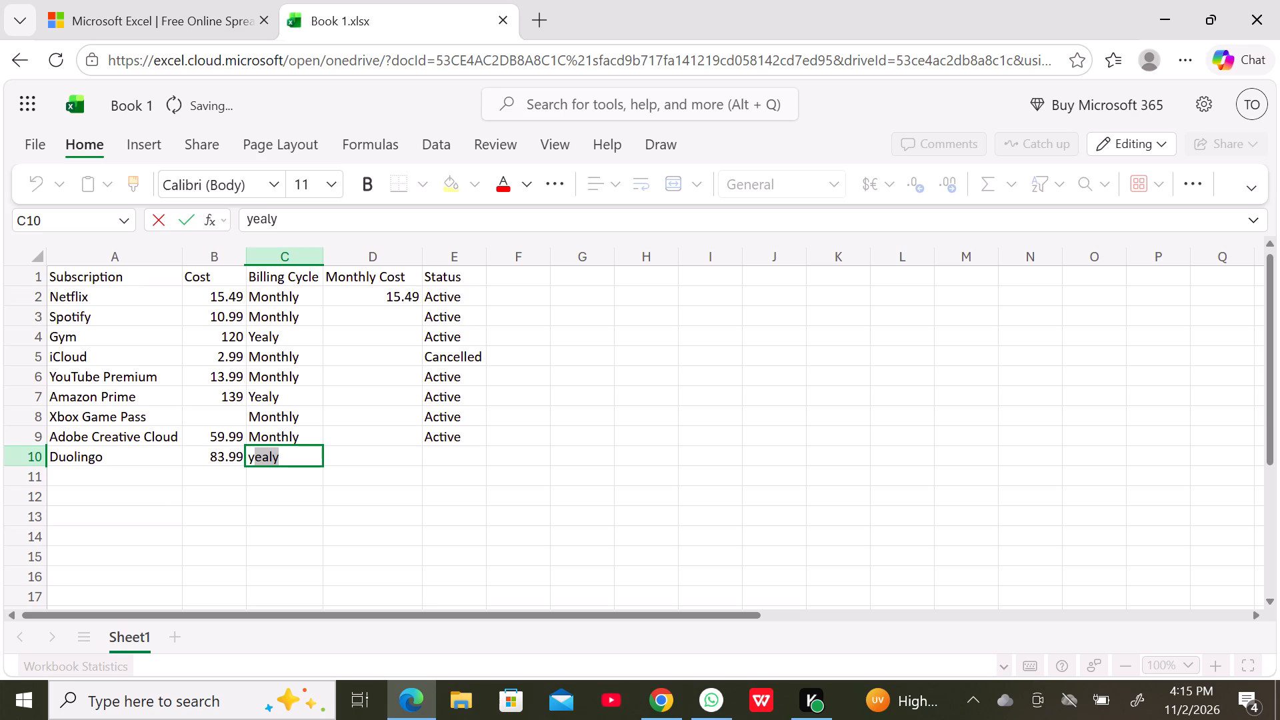
pyautogui.press('Tab')
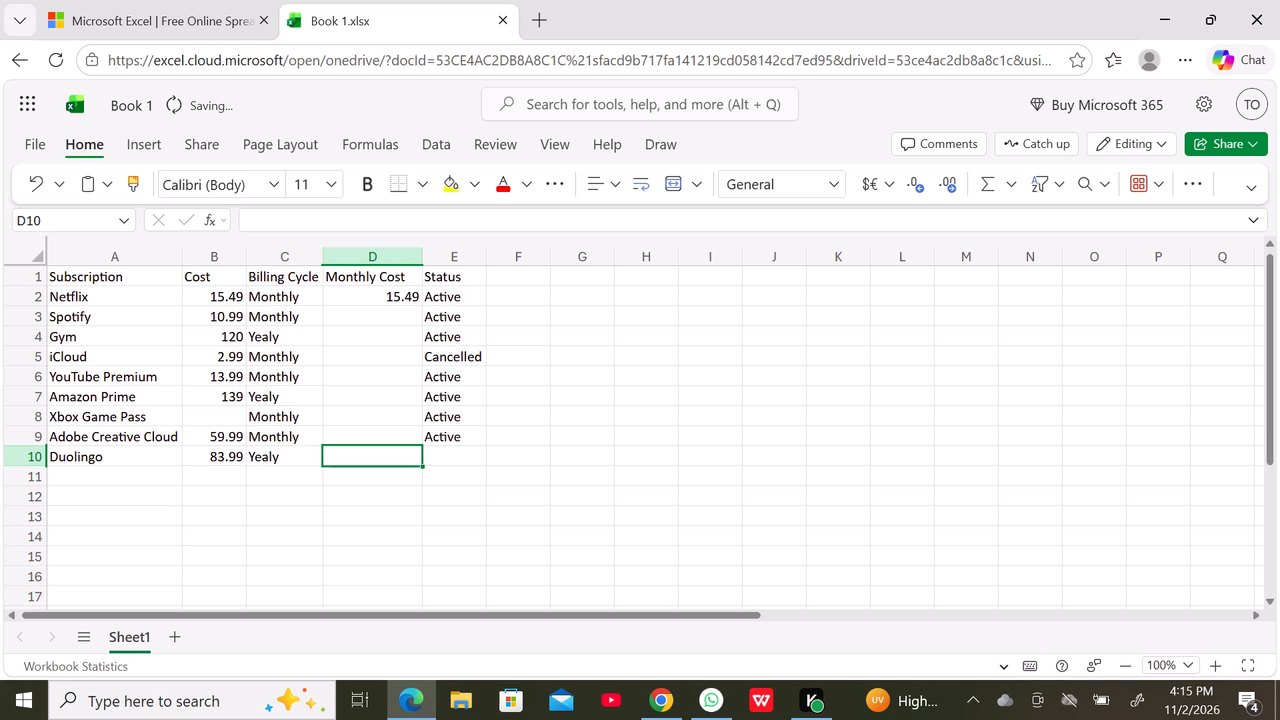
pyautogui.press('Tab')
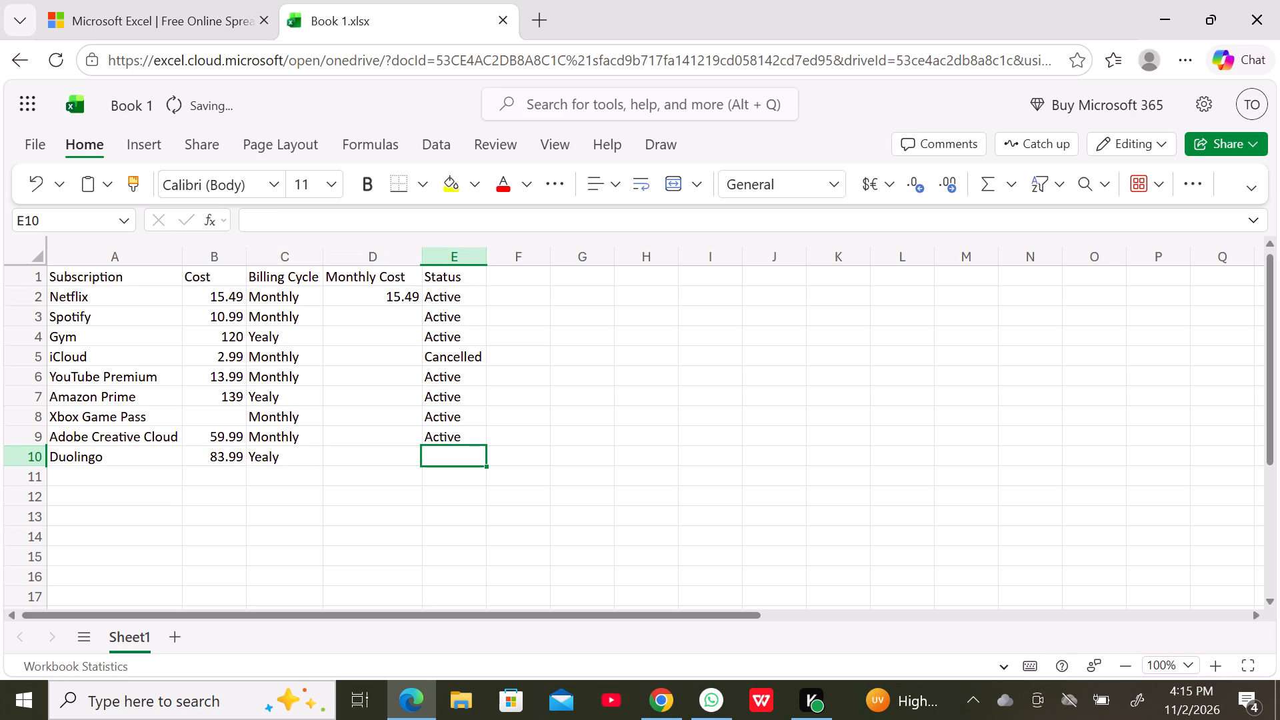
pyautogui.press('c')
pyautogui.press('BackSpace')
pyautogui.press('BackSpace')
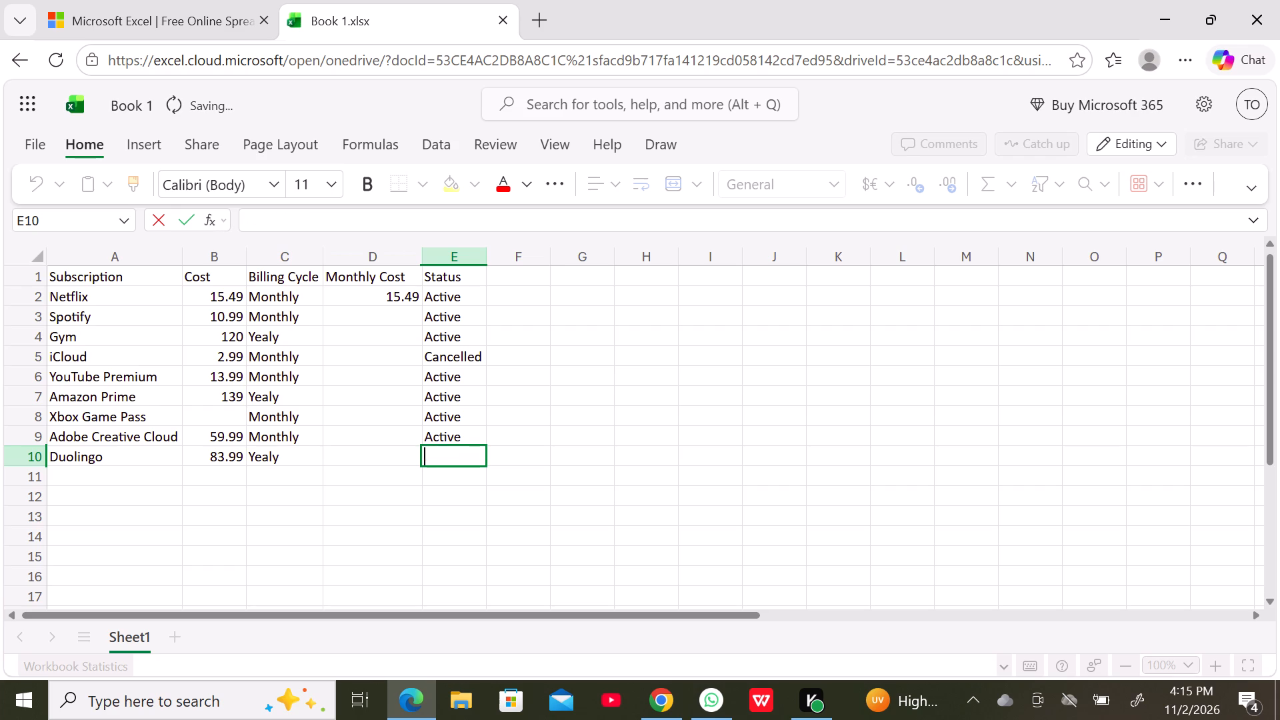
pyautogui.press('c')
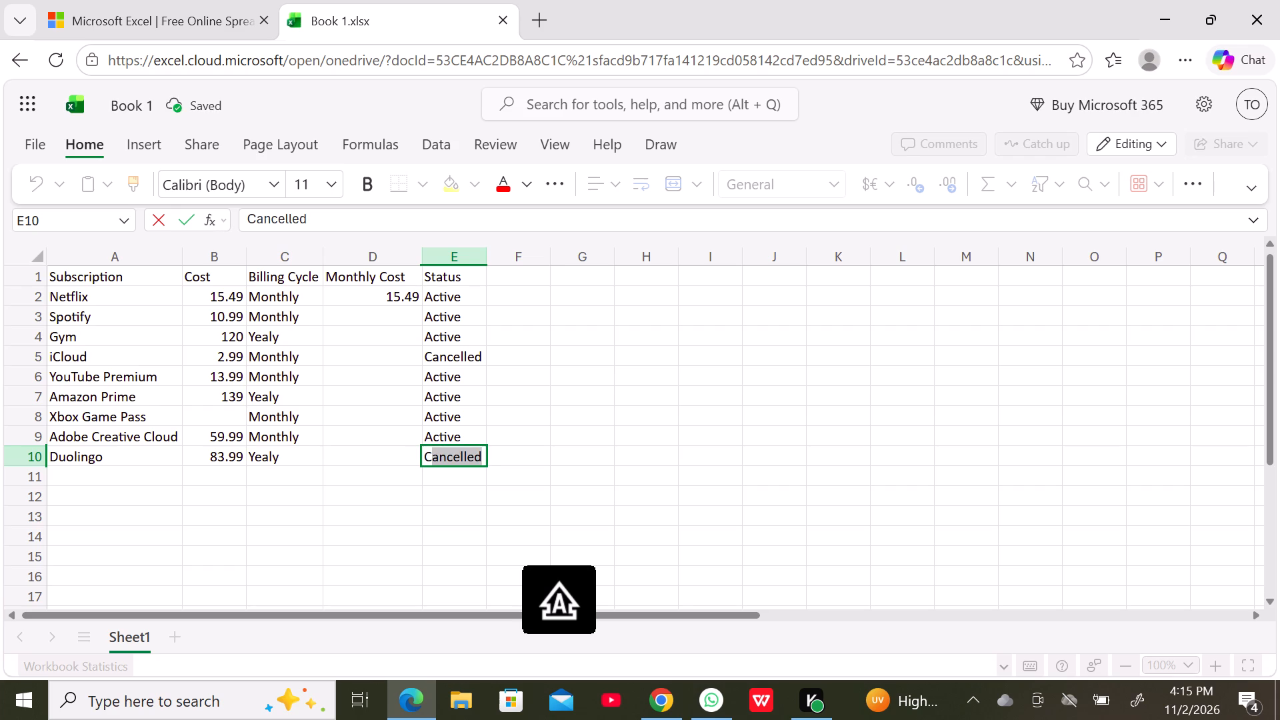
pyautogui.press('Tab')
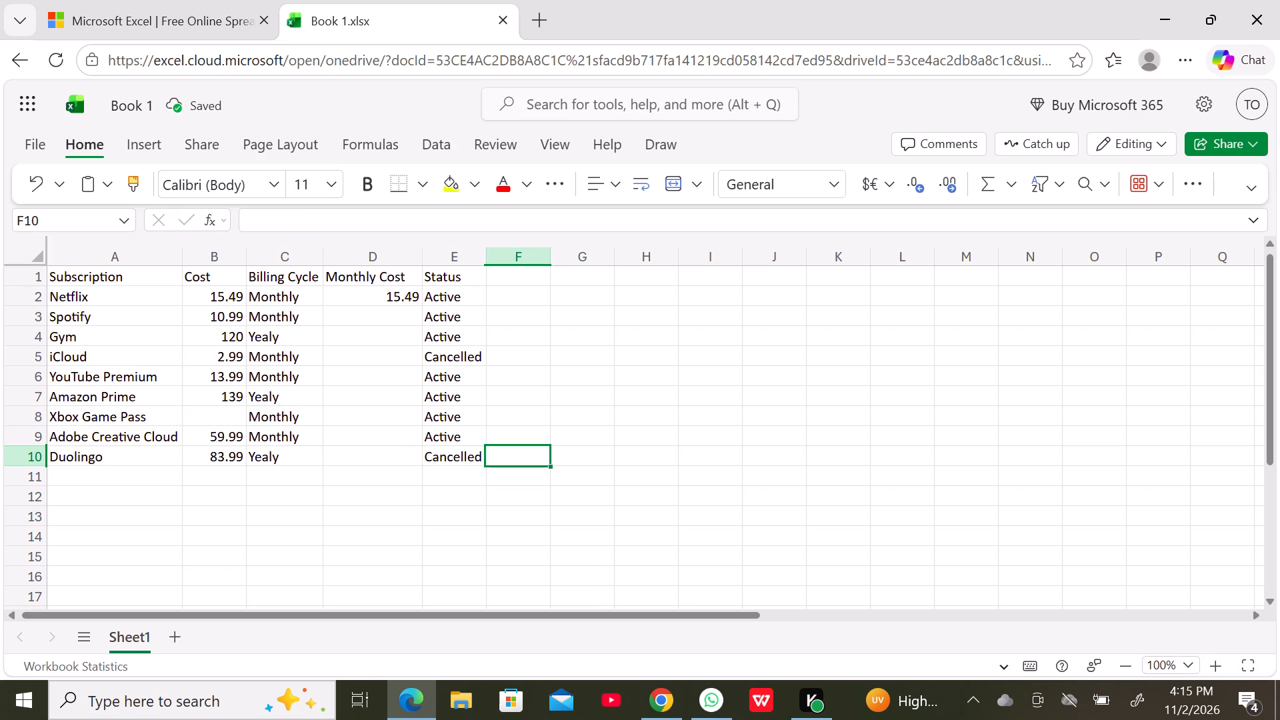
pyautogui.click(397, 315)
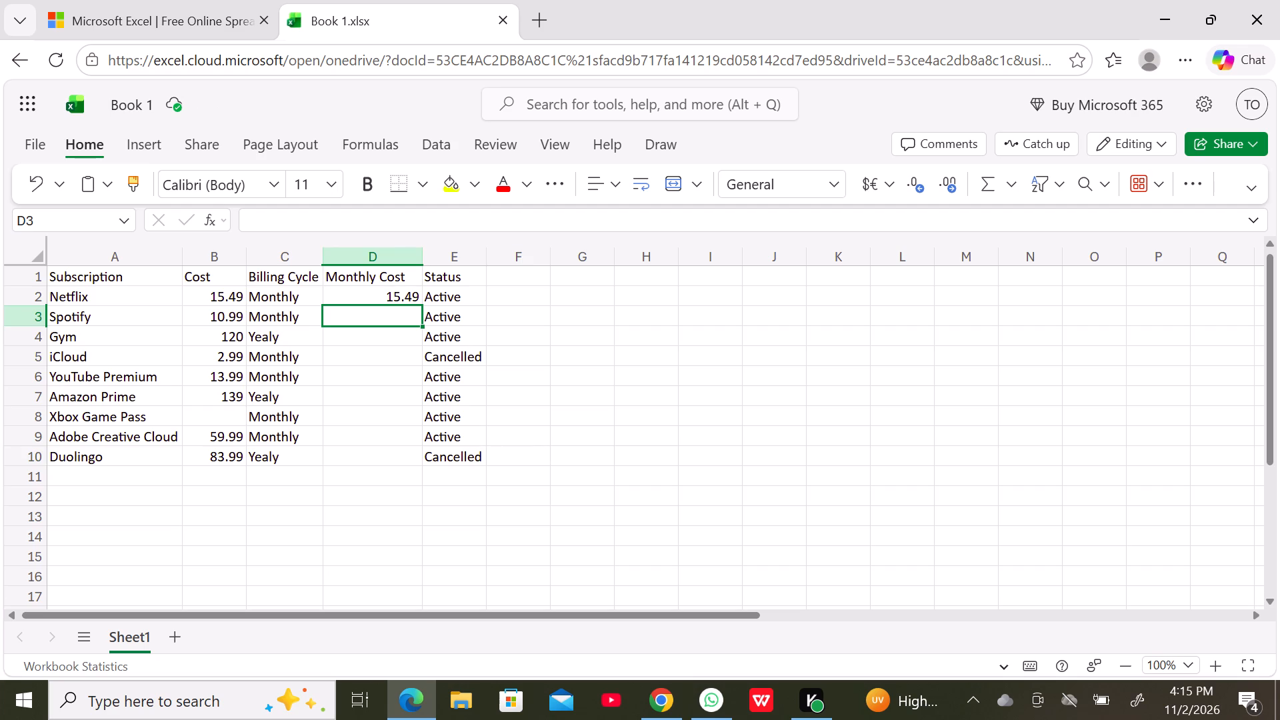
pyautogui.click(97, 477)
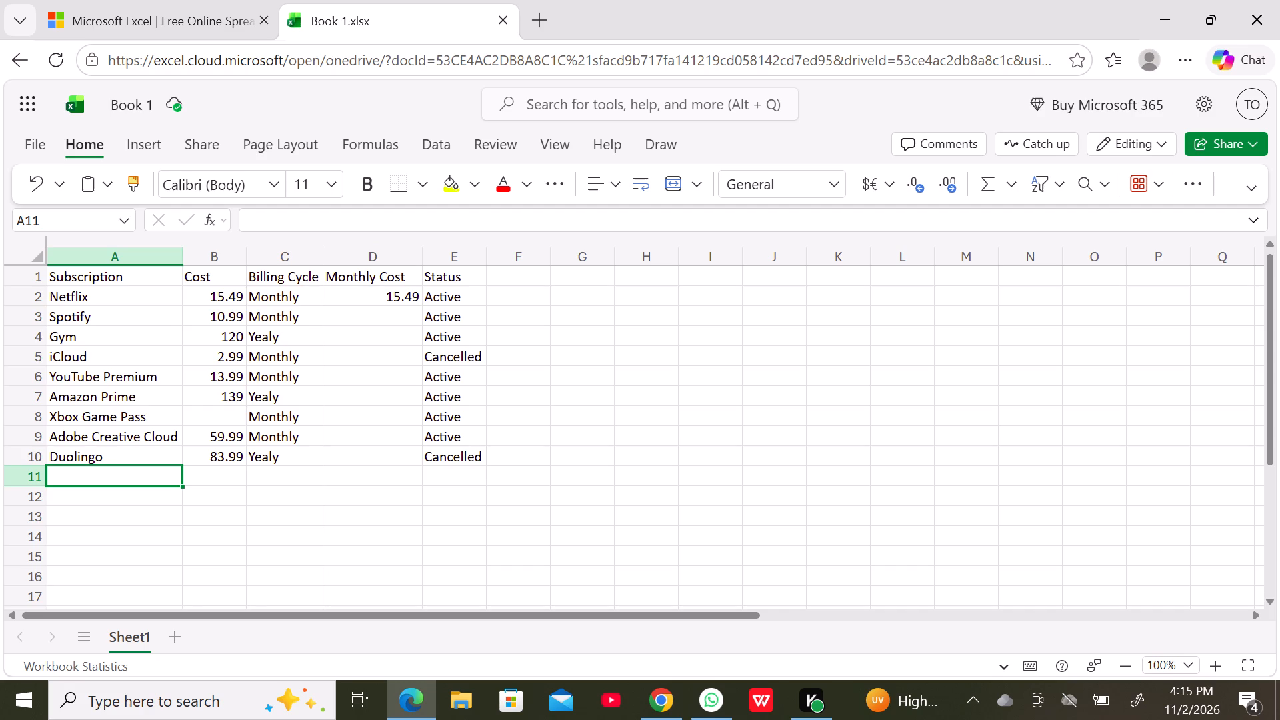
# Enter "Costco Membership" as the subscription name in cell A11, below Duolingo.
pyautogui.press('c')
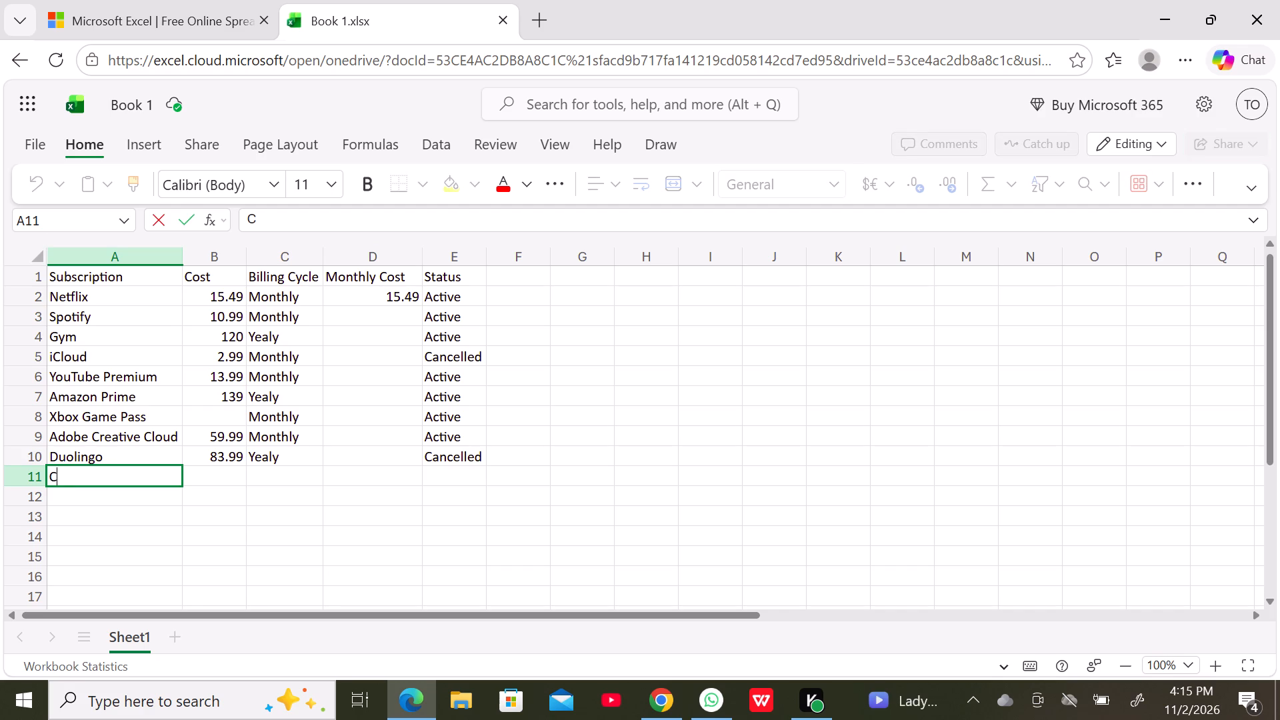
pyautogui.press('o')
pyautogui.write('stc')
pyautogui.press('BackSpace')
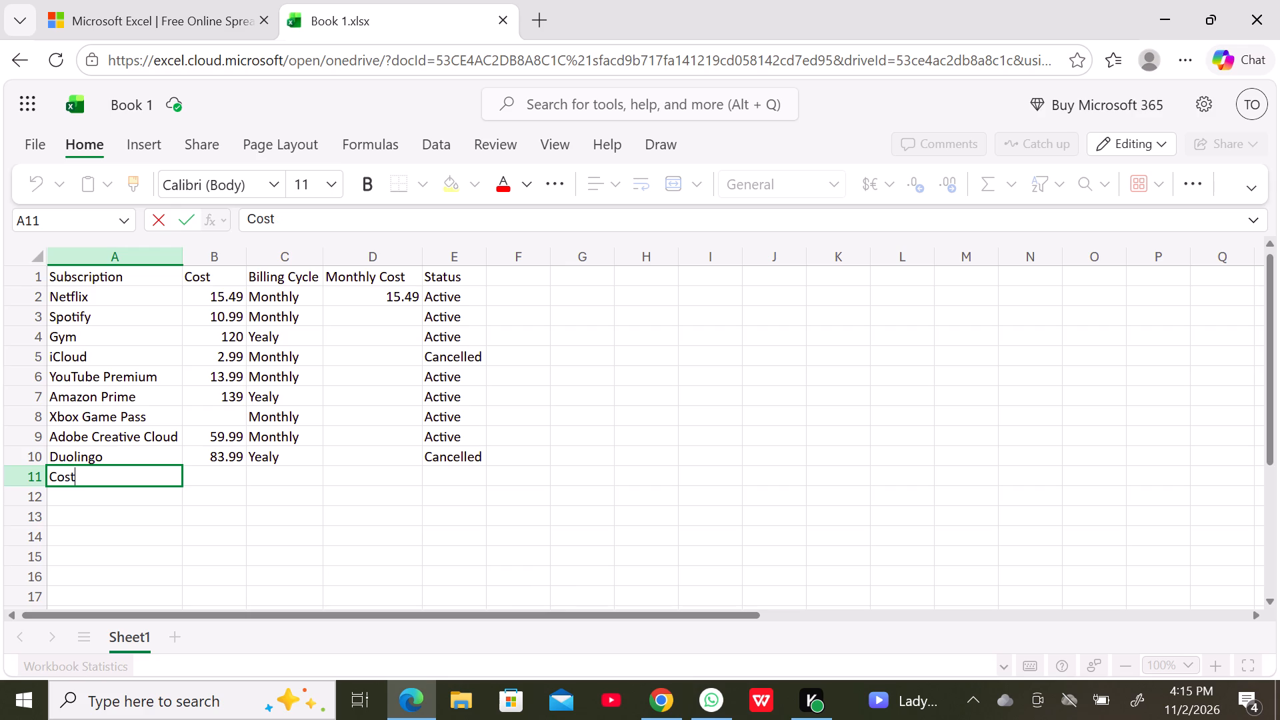
pyautogui.write('co')
pyautogui.press('space')
pyautogui.write('emb')
pyautogui.write('ership')
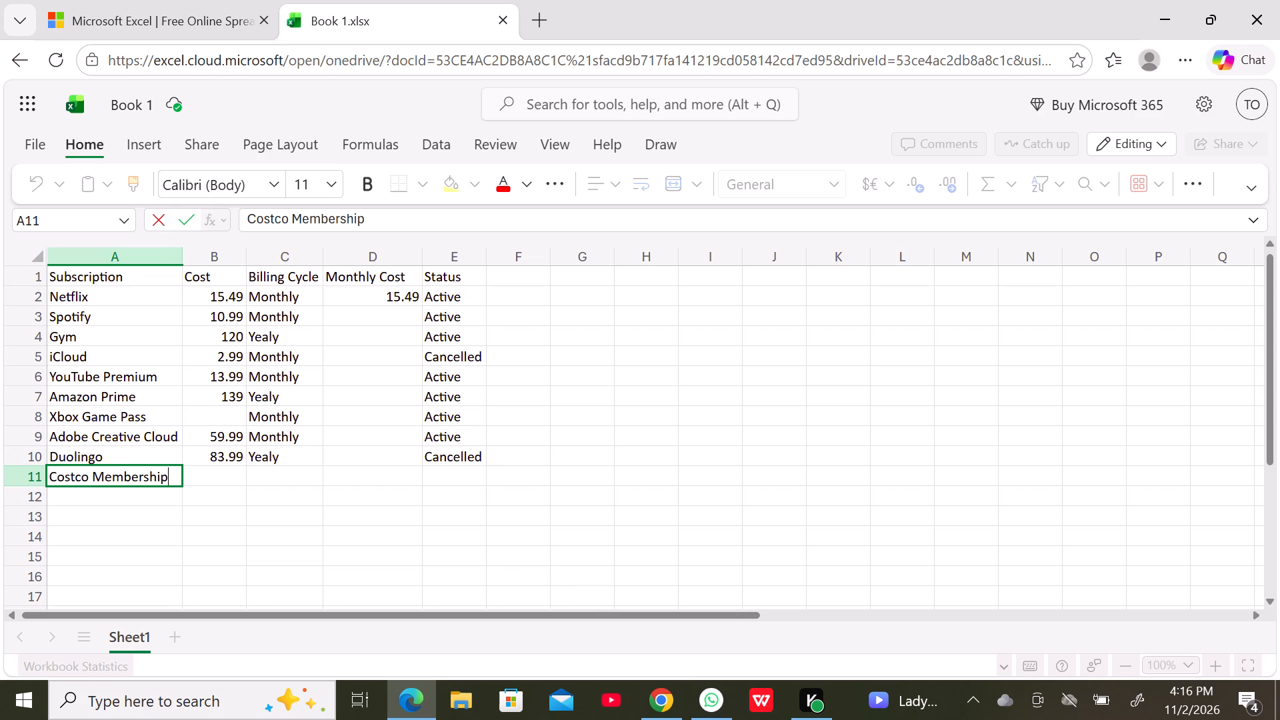
pyautogui.press('Tab')
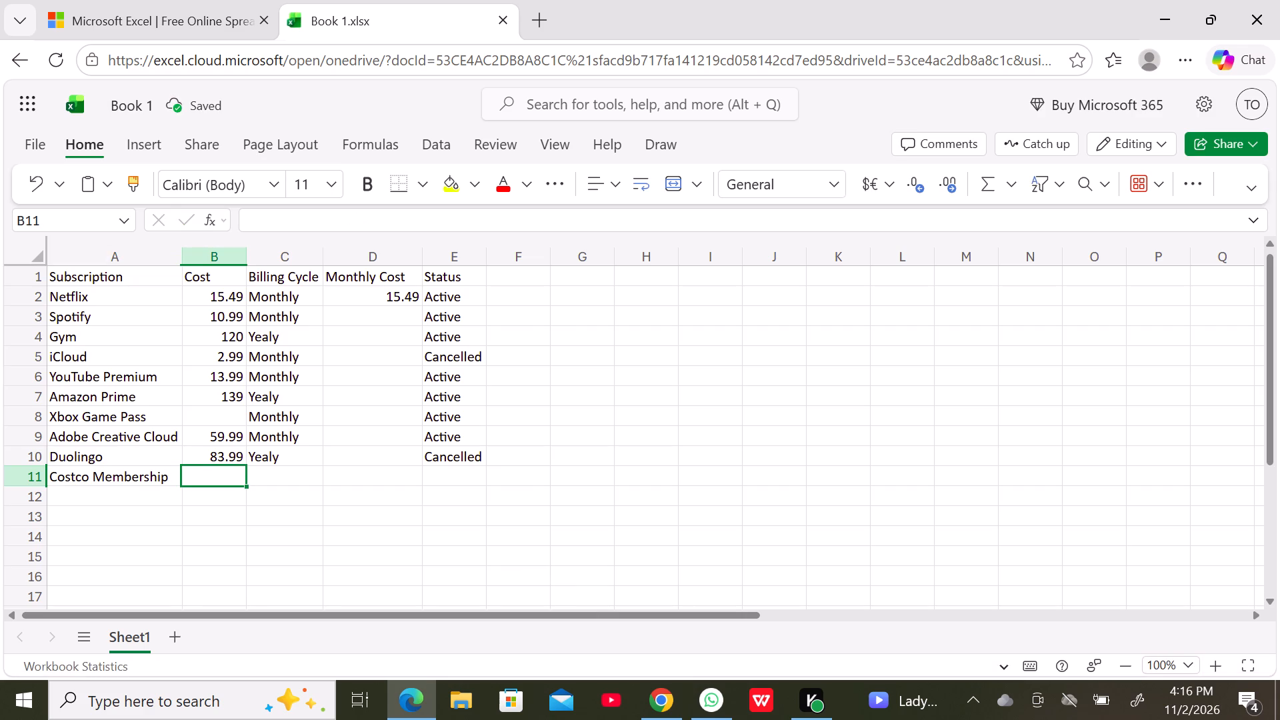
# Complete the Costco Membership row with cost 60, billing cycle "Yealy" and status "Active", leaving its Monthly Cost cell empty.
pyautogui.write('60')
pyautogui.press('Tab')
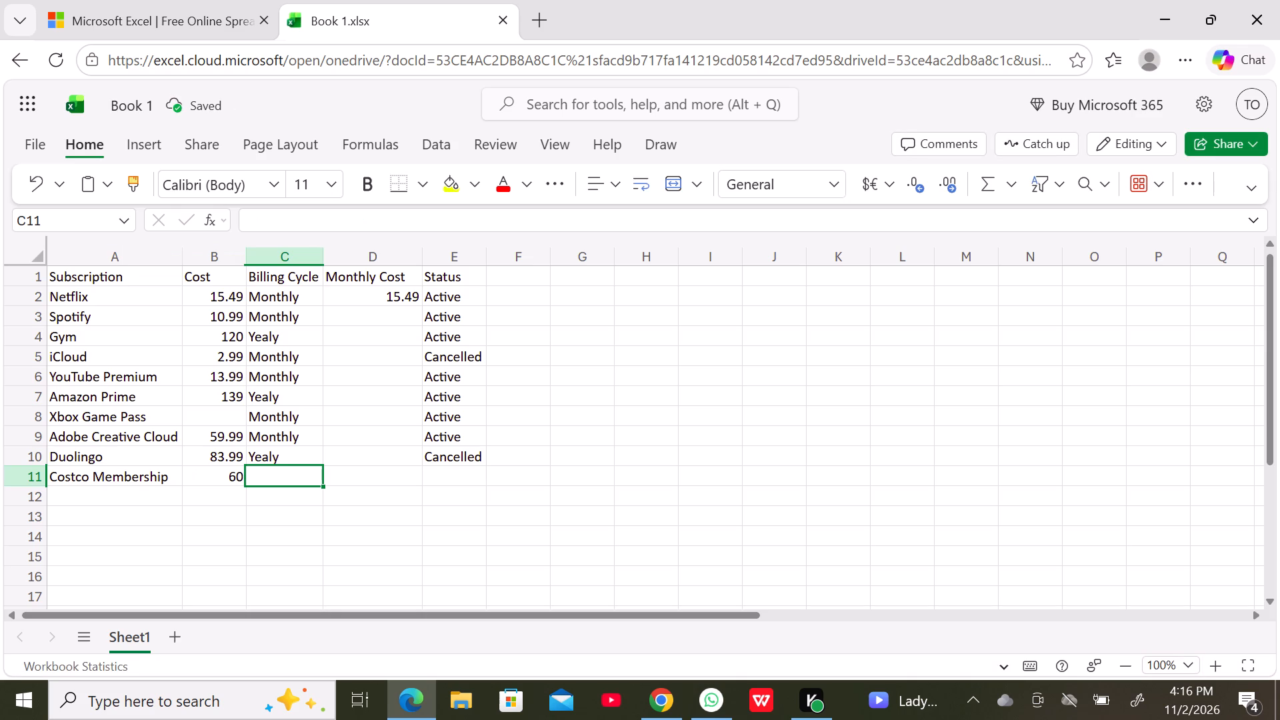
pyautogui.press('y')
pyautogui.press('Tab')
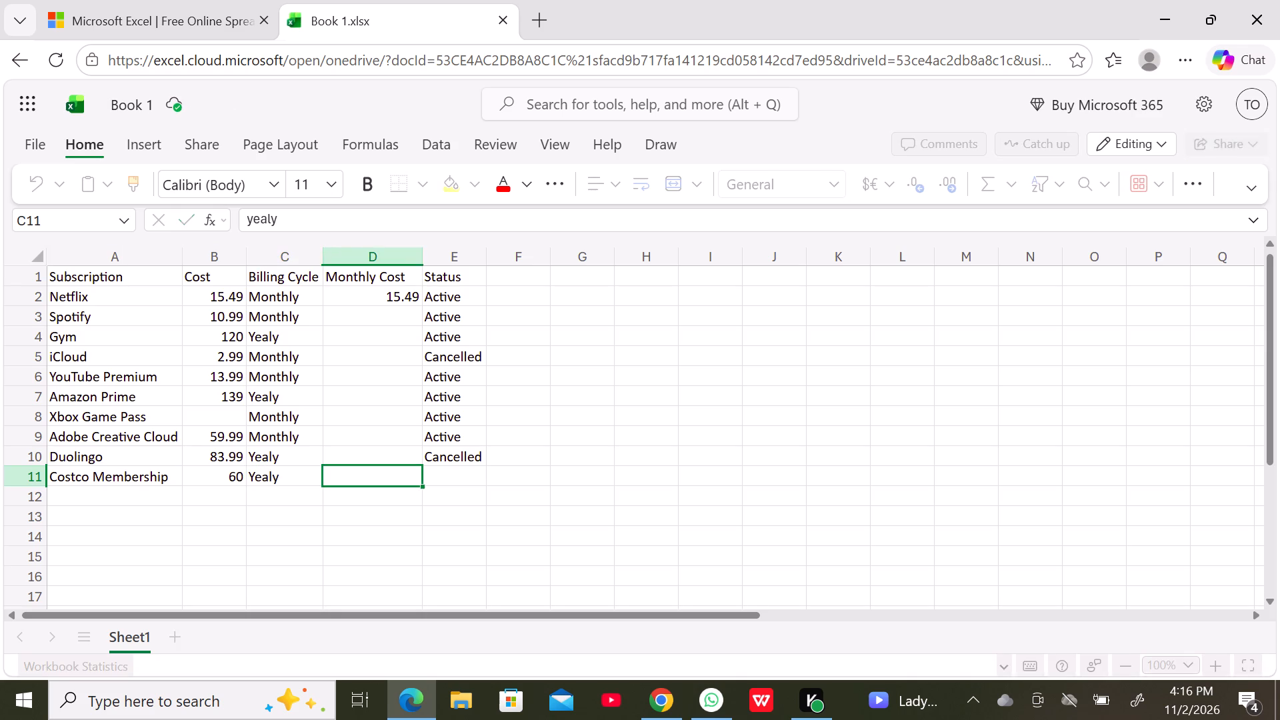
pyautogui.press('Tab')
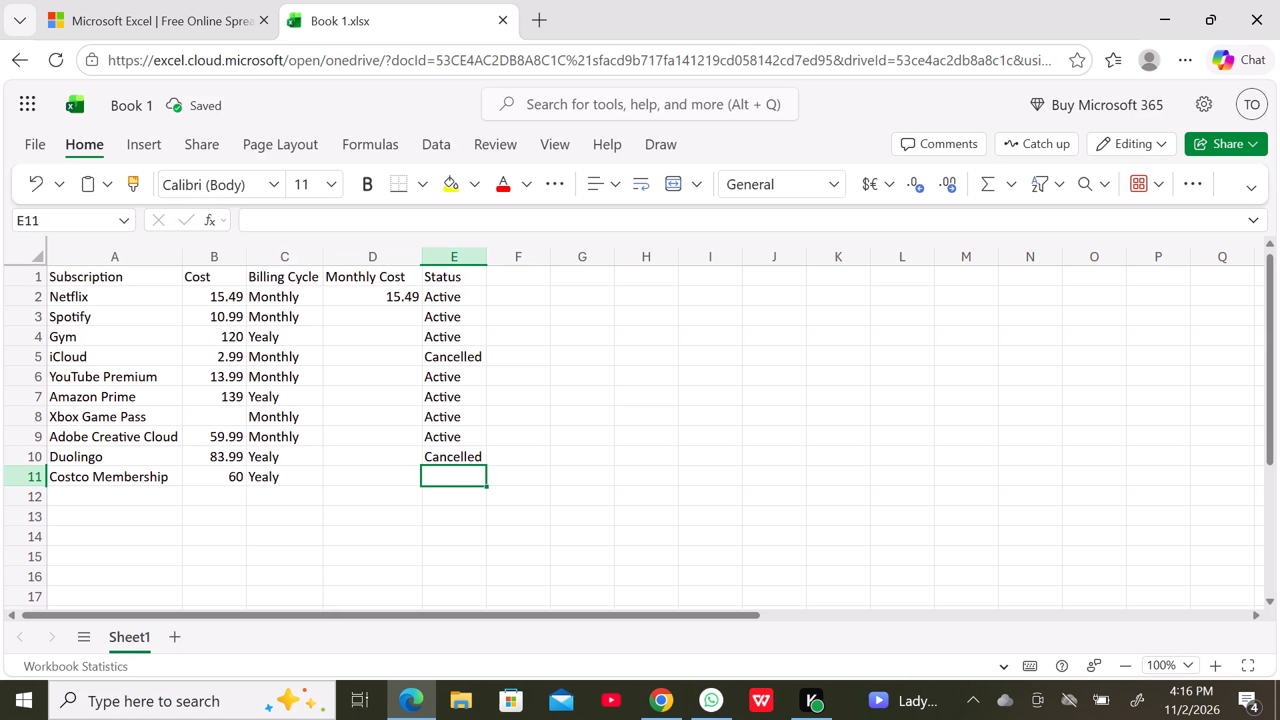
pyautogui.press('a')
pyautogui.press('BackSpace')
pyautogui.press('BackSpace')
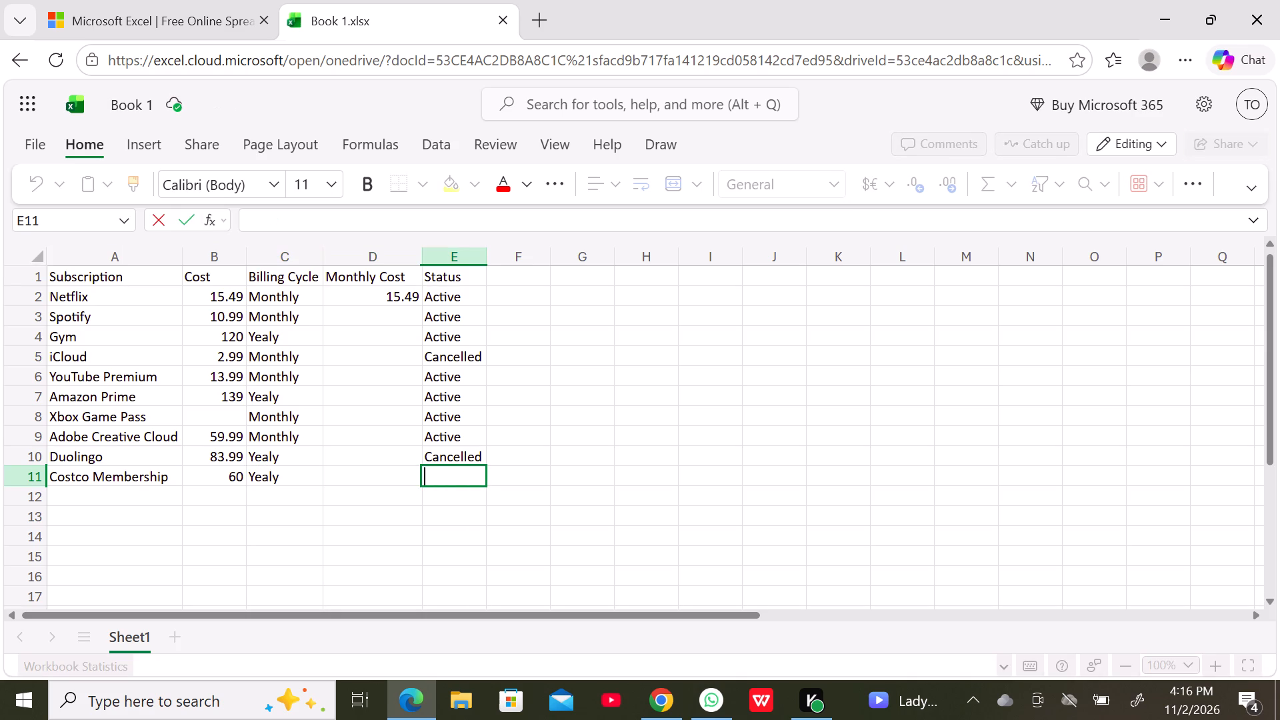
pyautogui.press('a')
pyautogui.press('Tab')
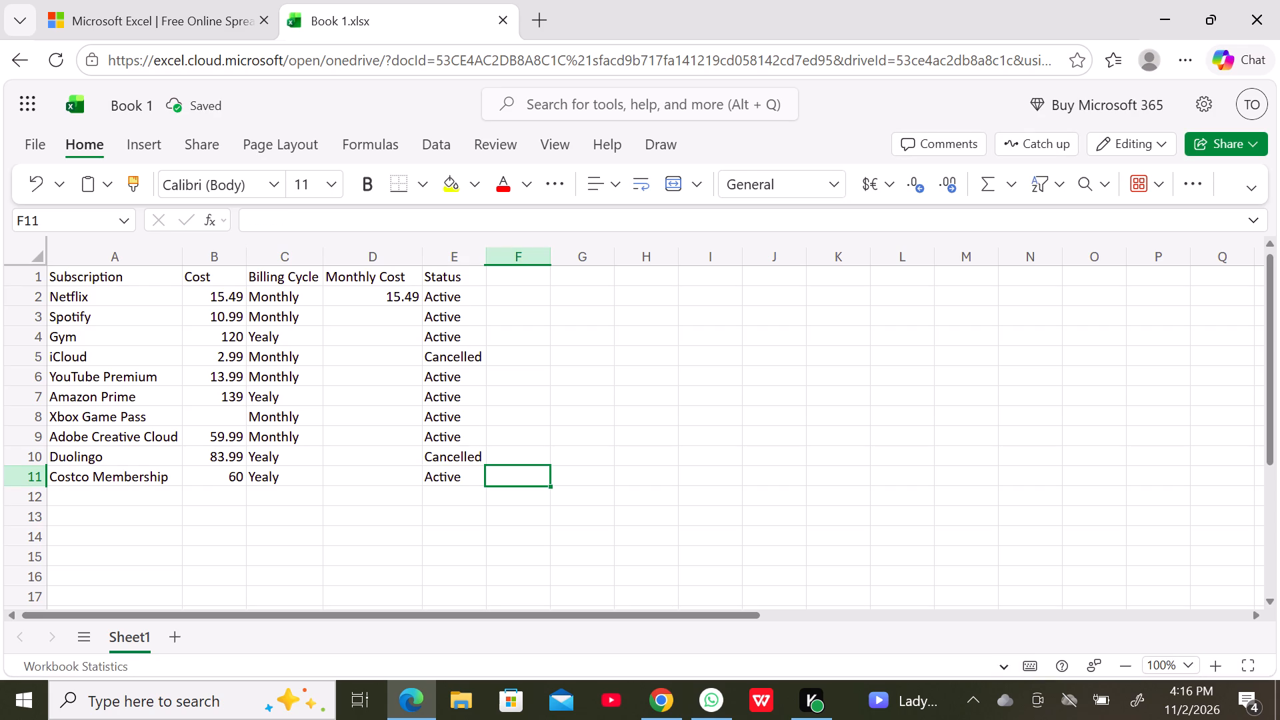
# Select Spotify's empty Monthly Cost cell, D3.
pyautogui.click(382, 312)
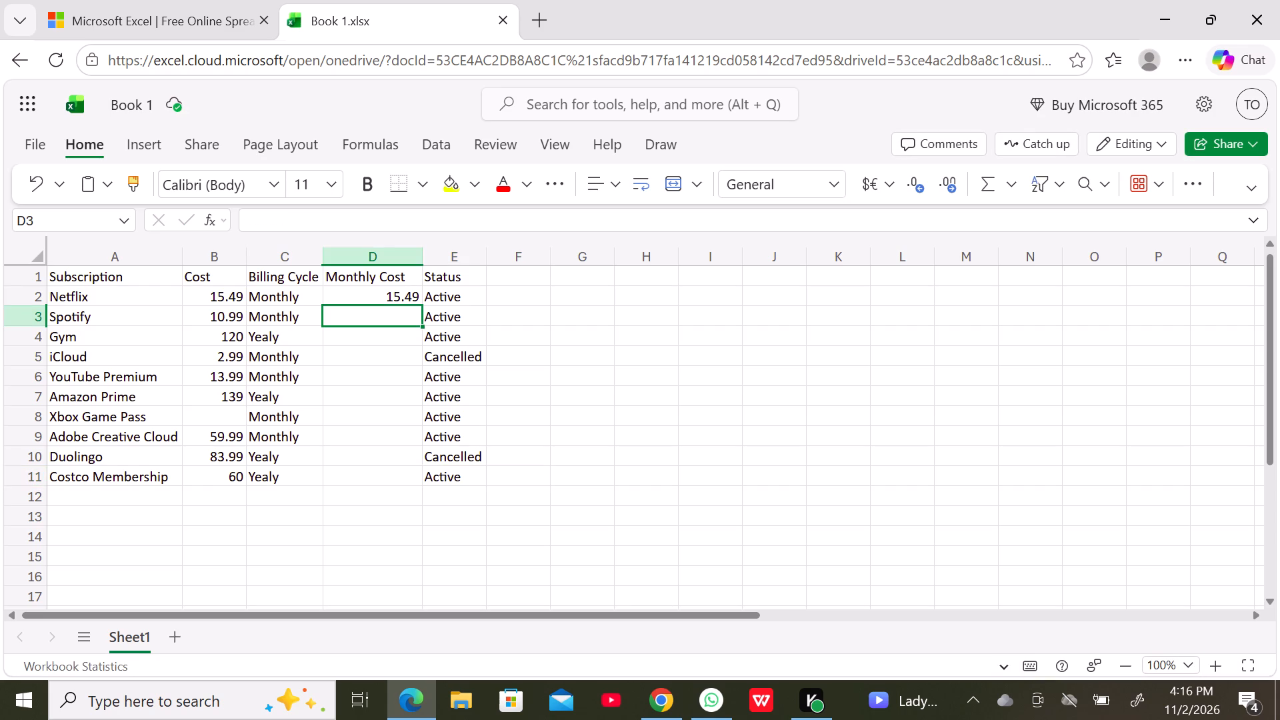
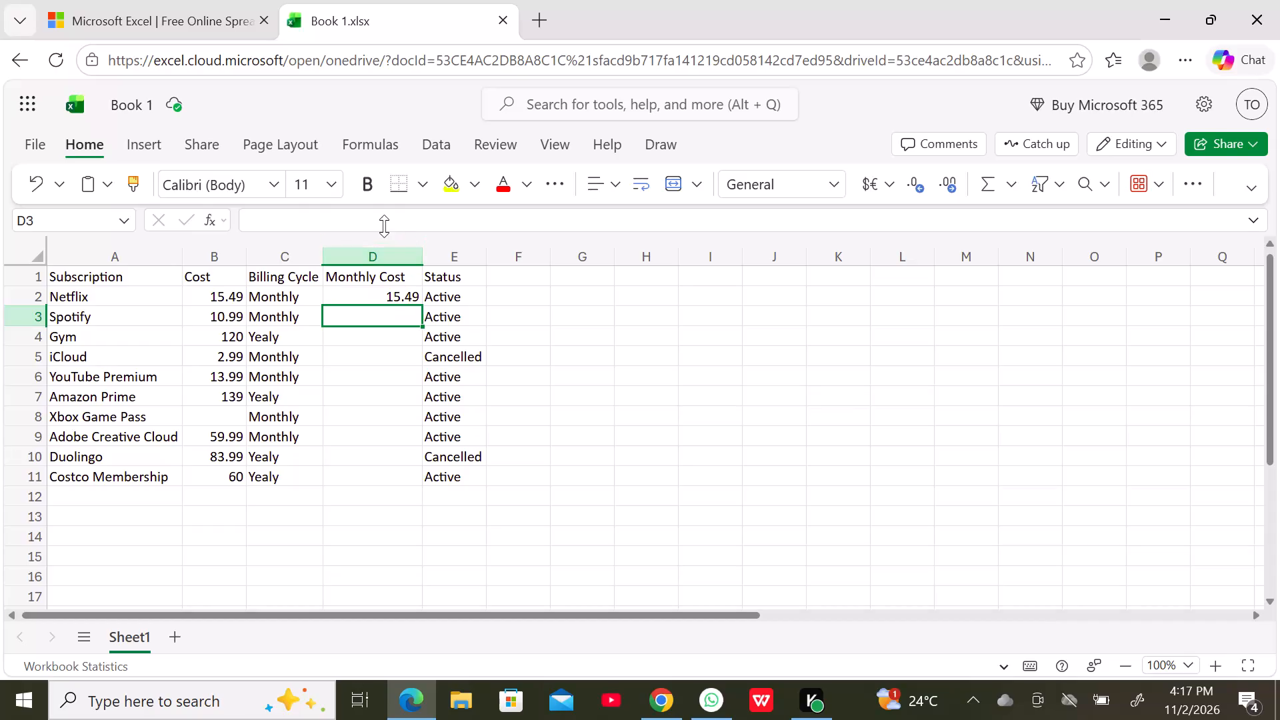
# Enter the formula =IF(C2="Yearly", B2/12, B2) in Spotify's Monthly Cost cell, D3.
pyautogui.click(384, 226)
pyautogui.click(384, 226)
pyautogui.click(331, 219)
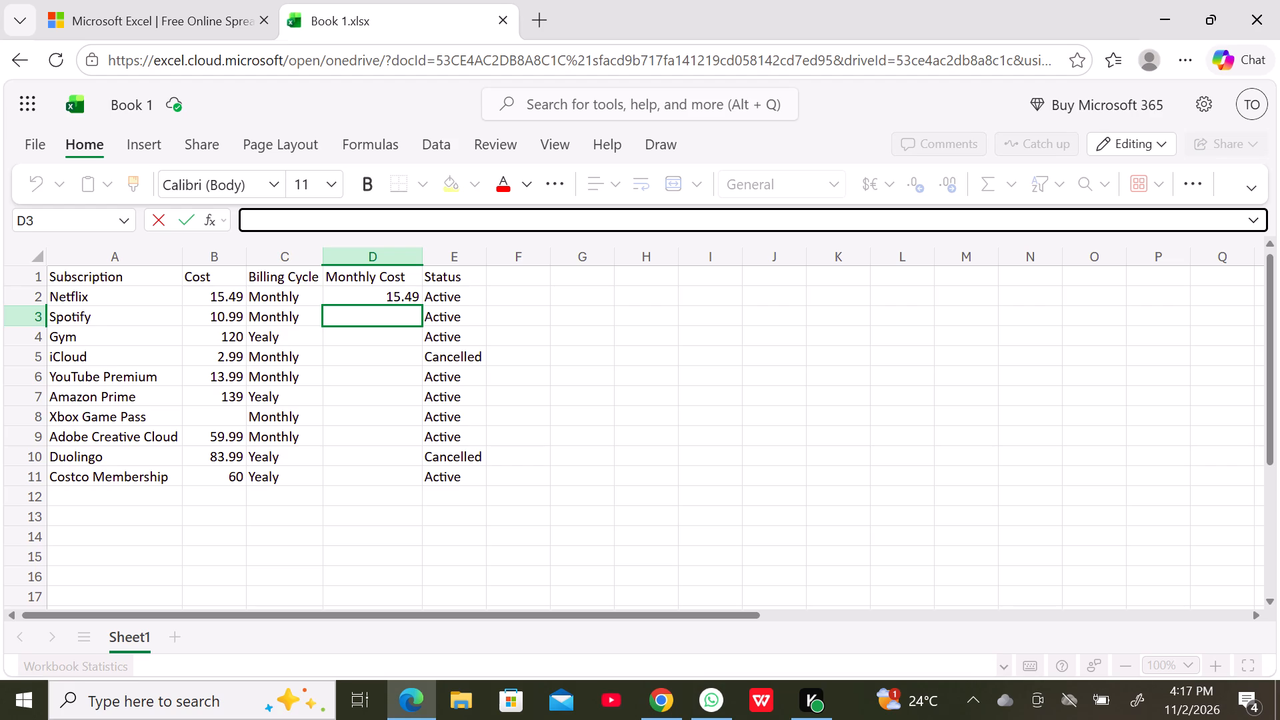
pyautogui.press('=')
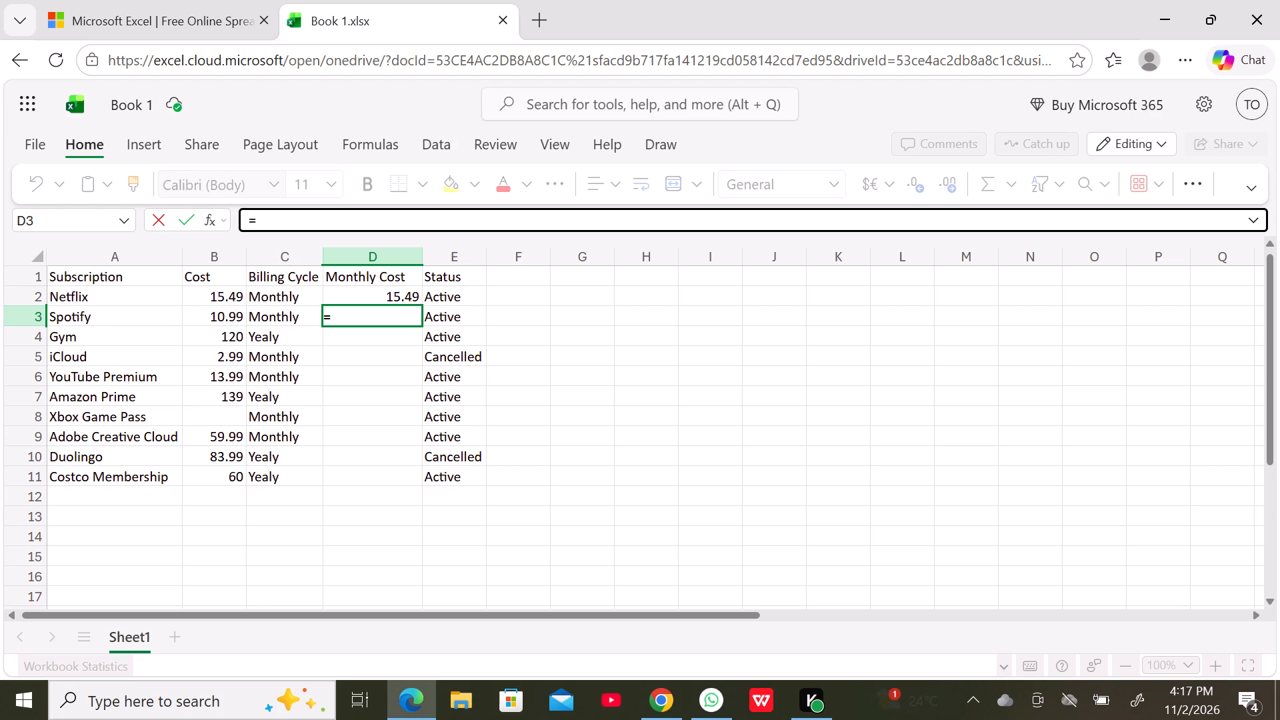
pyautogui.press('i')
pyautogui.press('BackSpace')
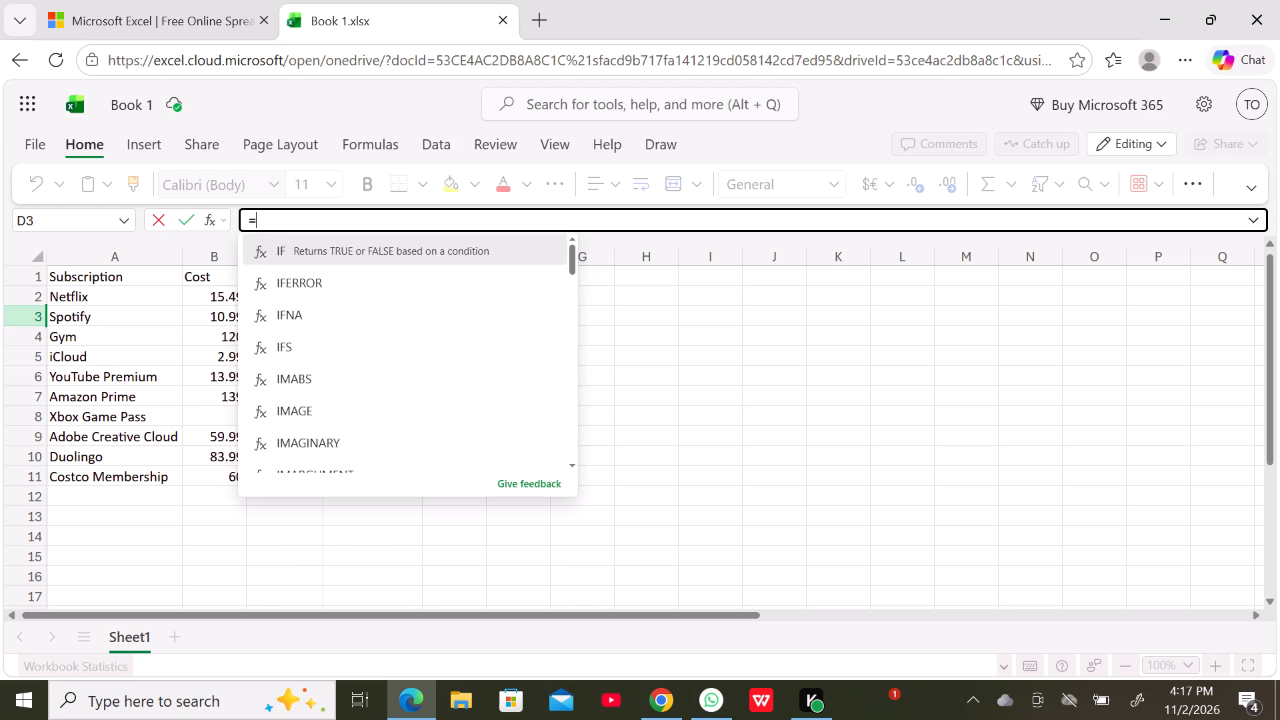
pyautogui.write('IF')
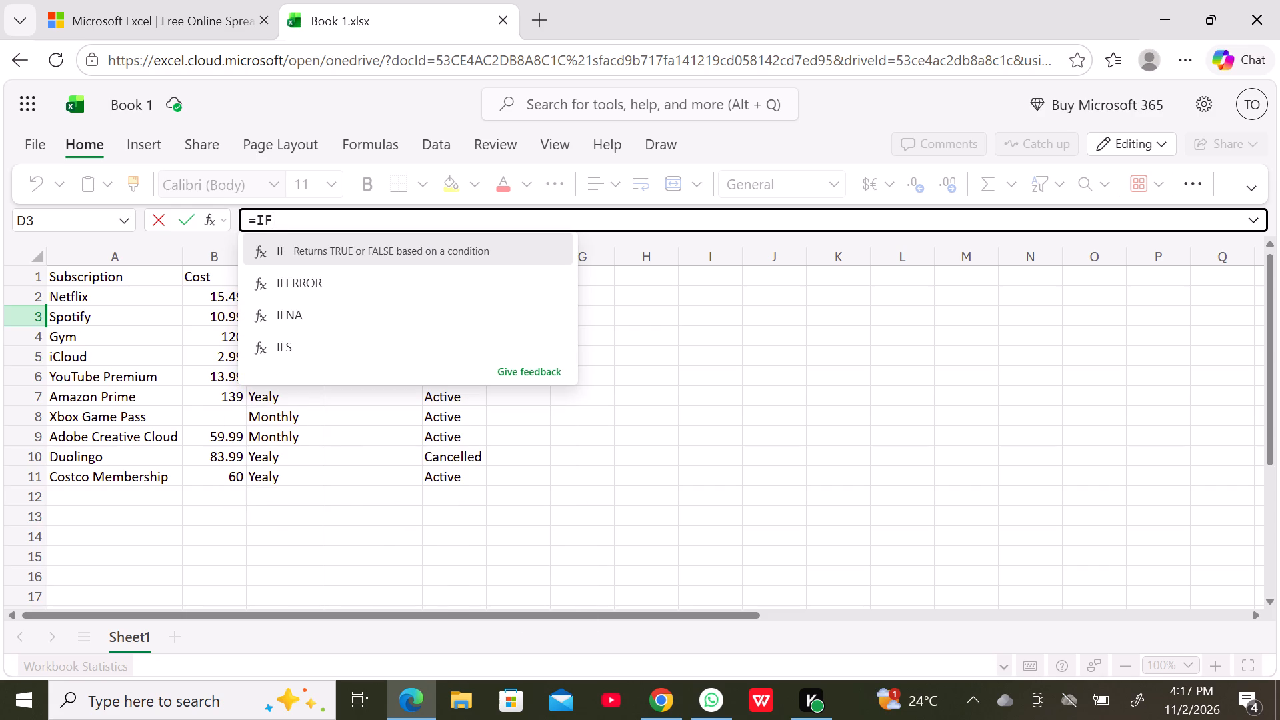
pyautogui.hotkey('shift', '(')
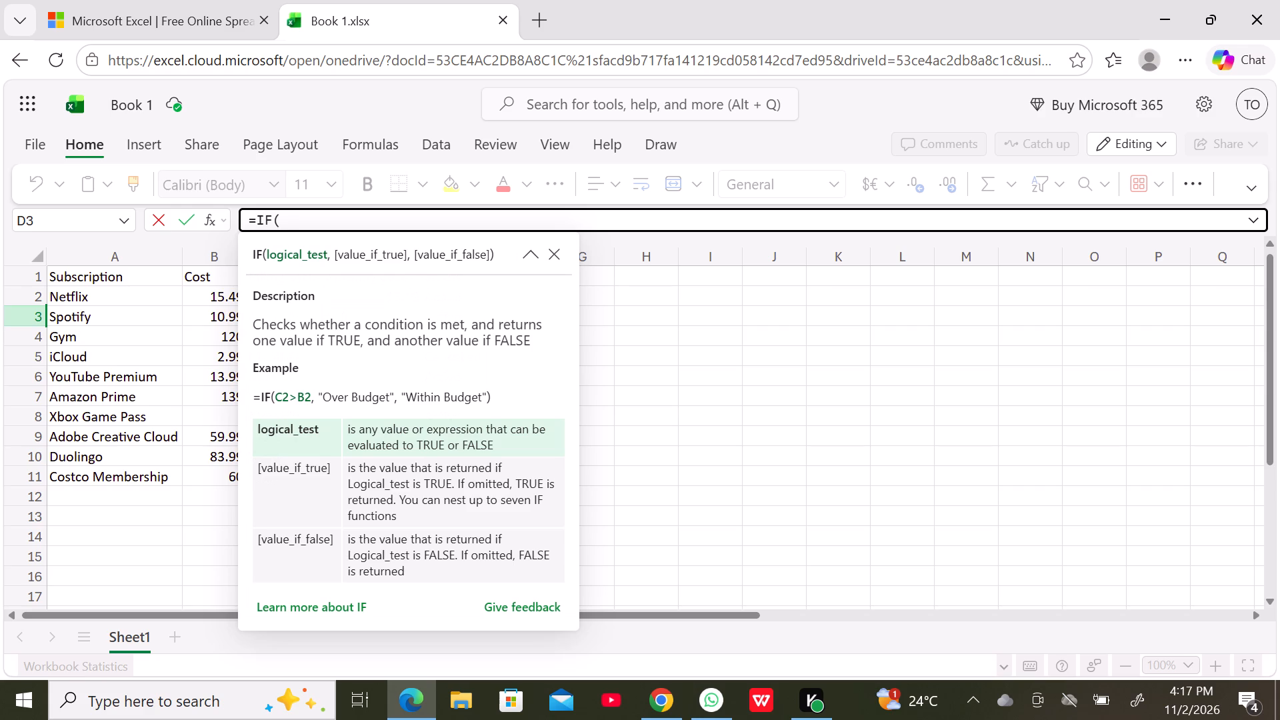
pyautogui.press('c')
pyautogui.press('2')
pyautogui.press('=')
pyautogui.hotkey('shift', '"')
pyautogui.press('y')
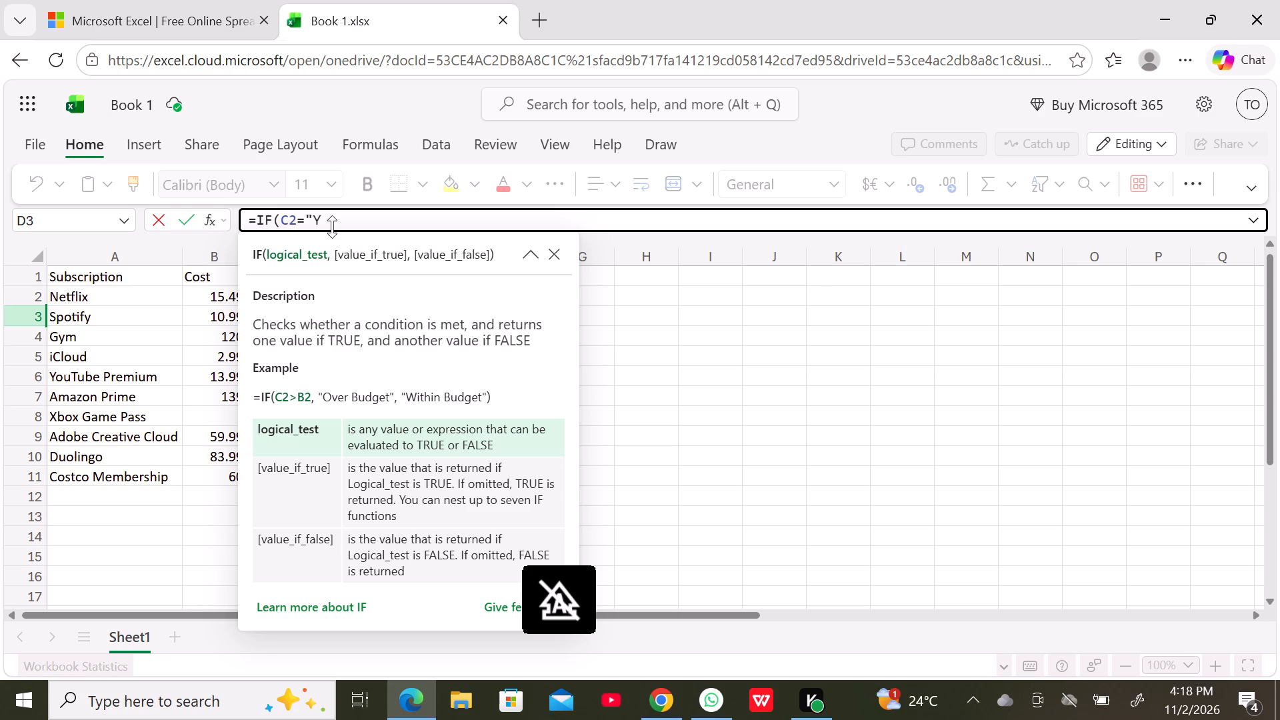
pyautogui.write('early')
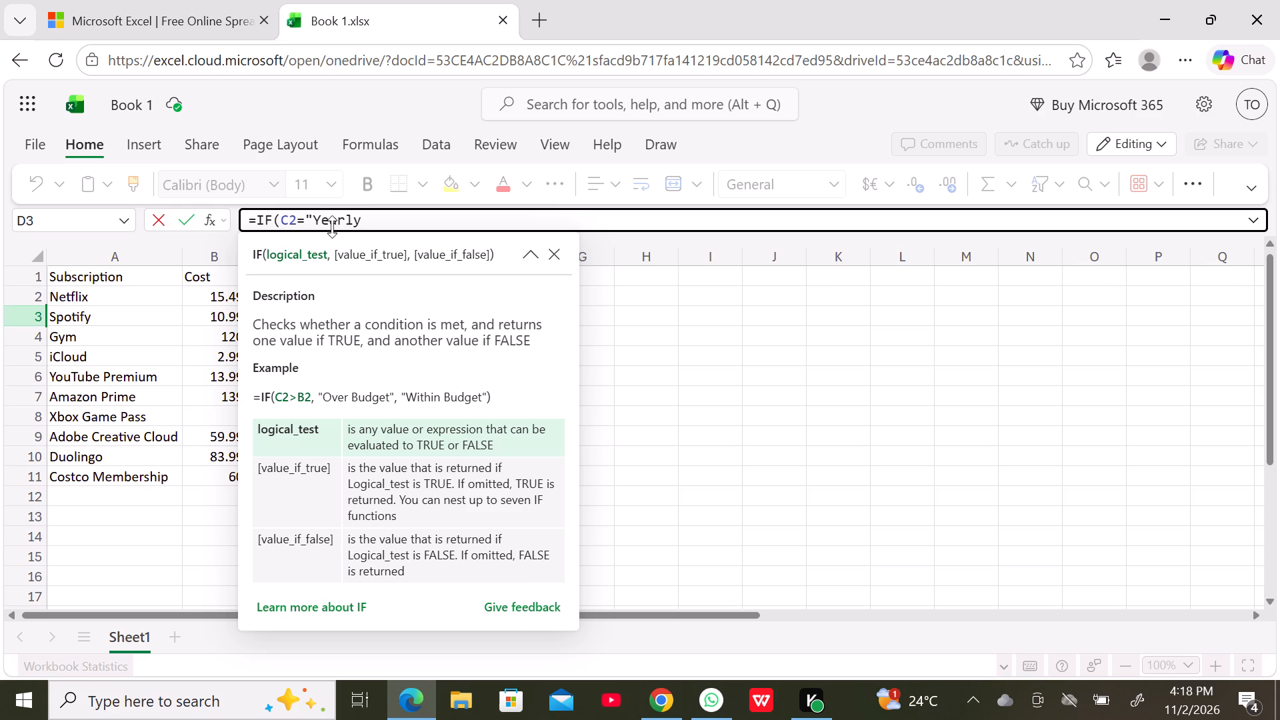
pyautogui.hotkey('shift', '"')
pyautogui.press(',')
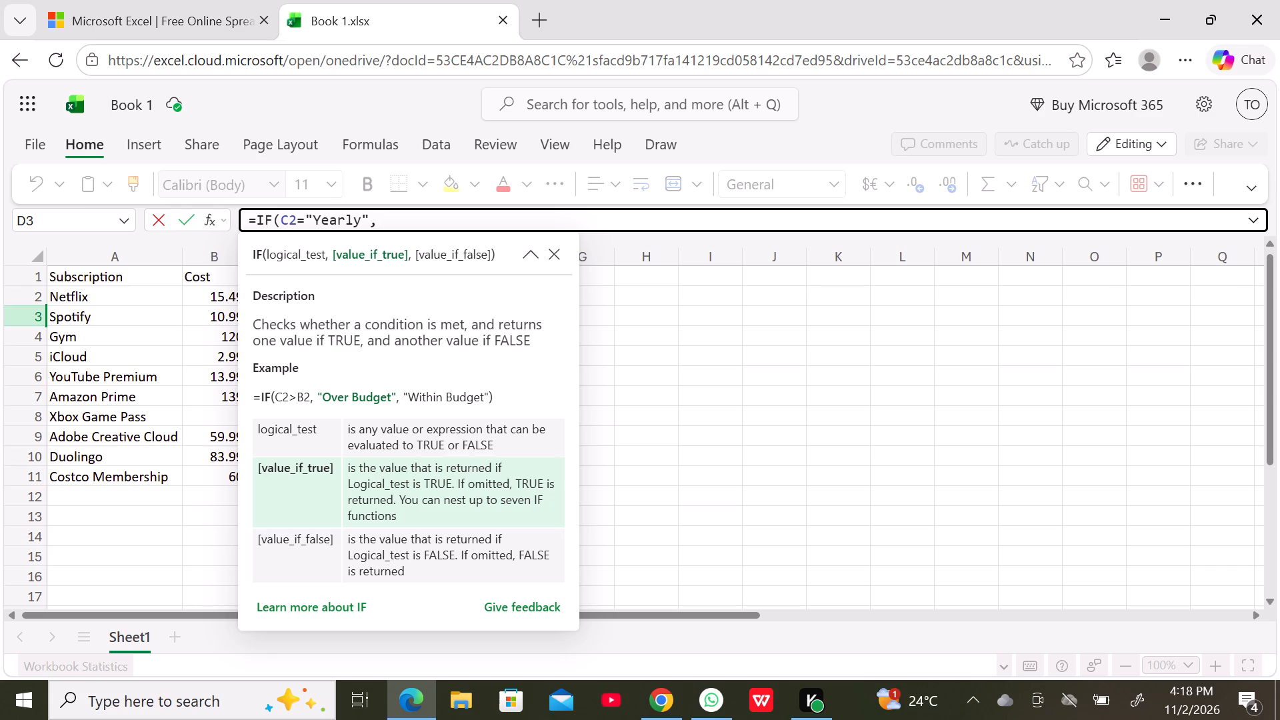
pyautogui.press('b')
pyautogui.press('BackSpace')
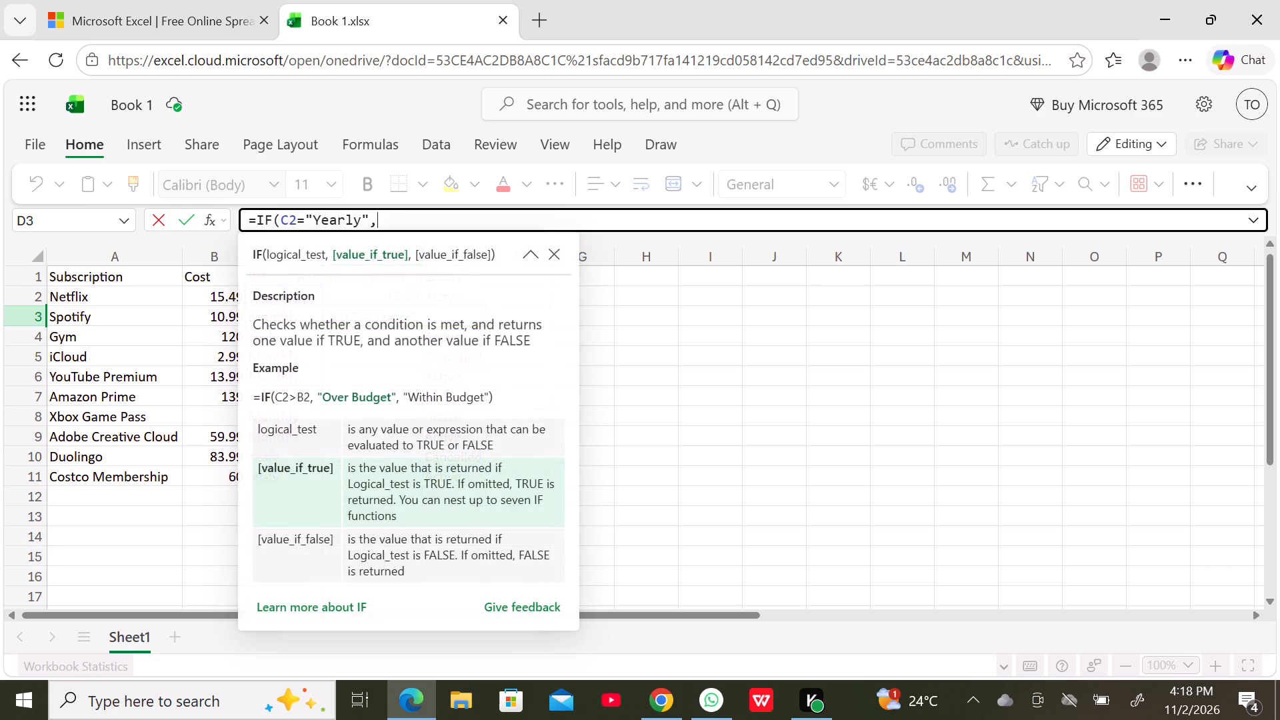
pyautogui.press('space')
pyautogui.write('b')
pyautogui.write('B2')
pyautogui.press('/')
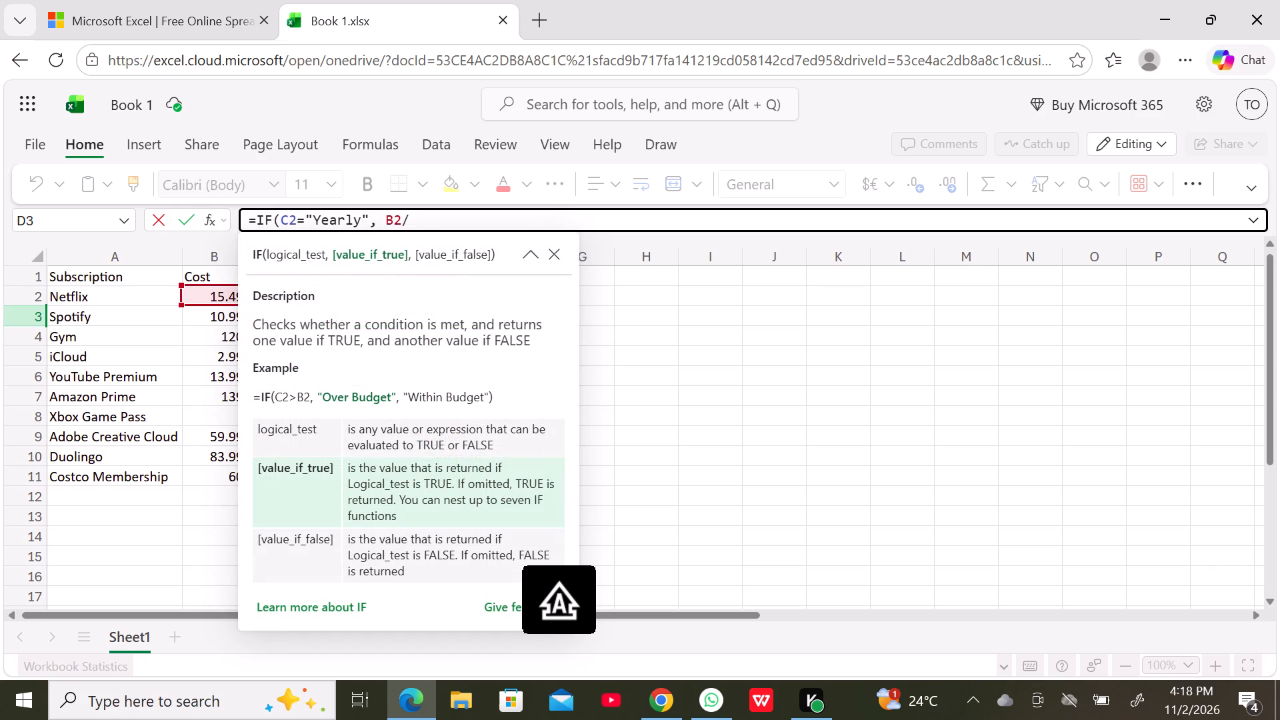
pyautogui.write('12')
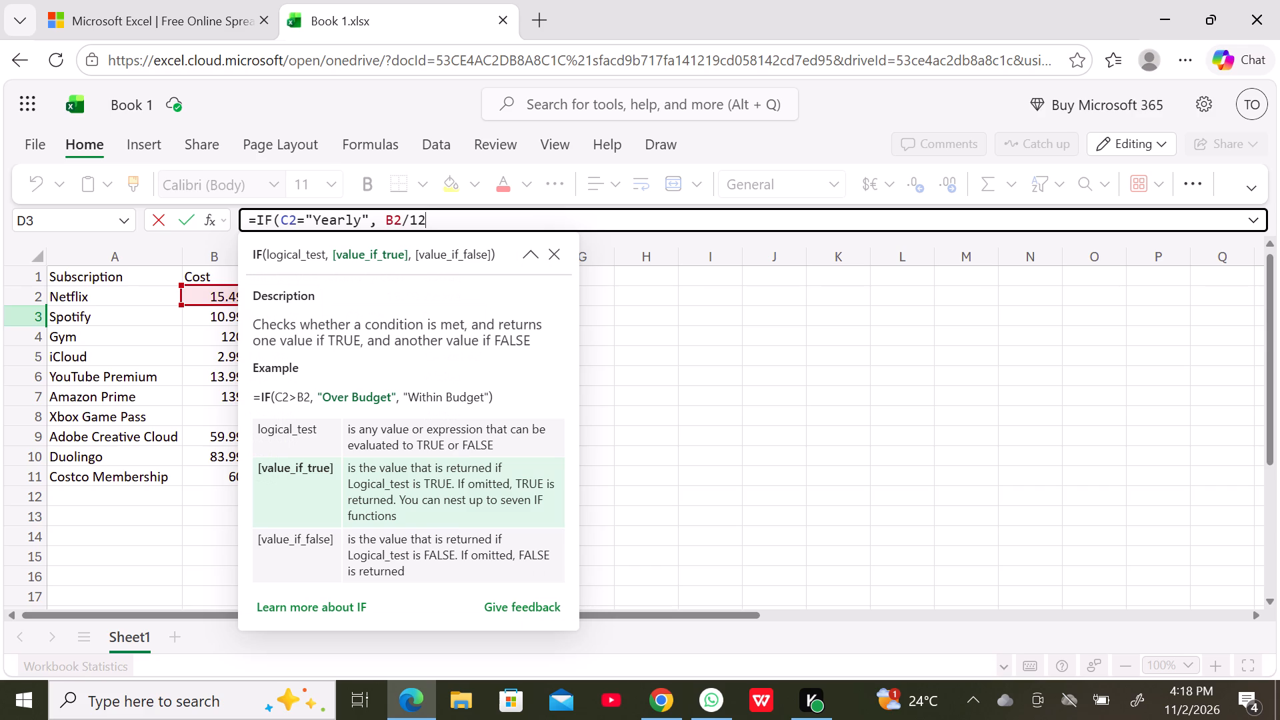
pyautogui.press(',')
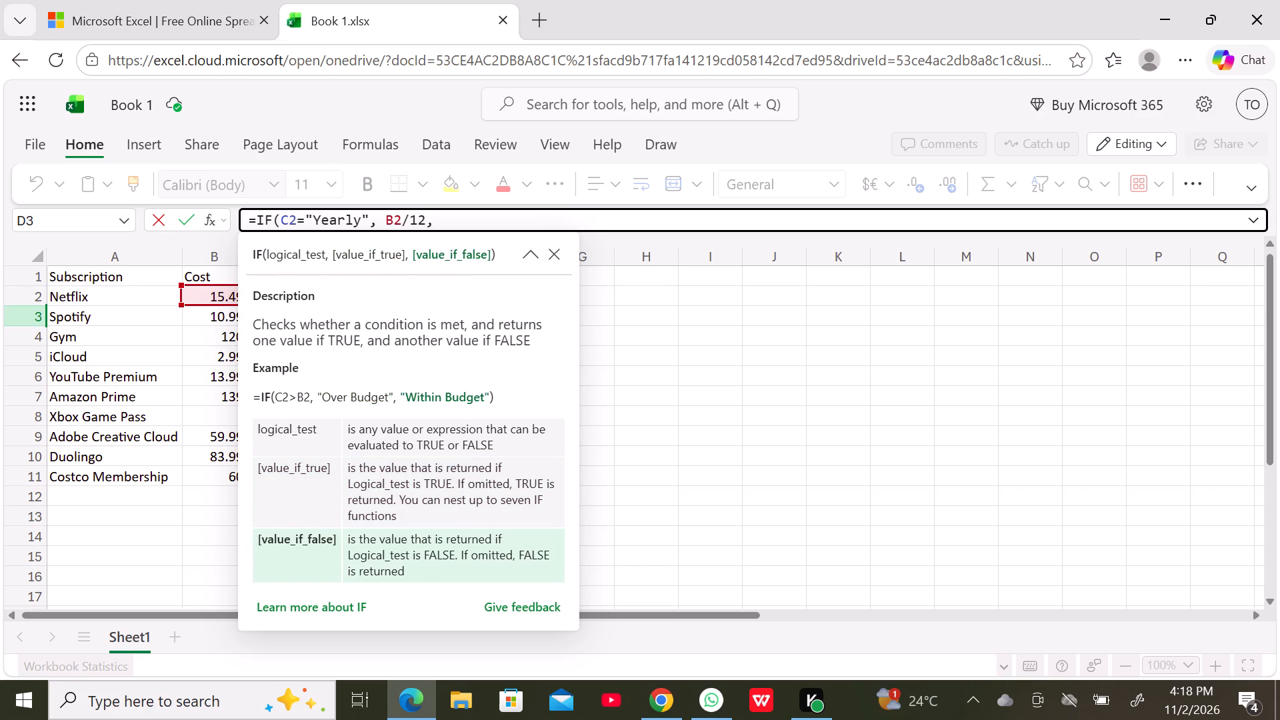
pyautogui.press('space')
pyautogui.write('B')
pyautogui.press('2')
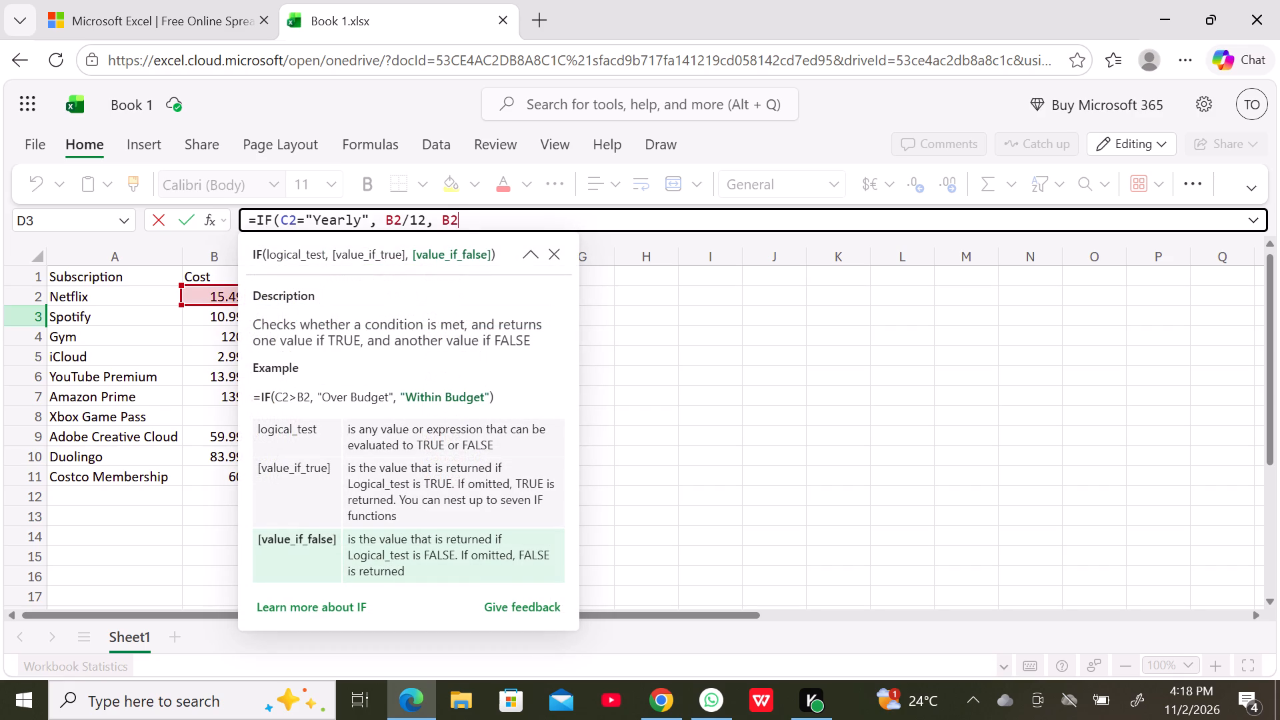
pyautogui.hotkey('shift', ')')
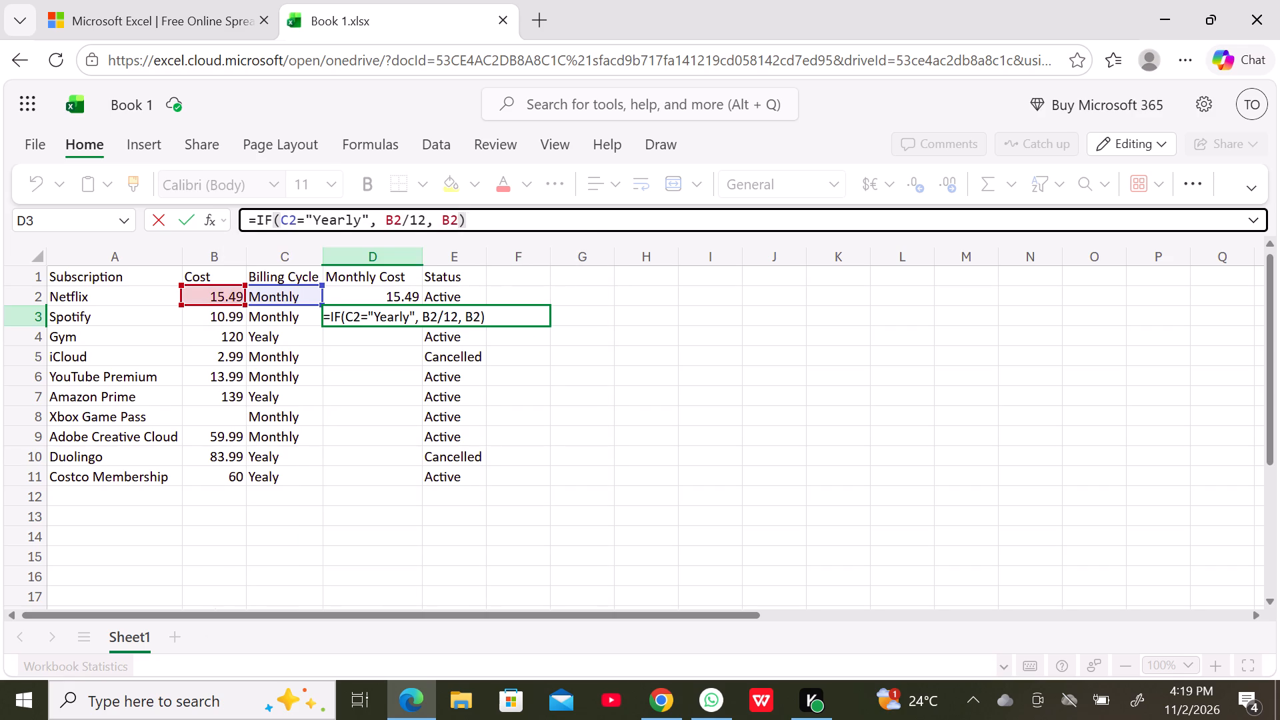
pyautogui.press('Return')
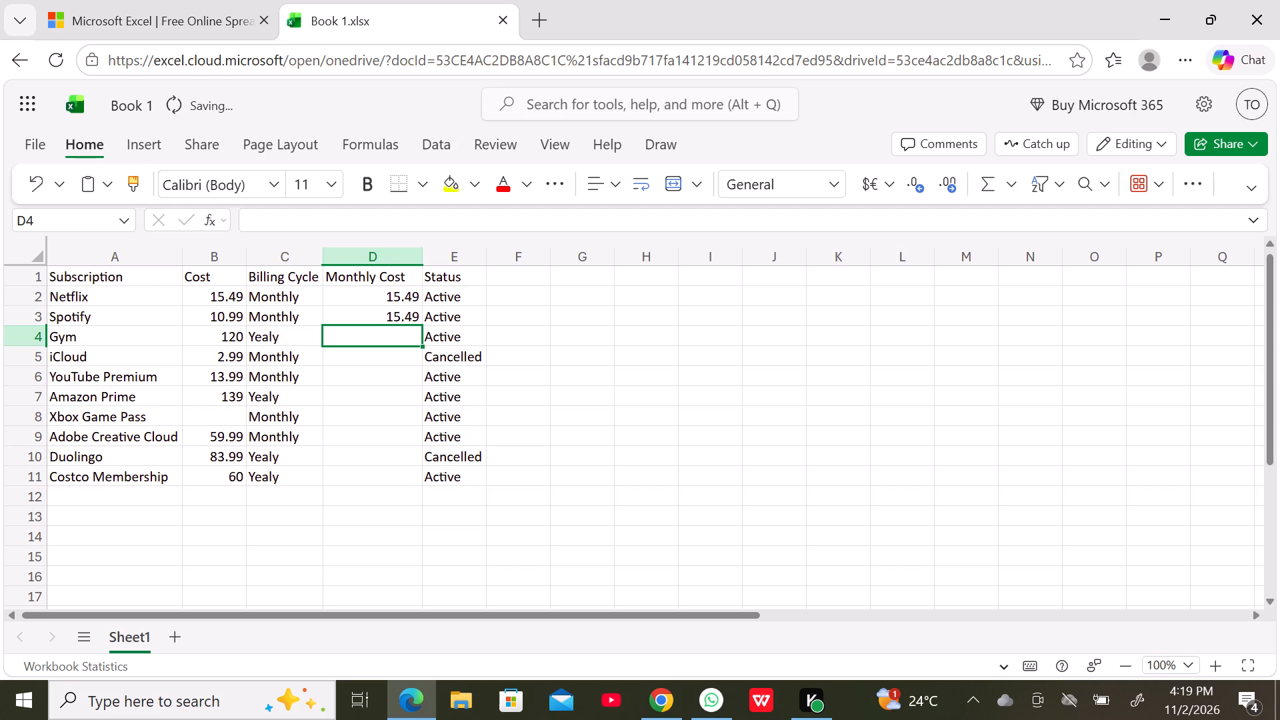
# Fill the Monthly Cost formula from D3 down through Amazon Prime's row, D7.
pyautogui.click(419, 318)
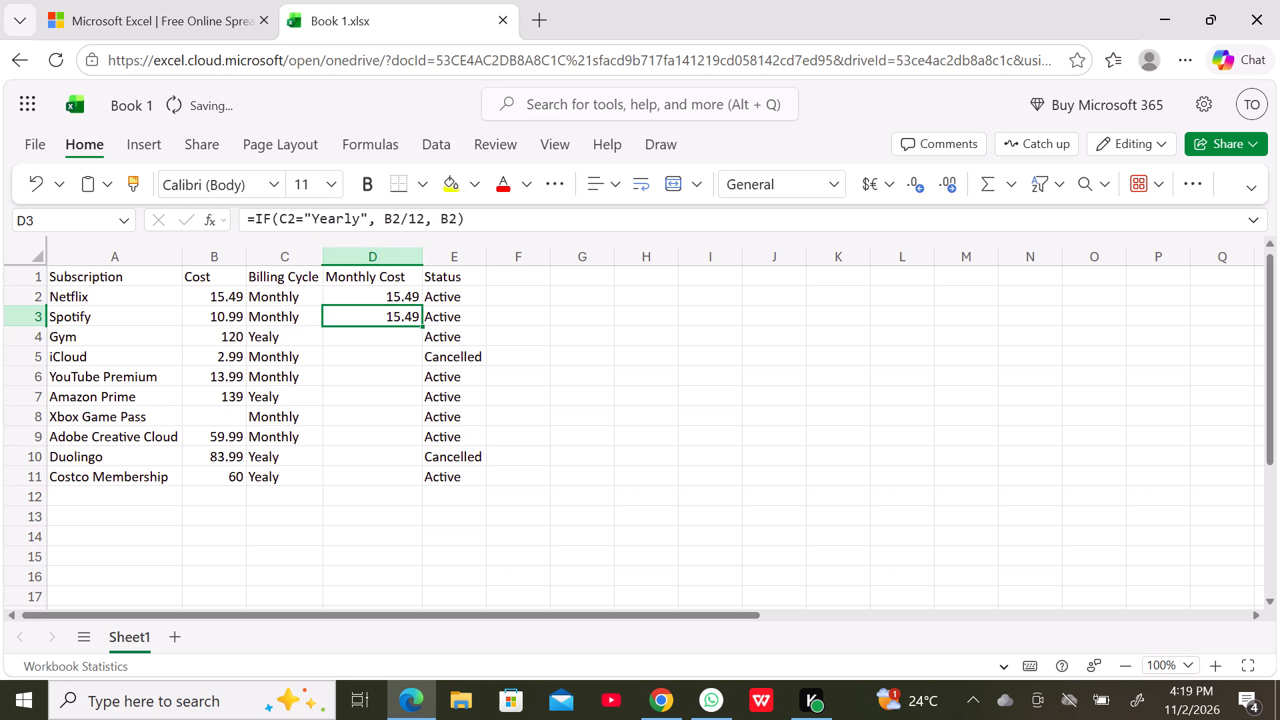
pyautogui.rightClick(423, 325)
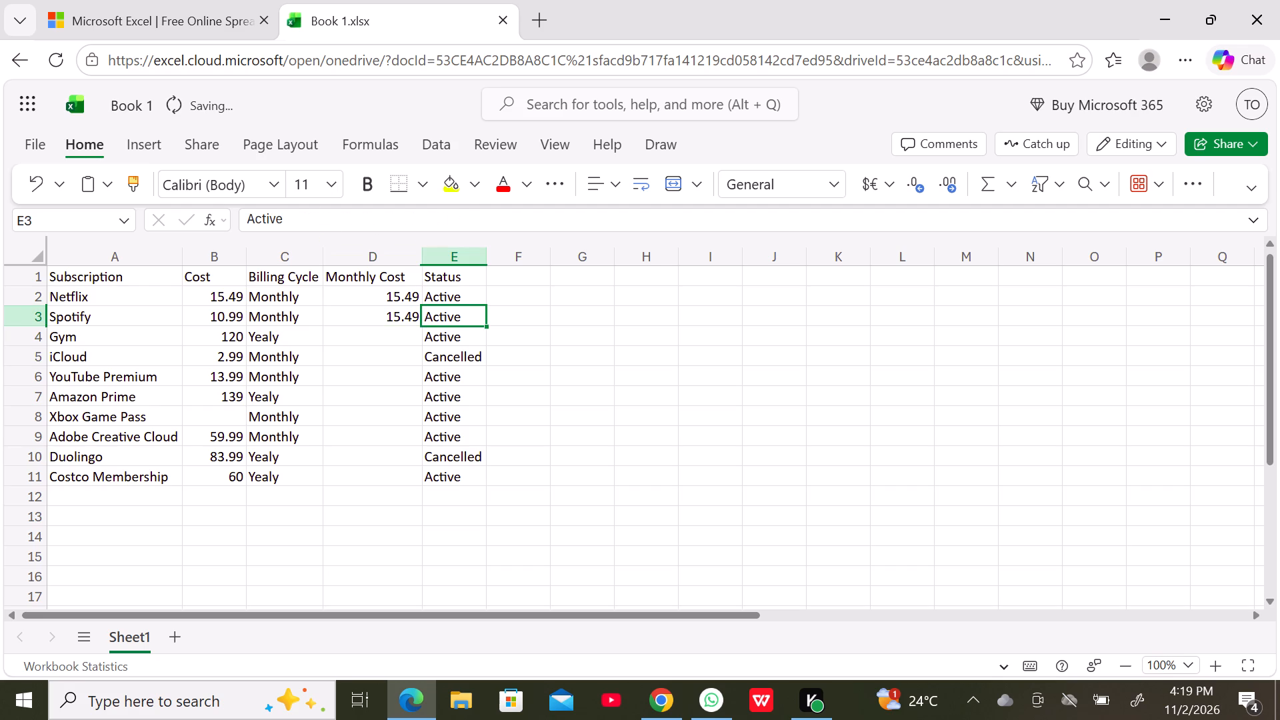
pyautogui.click(415, 318)
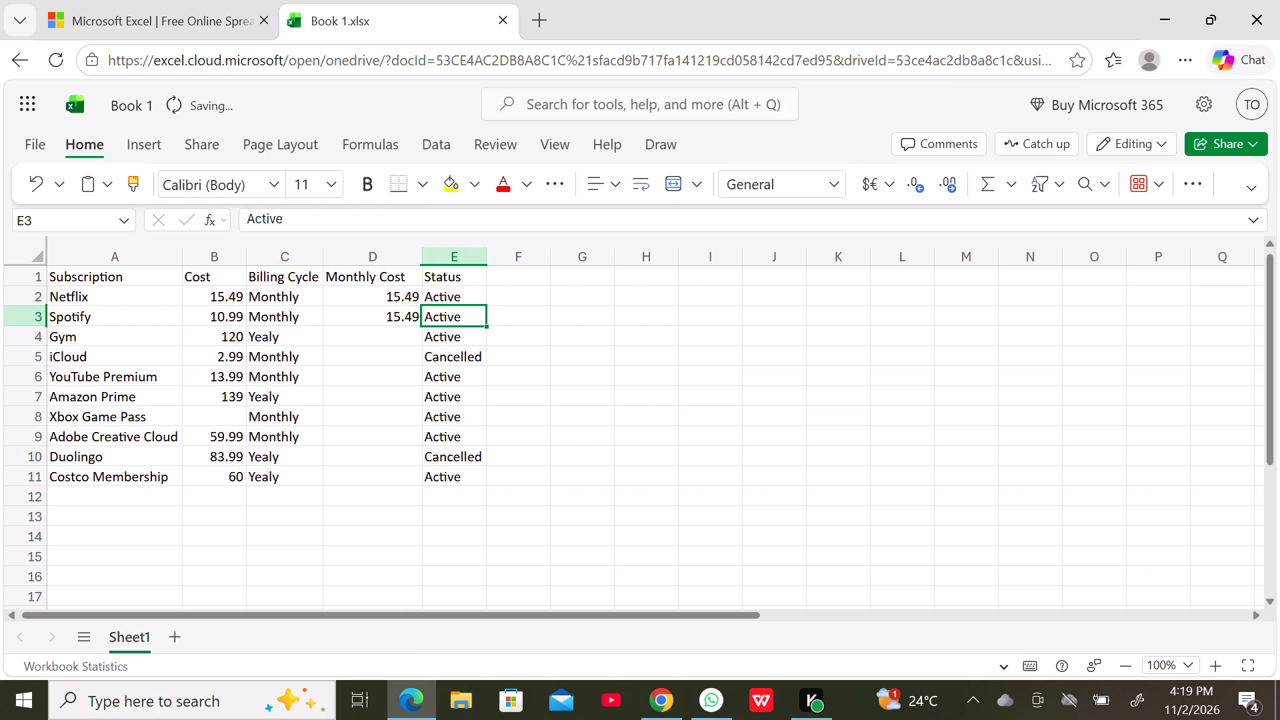
pyautogui.click(406, 315)
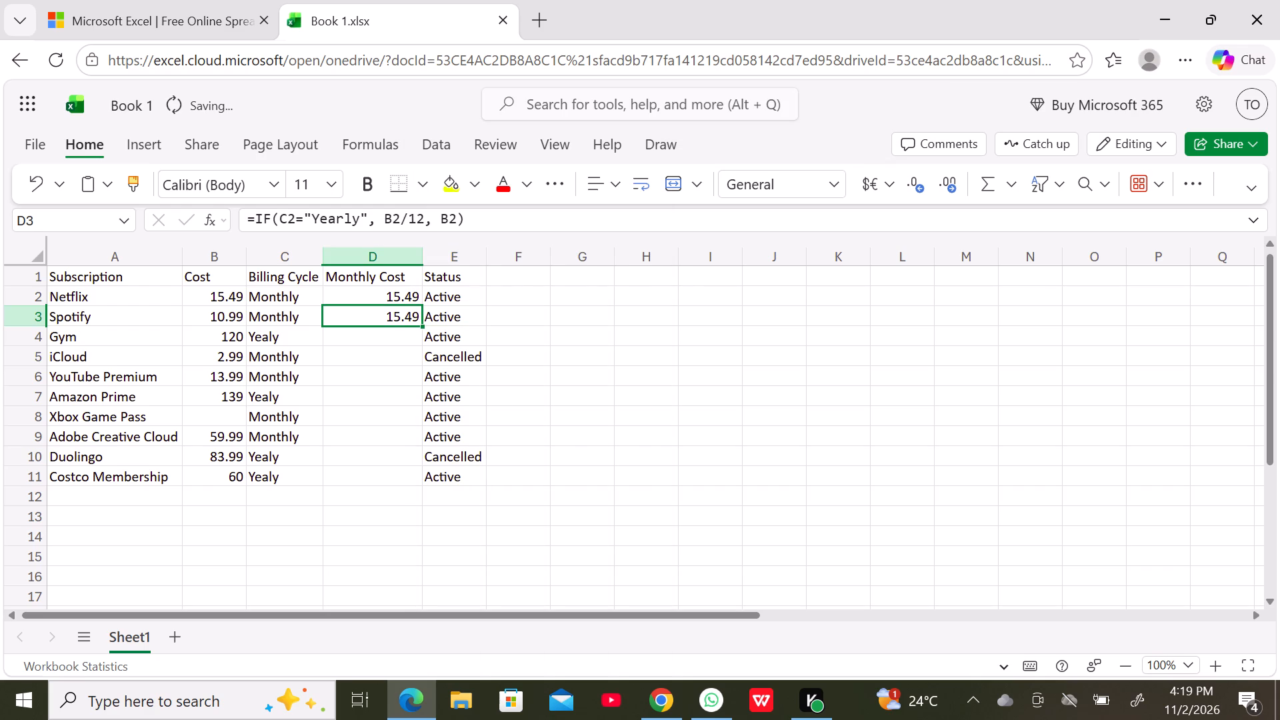
pyautogui.moveTo(423, 325); pyautogui.dragTo(430, 396)
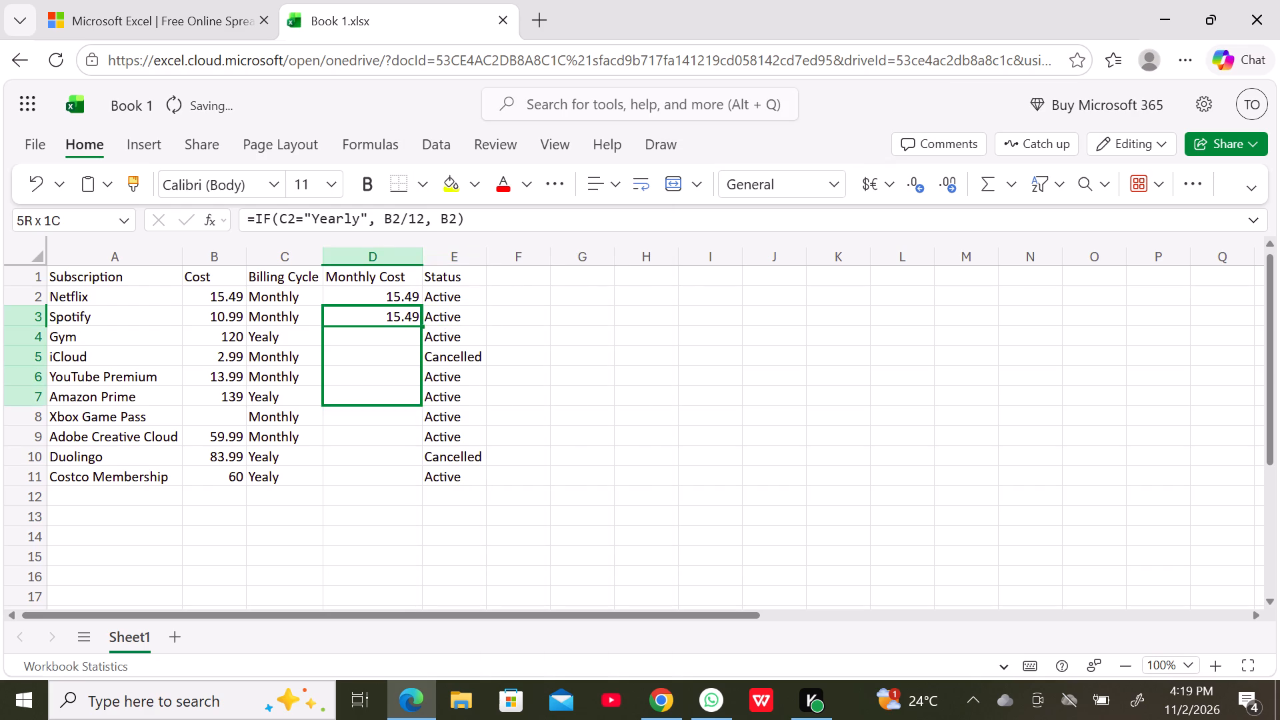
# Fill the Monthly Cost formula from D3 down through Costco Membership's row, D11.
pyautogui.moveTo(430, 396); pyautogui.dragTo(431, 471)
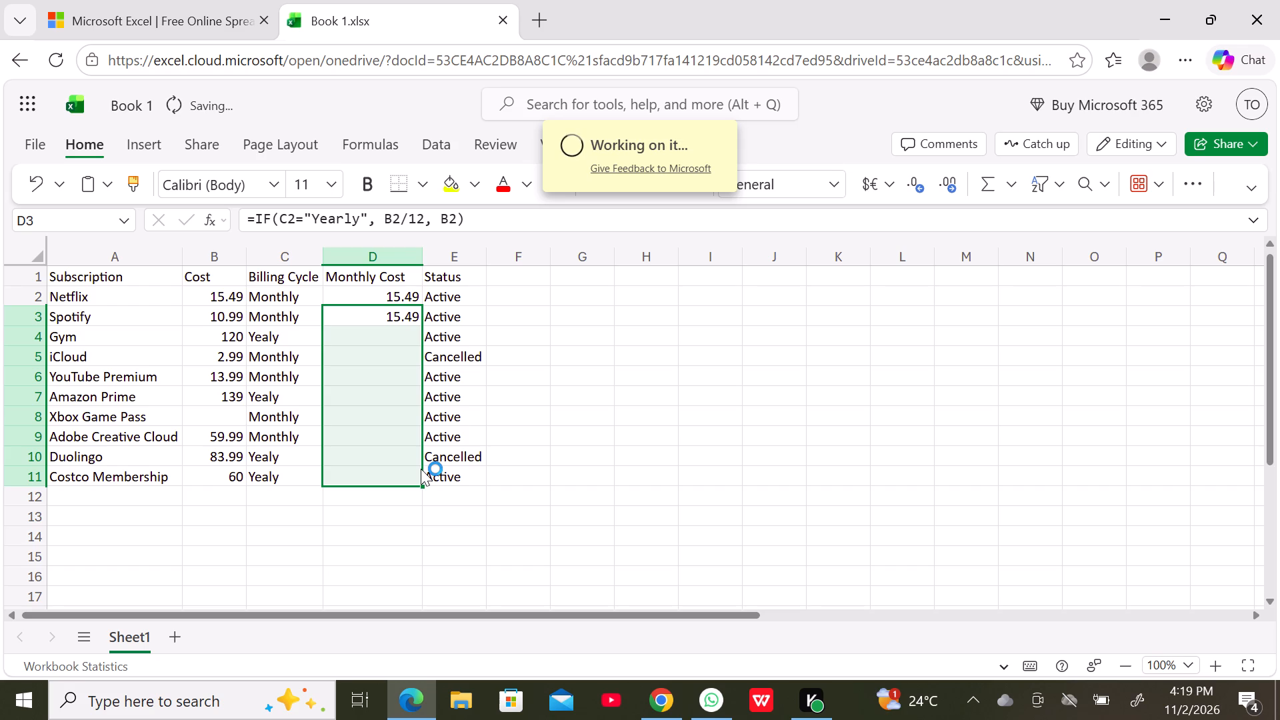
pyautogui.moveTo(421, 469); pyautogui.dragTo(662, 573)
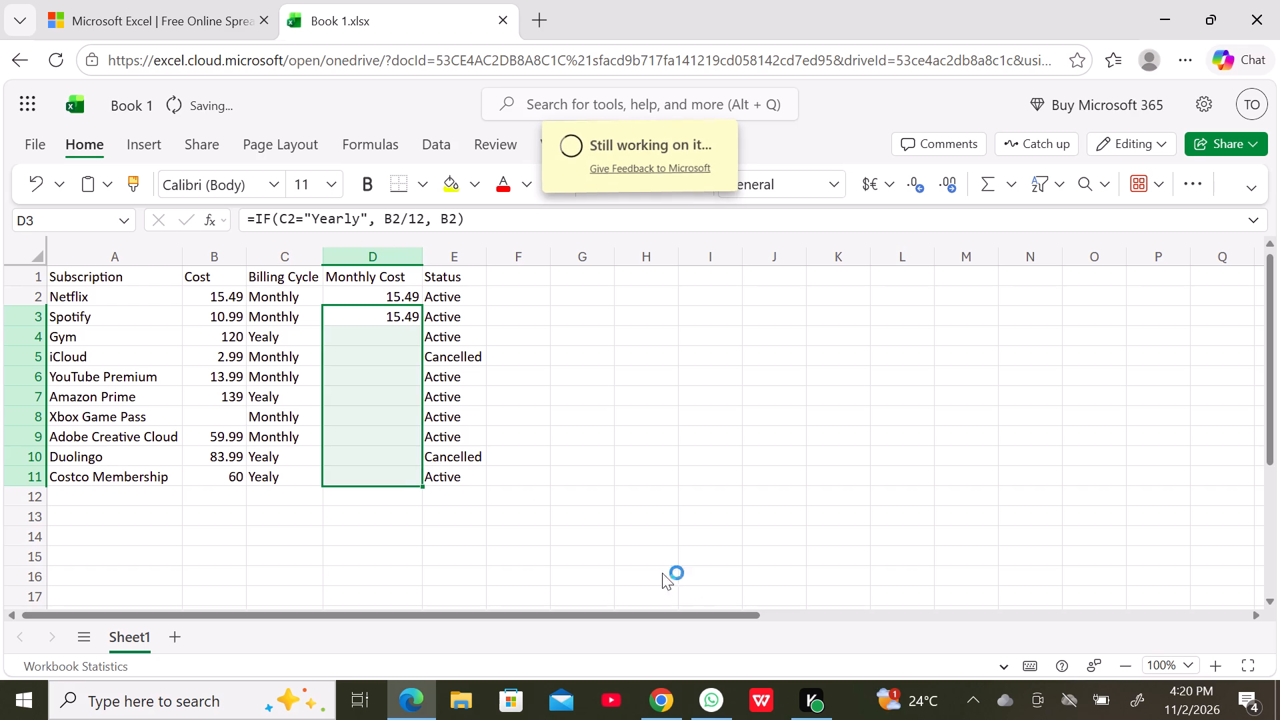
pyautogui.moveTo(662, 573); pyautogui.dragTo(680, 589)
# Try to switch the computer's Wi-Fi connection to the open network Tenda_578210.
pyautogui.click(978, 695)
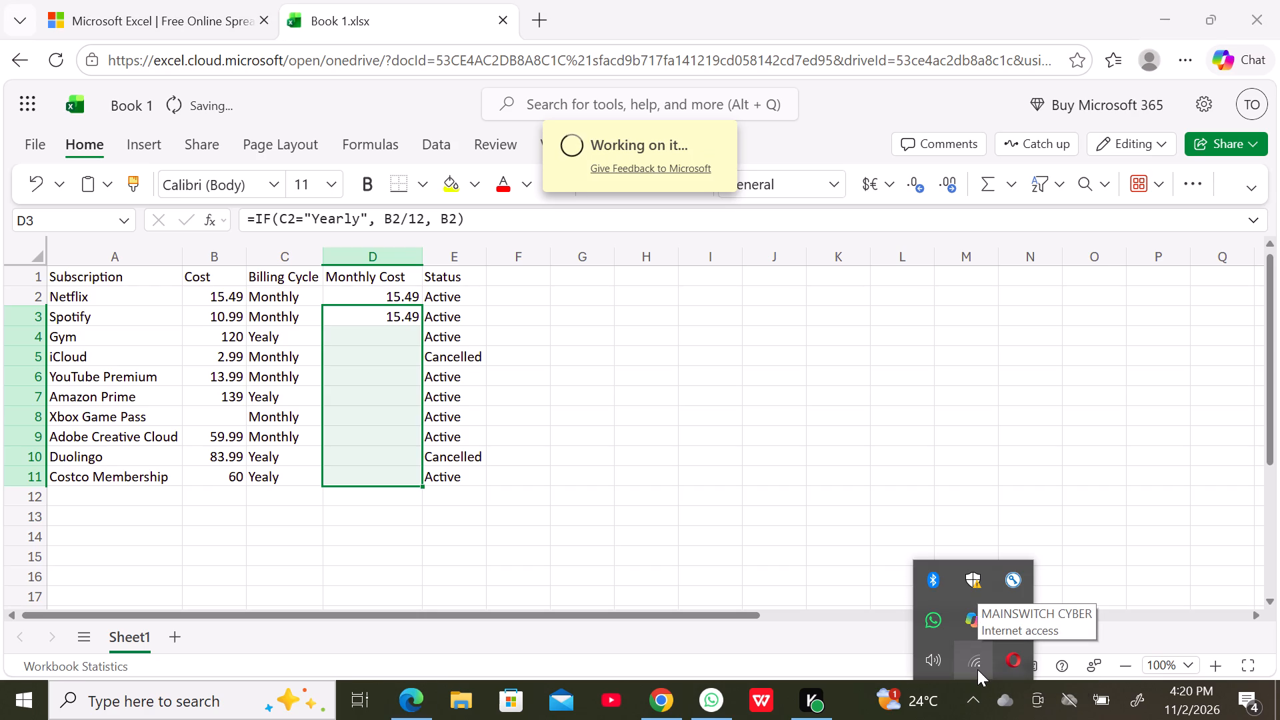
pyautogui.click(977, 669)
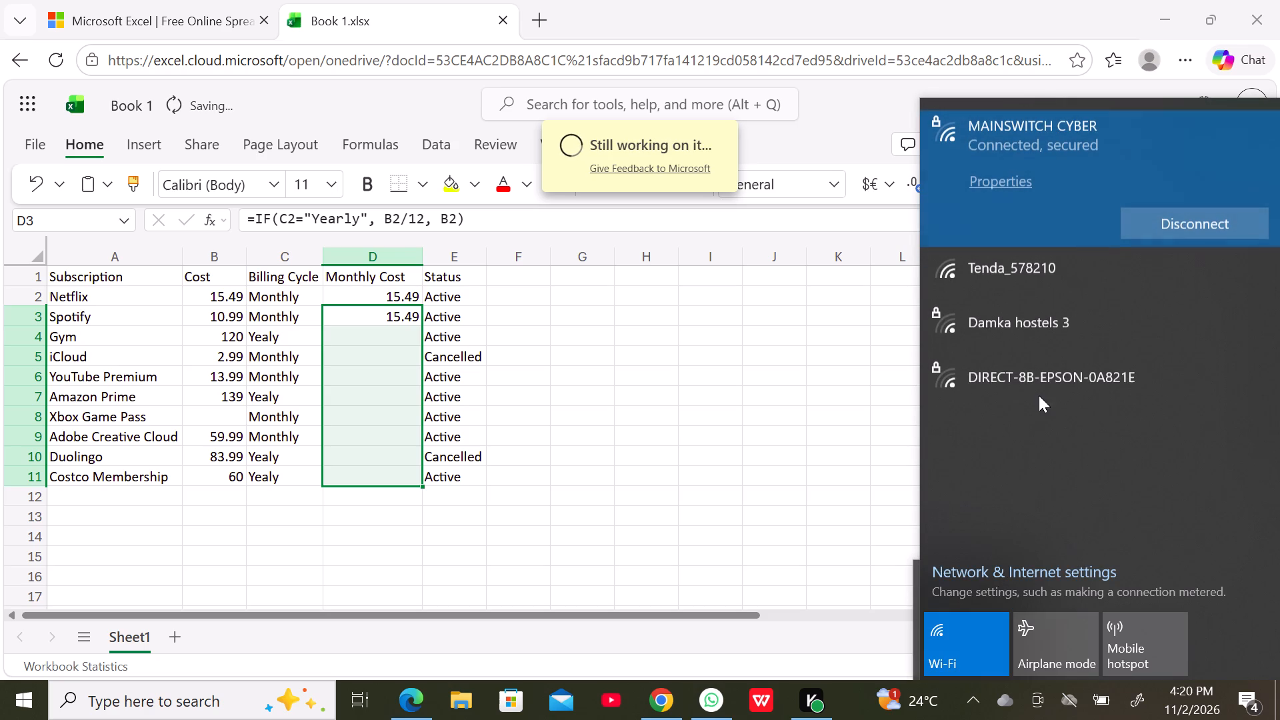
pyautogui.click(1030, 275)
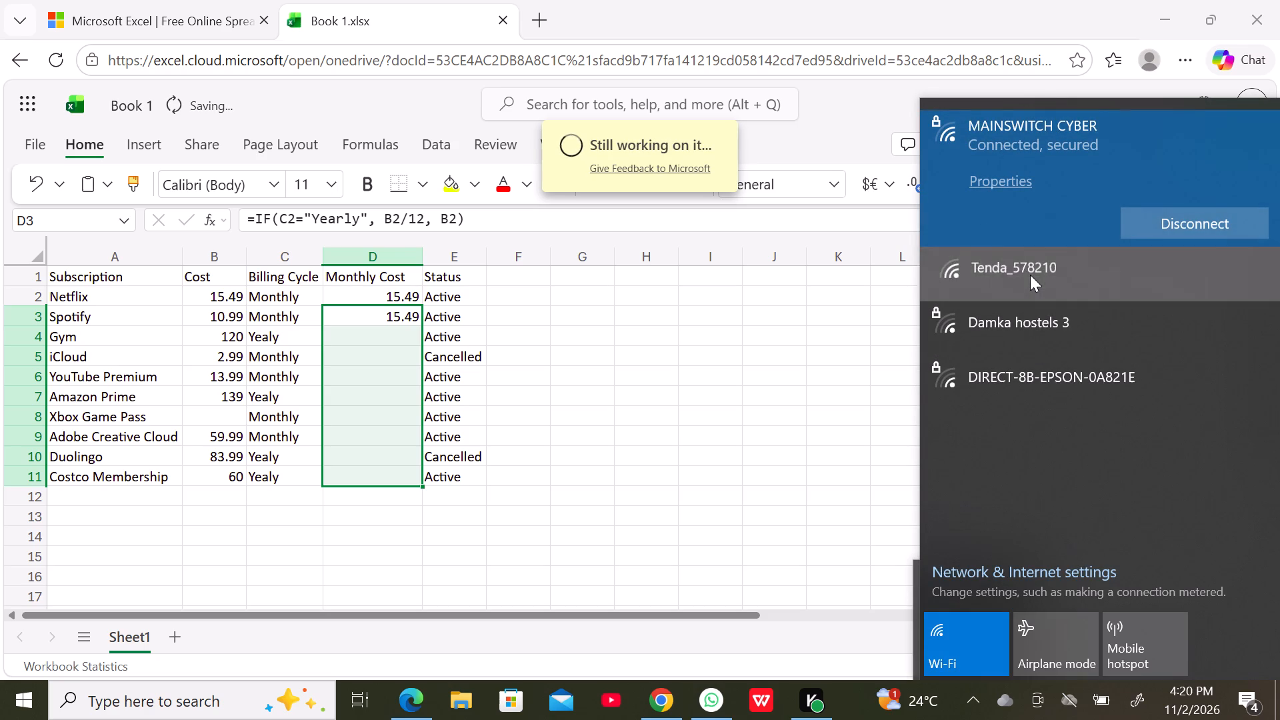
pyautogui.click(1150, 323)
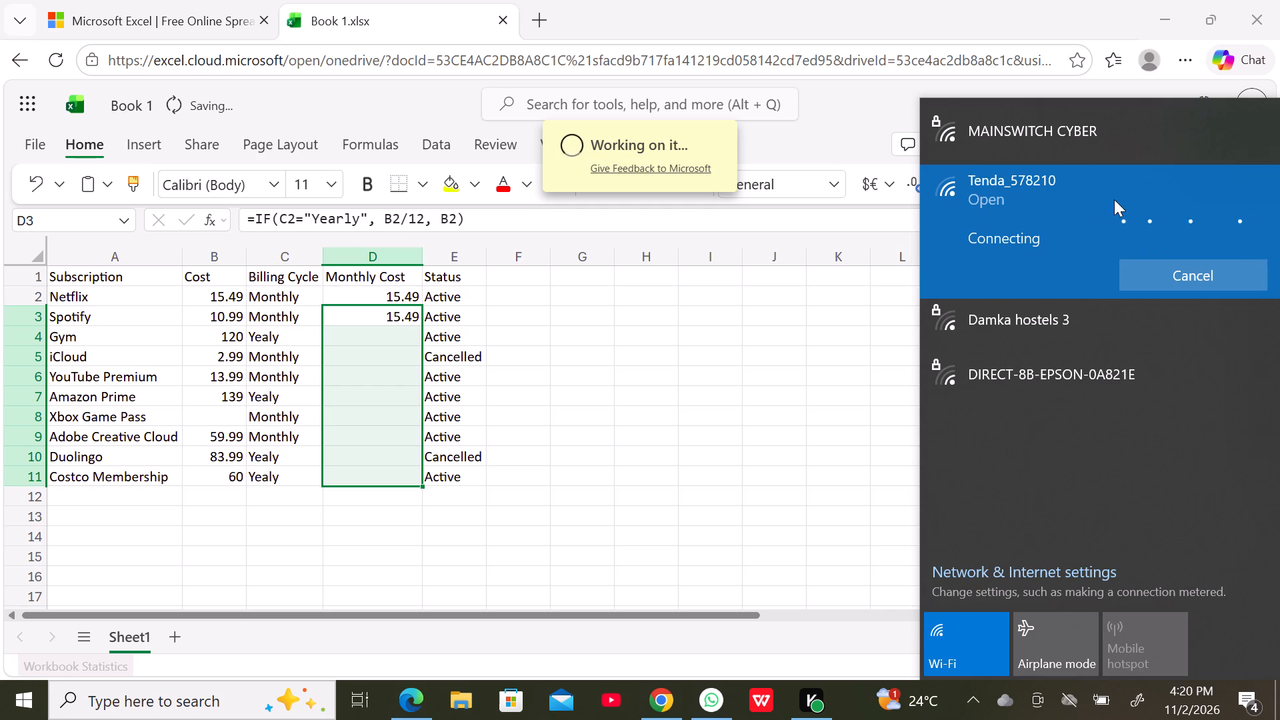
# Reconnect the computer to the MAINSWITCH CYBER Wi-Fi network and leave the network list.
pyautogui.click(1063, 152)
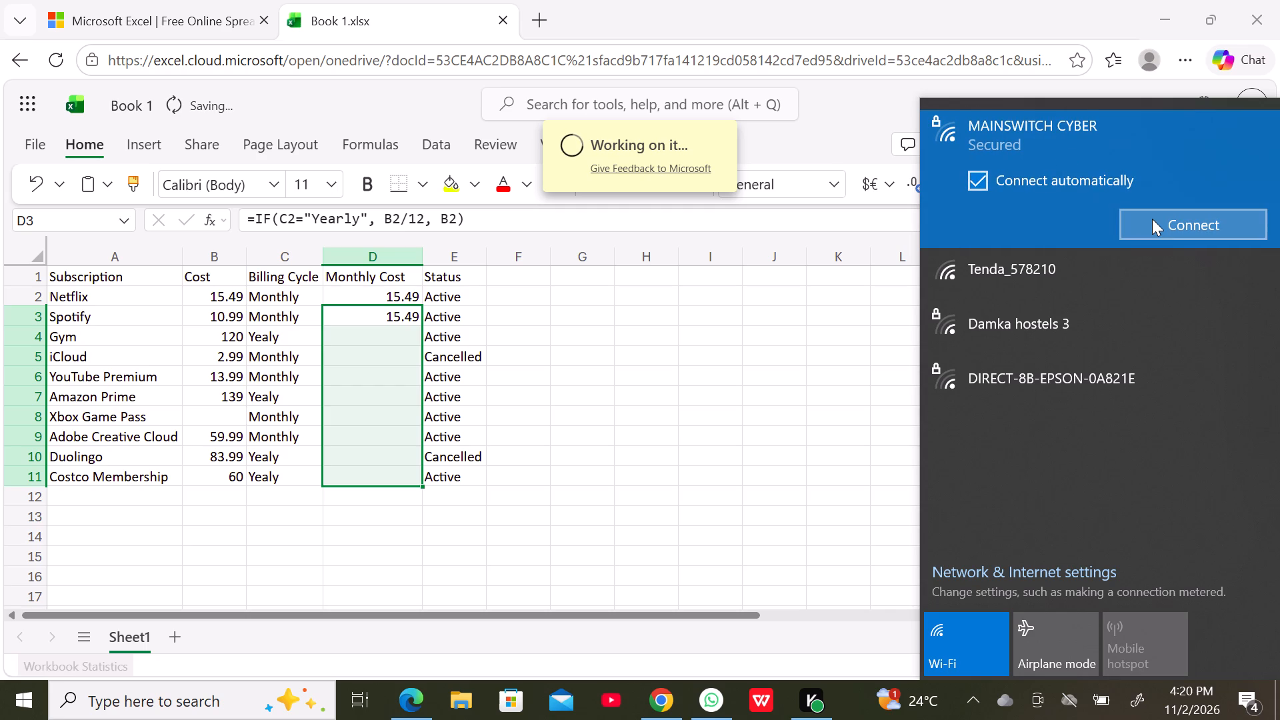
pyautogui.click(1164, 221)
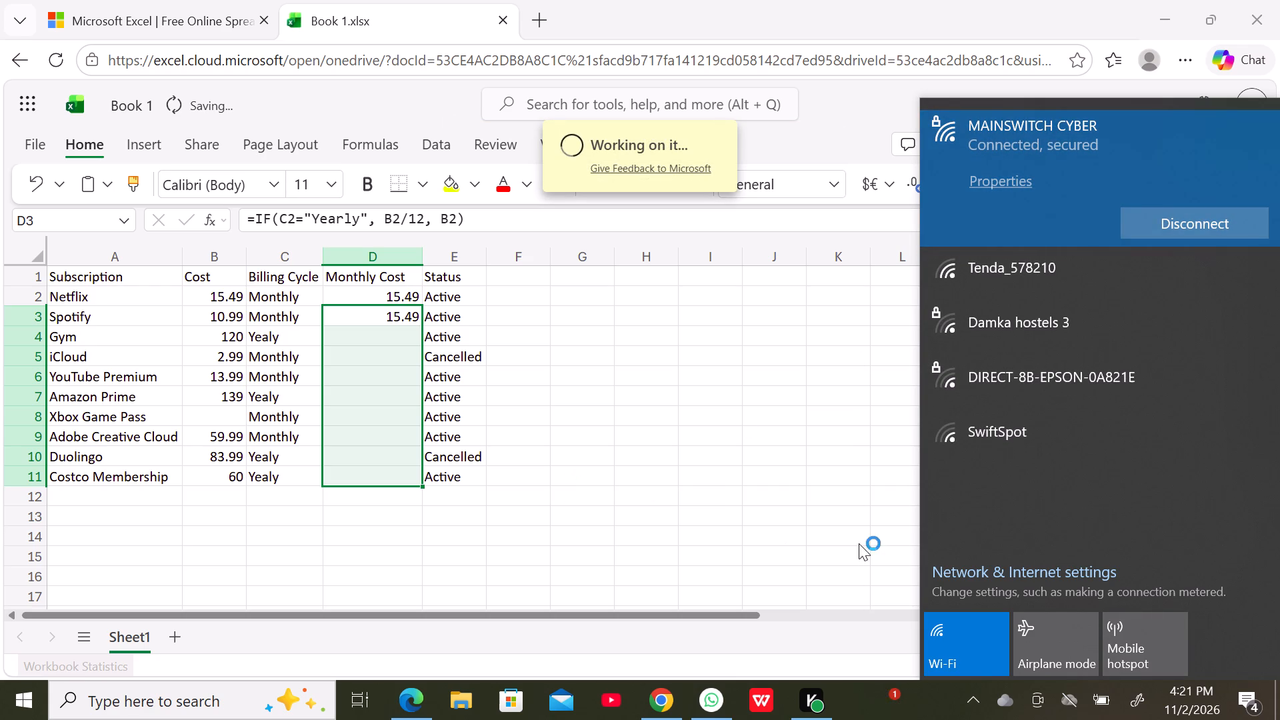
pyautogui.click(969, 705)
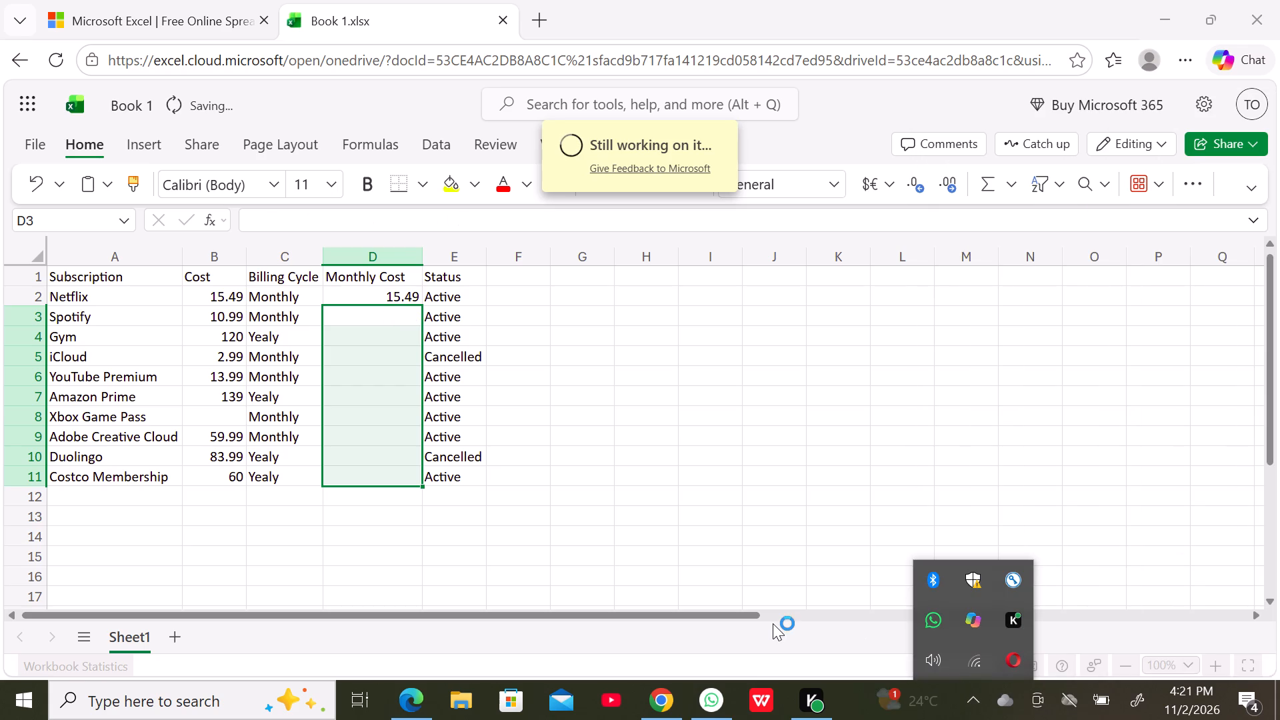
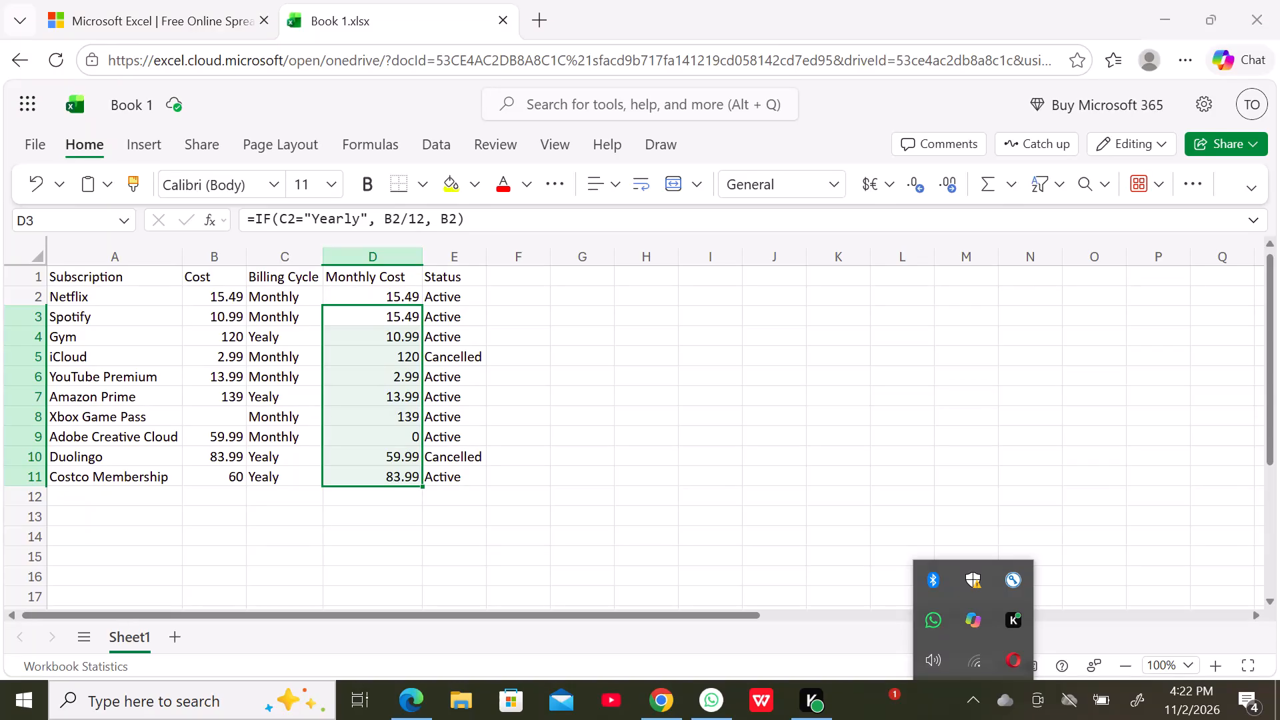
# Correct the Billing Cycle spelling to Yearly for Duolingo and Costco Membership, cells C10 and C11.
pyautogui.click(443, 327)
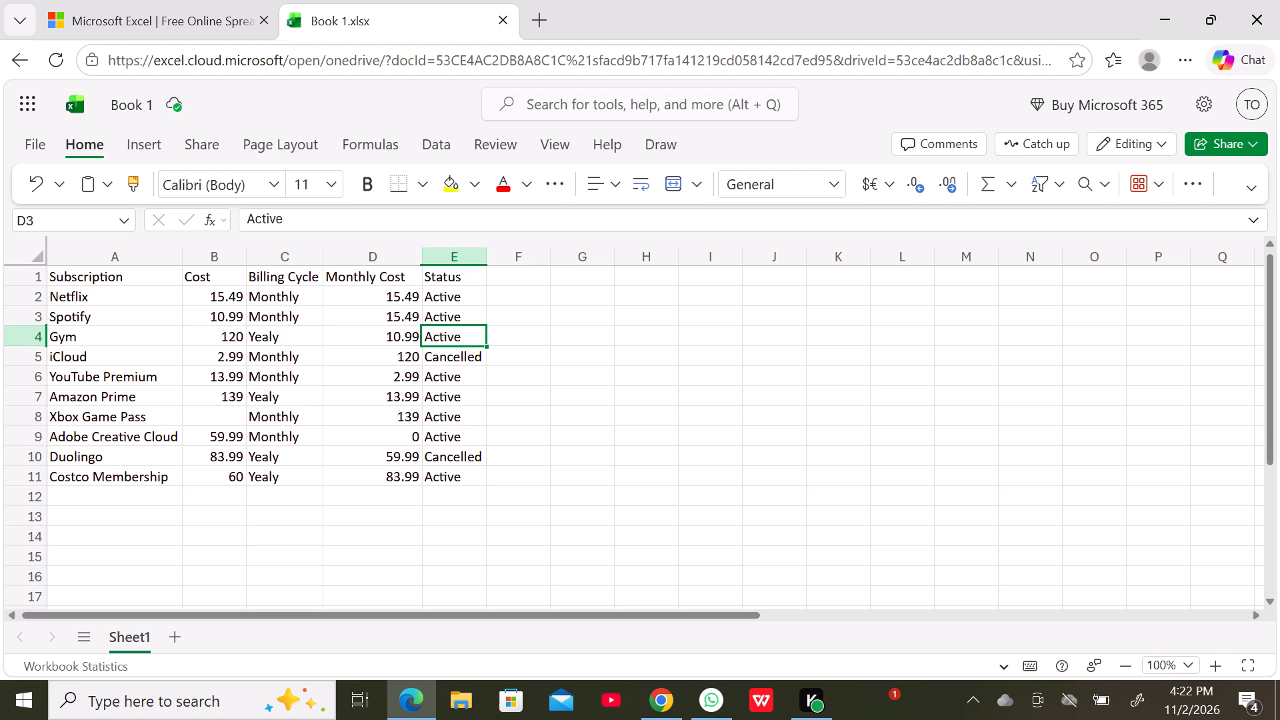
pyautogui.doubleClick(271, 459)
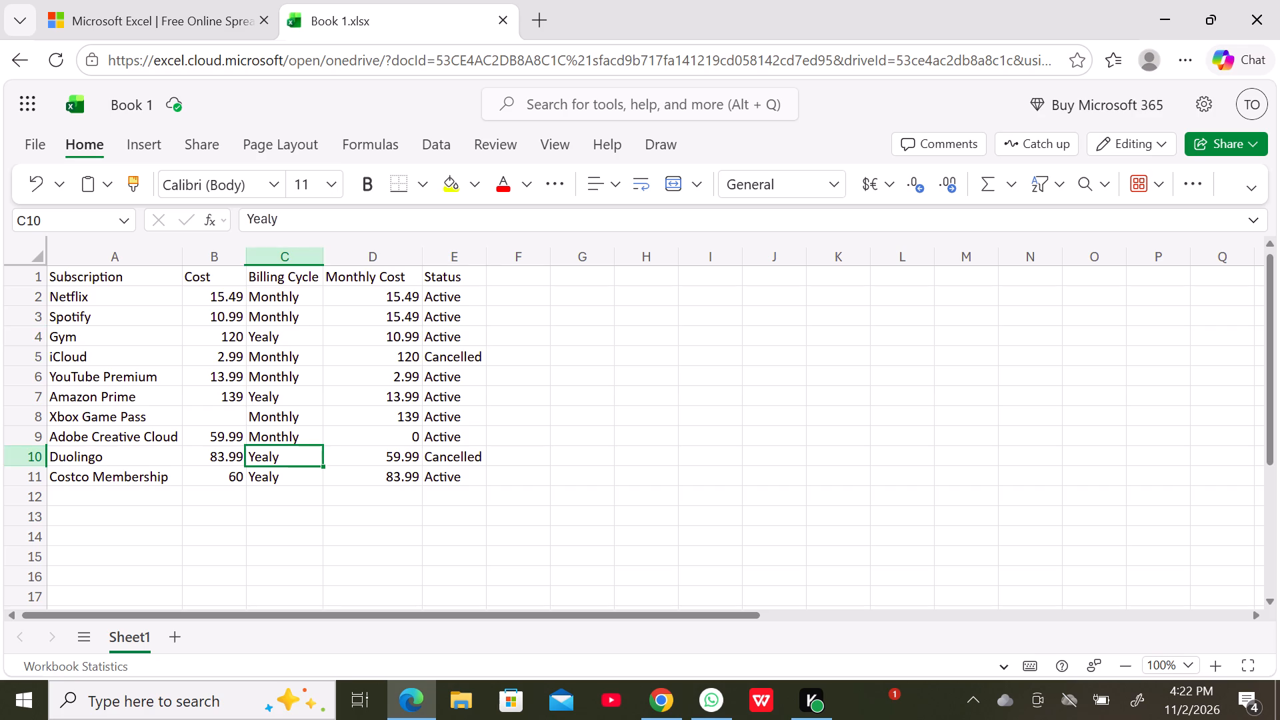
pyautogui.press('Left')
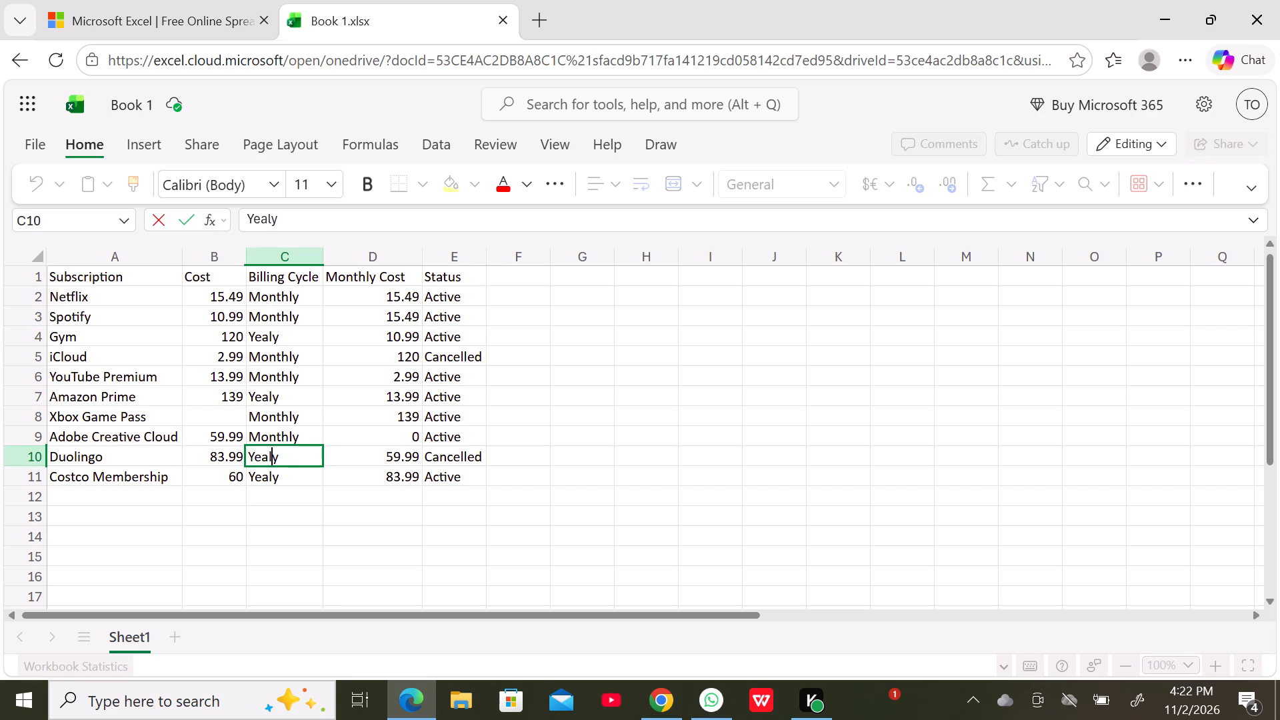
pyautogui.press('Left')
pyautogui.press('r')
pyautogui.press('BackSpace')
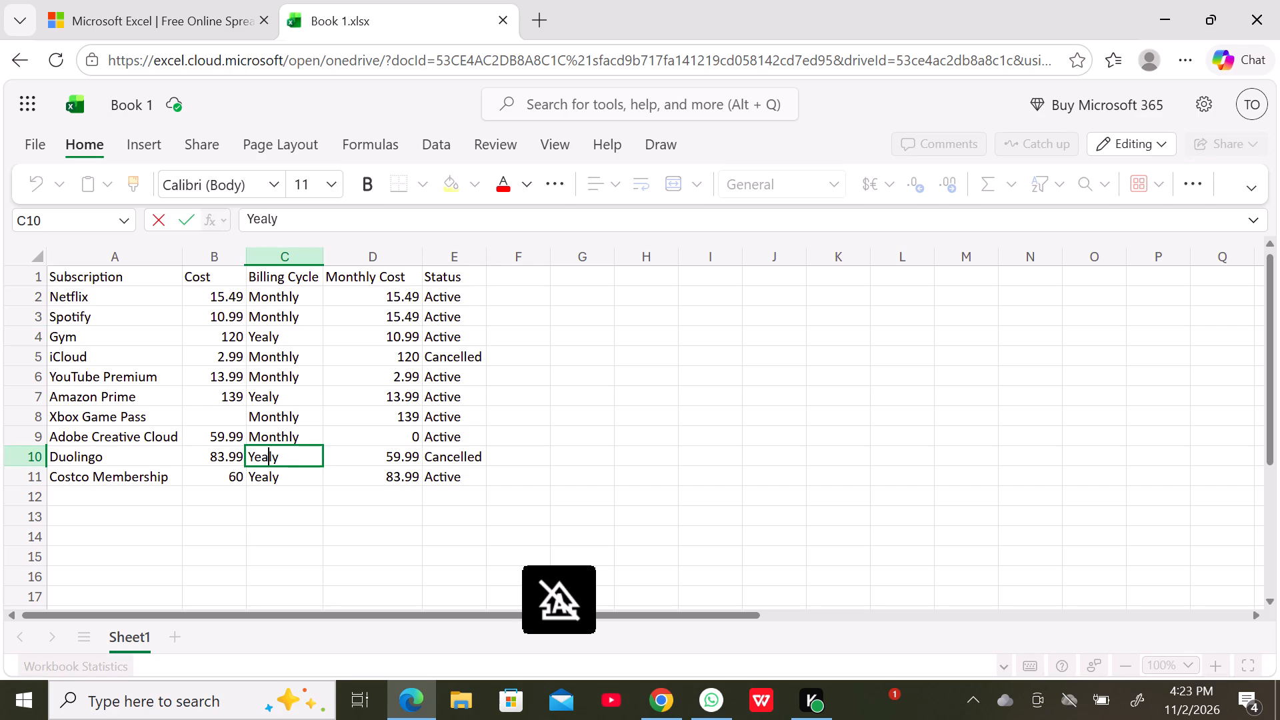
pyautogui.press('r')
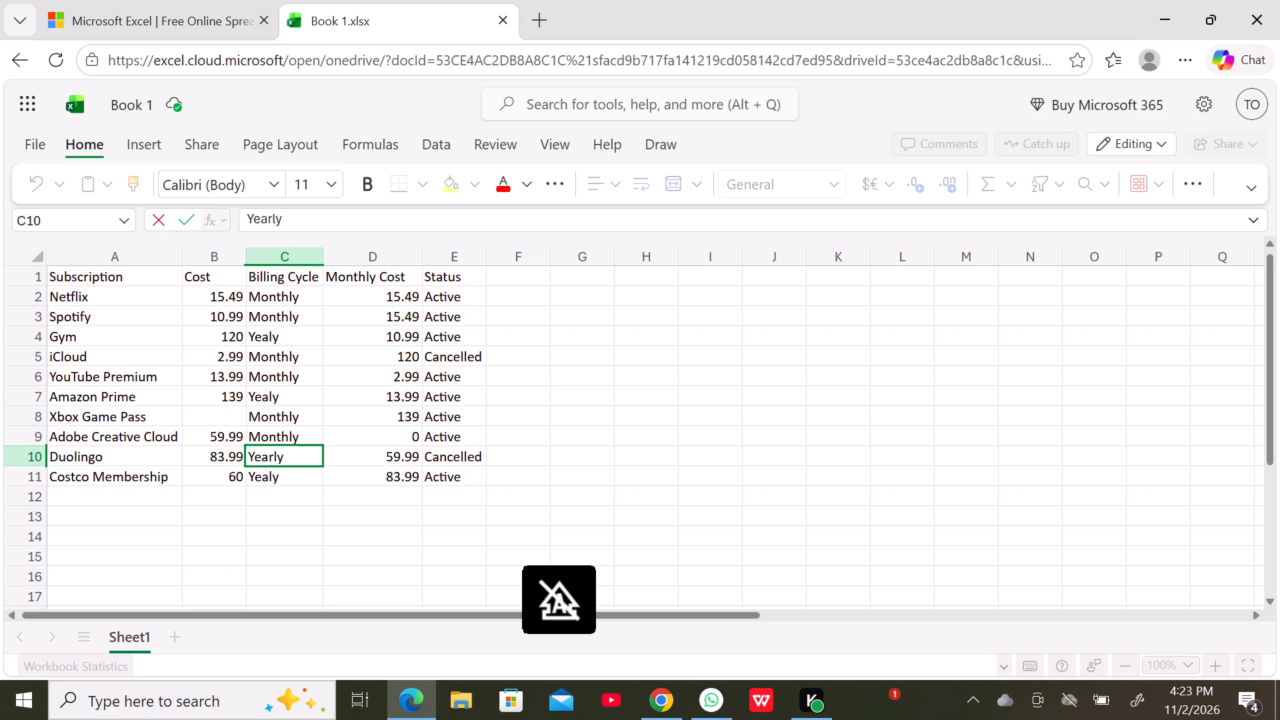
pyautogui.doubleClick(269, 480)
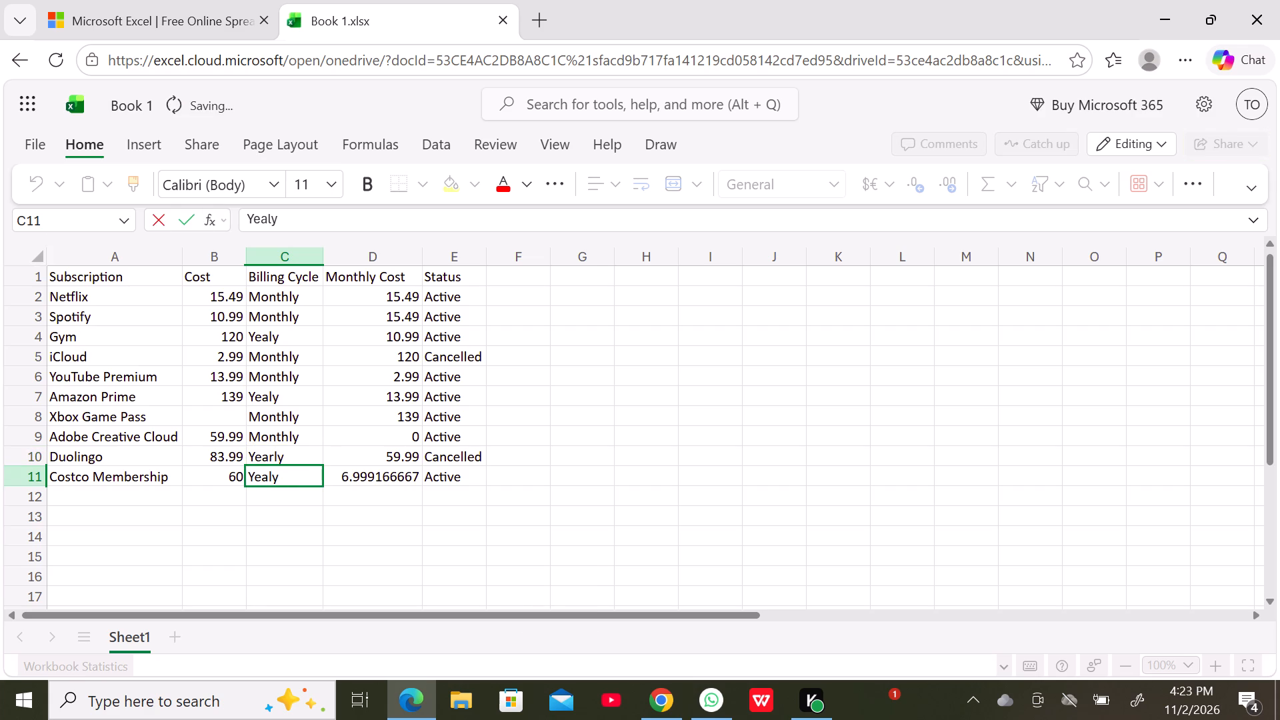
pyautogui.press('Left')
pyautogui.press('Left')
pyautogui.press('r')
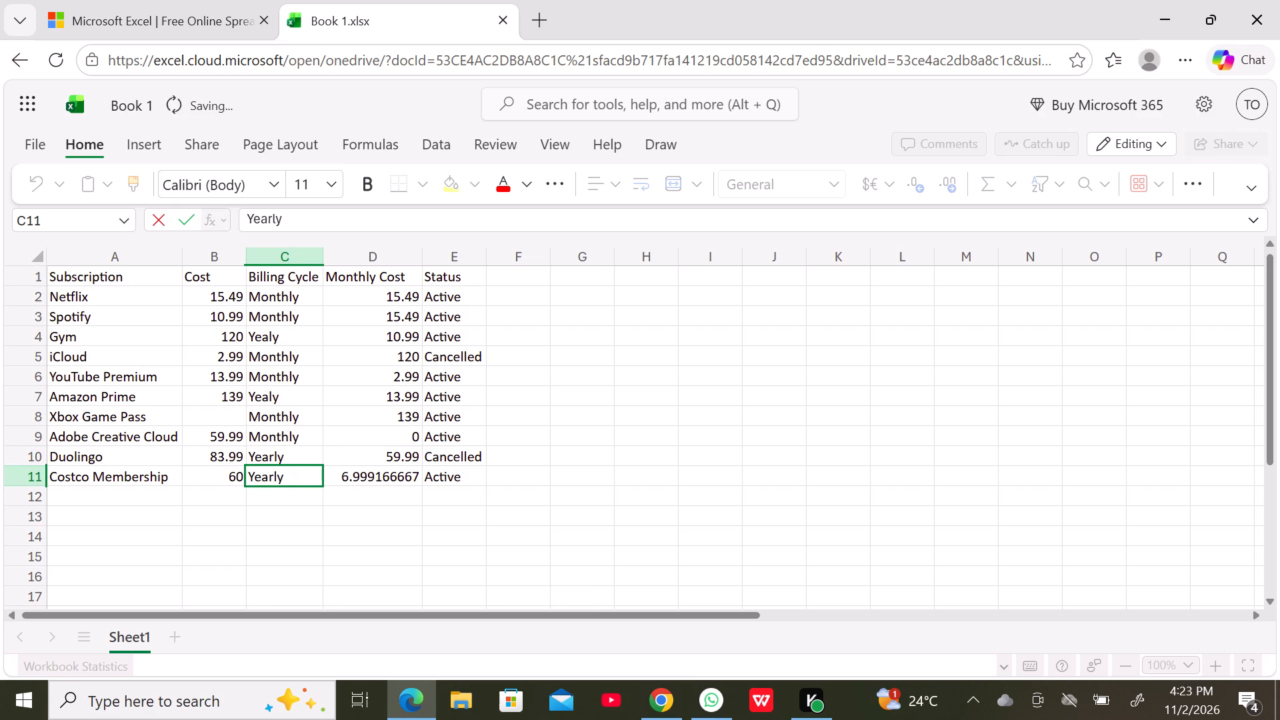
# Correct the Billing Cycle spelling to Yearly for Gym and Amazon Prime, cells C4 and C7.
pyautogui.doubleClick(270, 339)
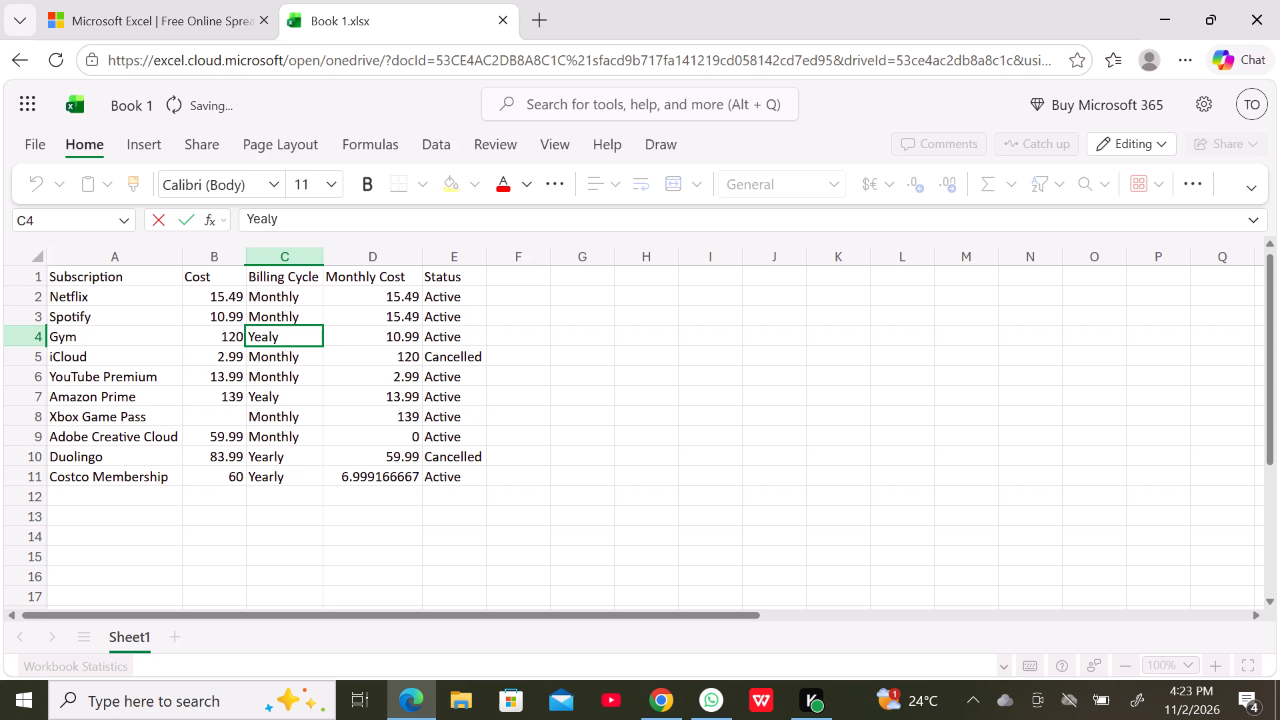
pyautogui.press('Left')
pyautogui.press('Left')
pyautogui.press('r')
pyautogui.click(267, 399)
pyautogui.doubleClick(283, 403)
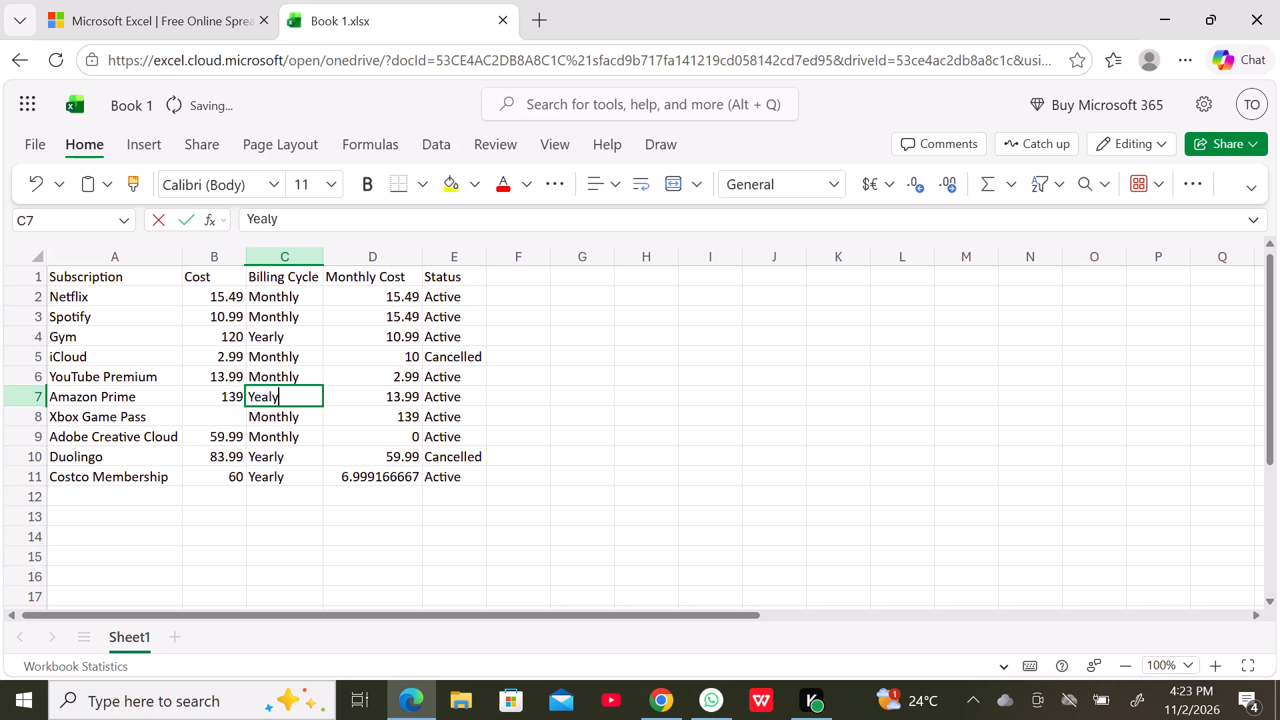
pyautogui.press('Left')
pyautogui.press('Left')
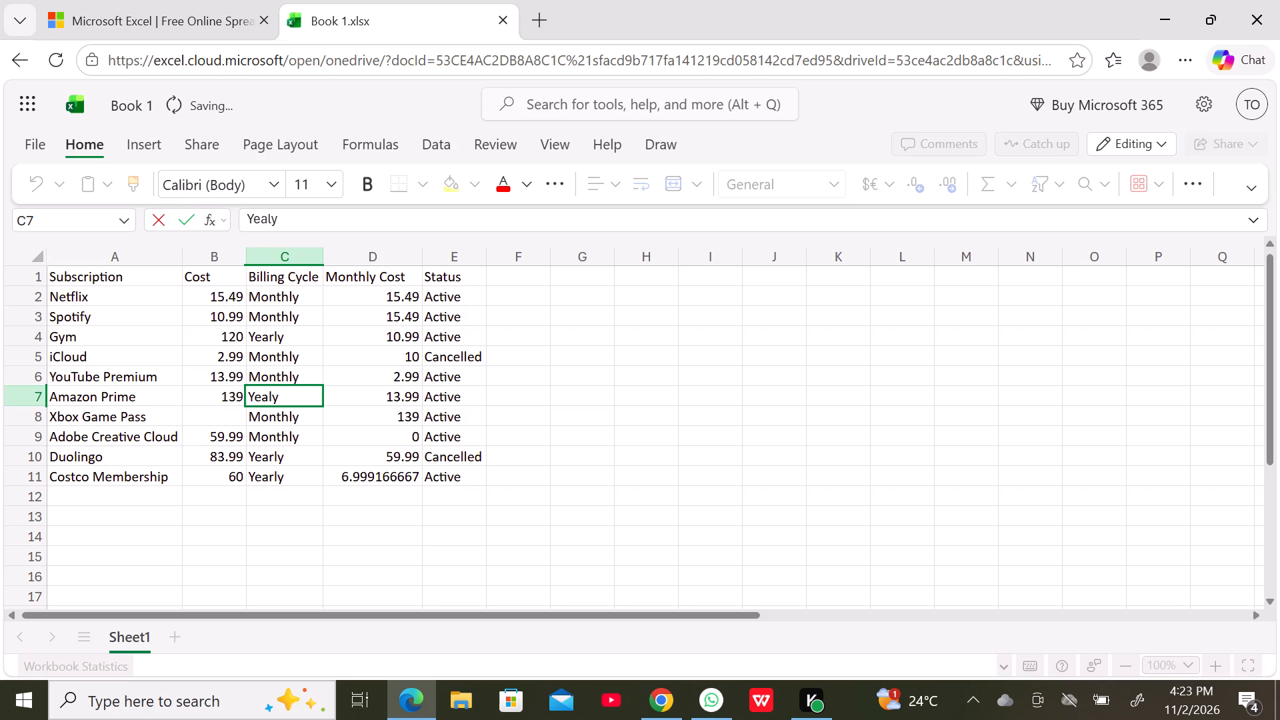
pyautogui.press('r')
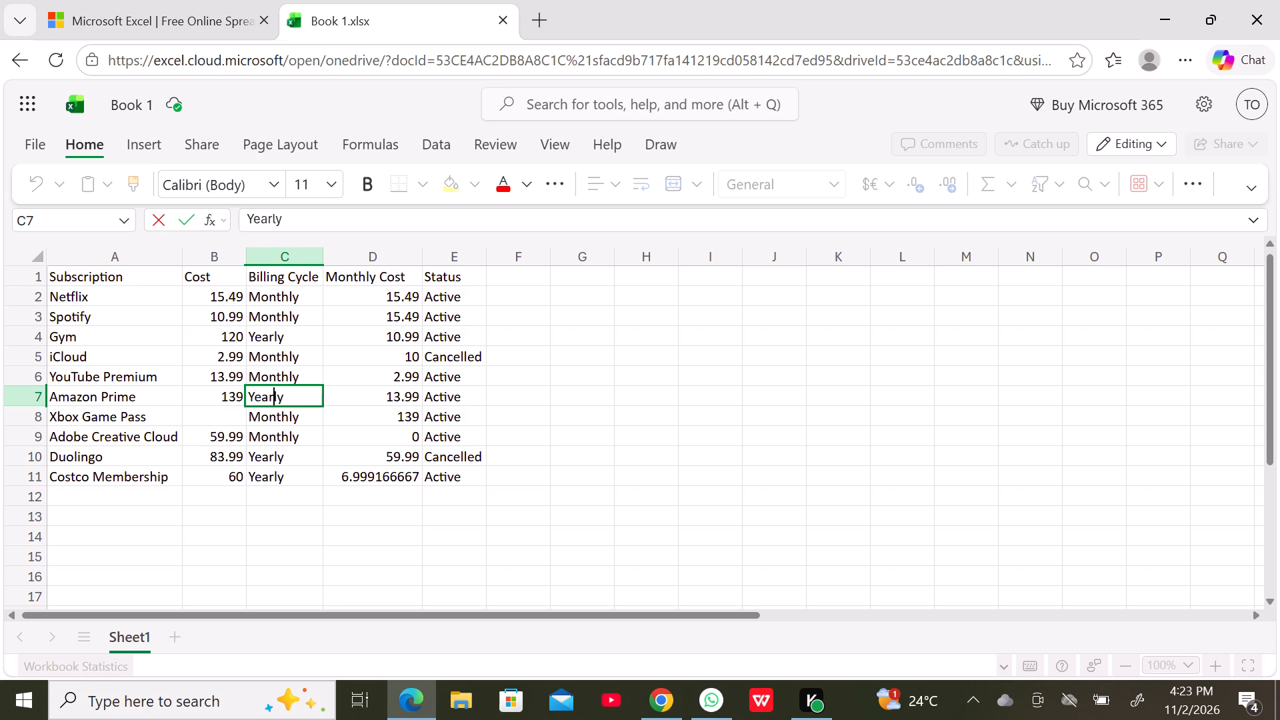
# Change the logical test in Spotify's Monthly Cost formula, D3, to reference C3.
pyautogui.click(401, 317)
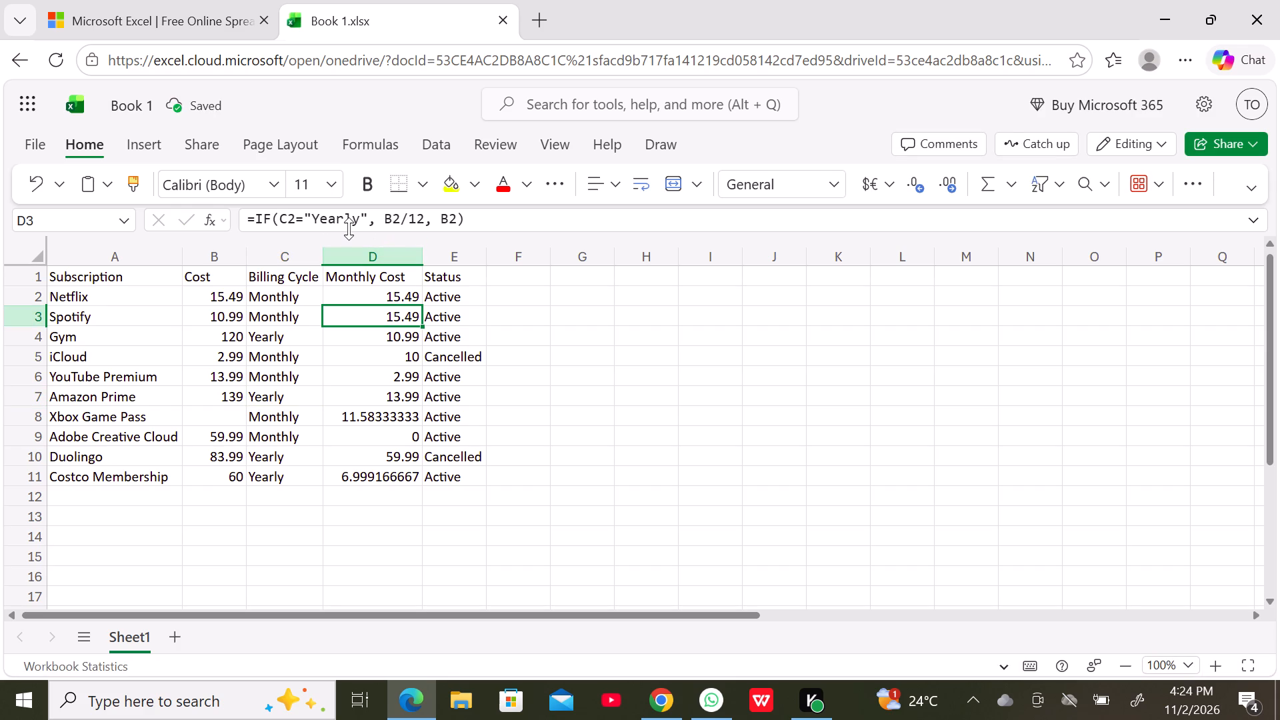
pyautogui.click(293, 215)
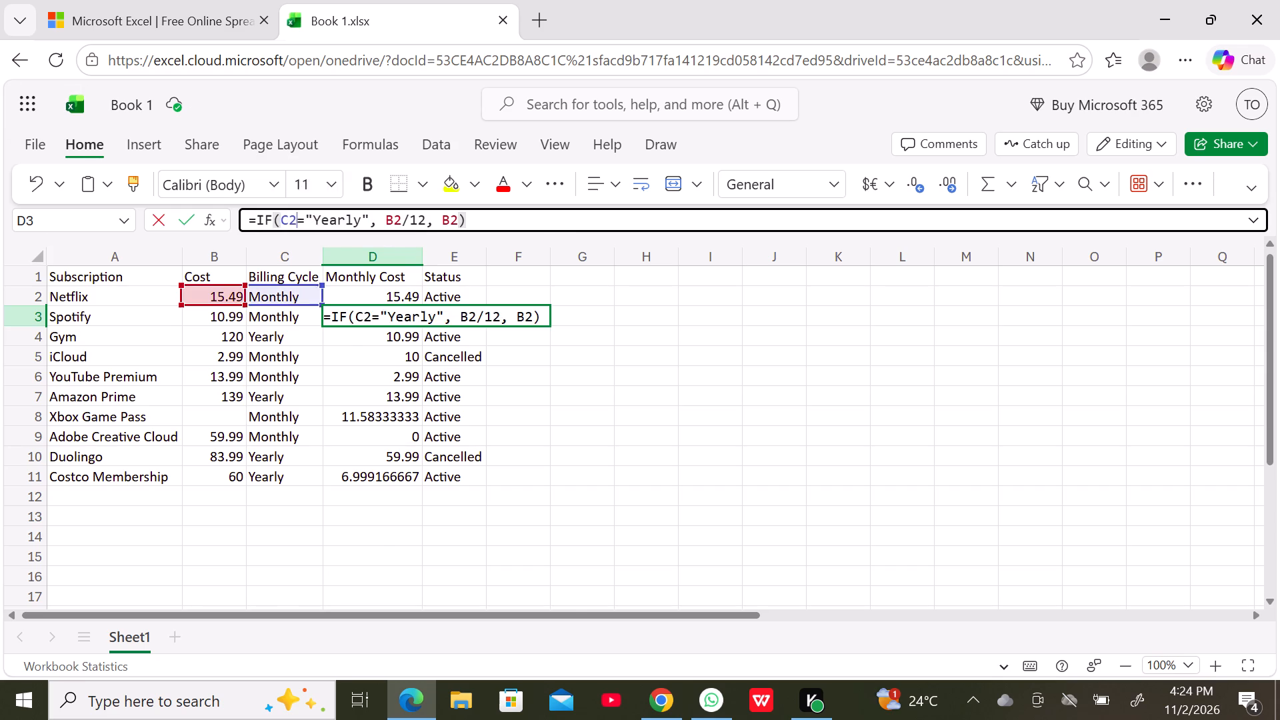
pyautogui.press('BackSpace')
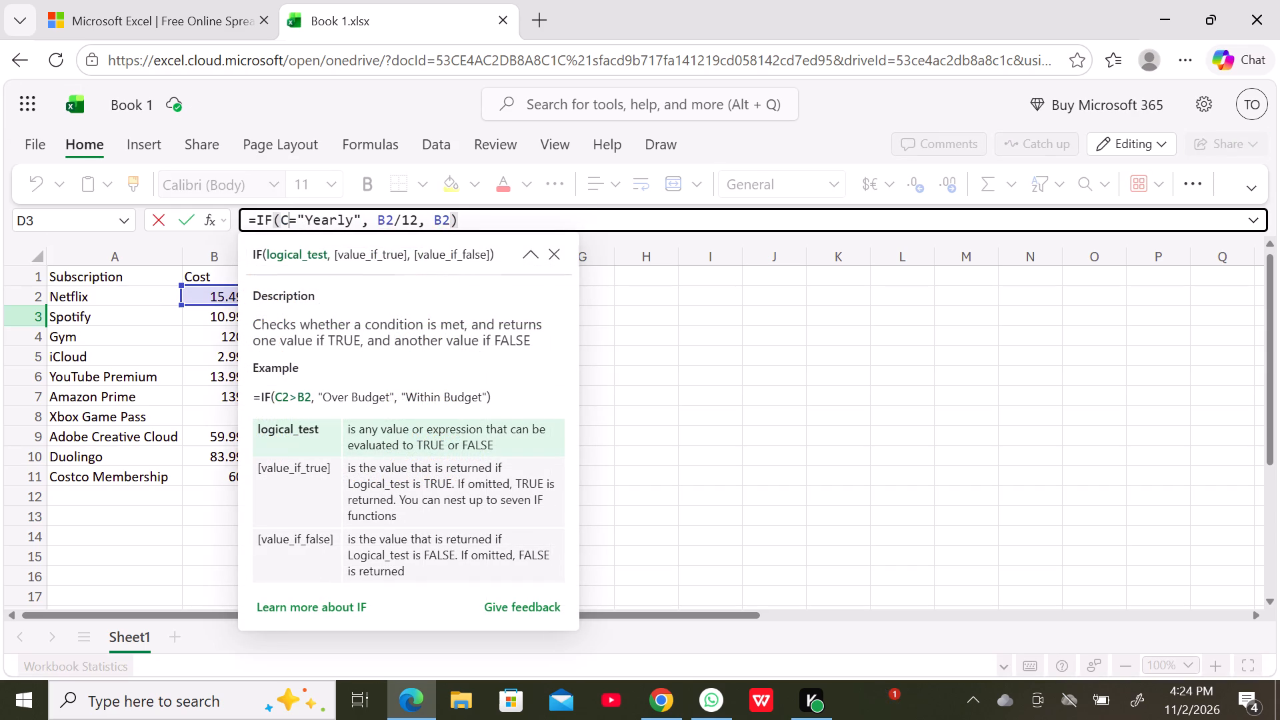
pyautogui.press('3')
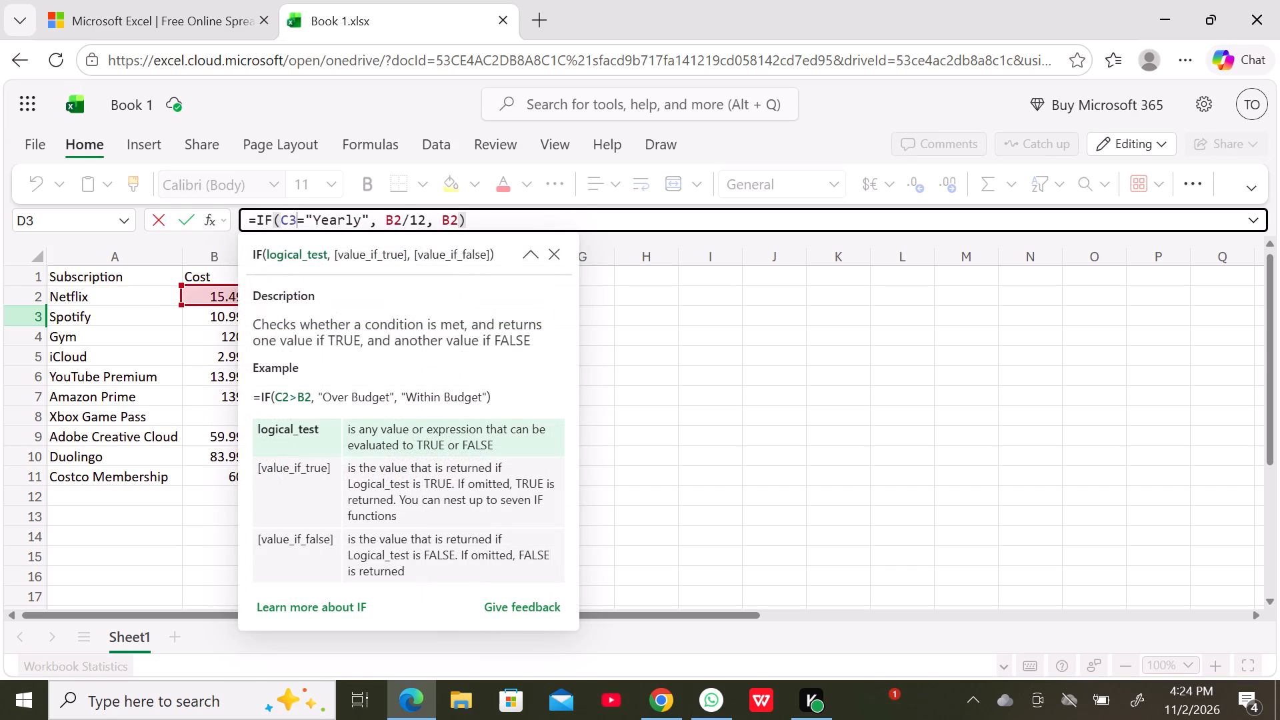
pyautogui.click(472, 220)
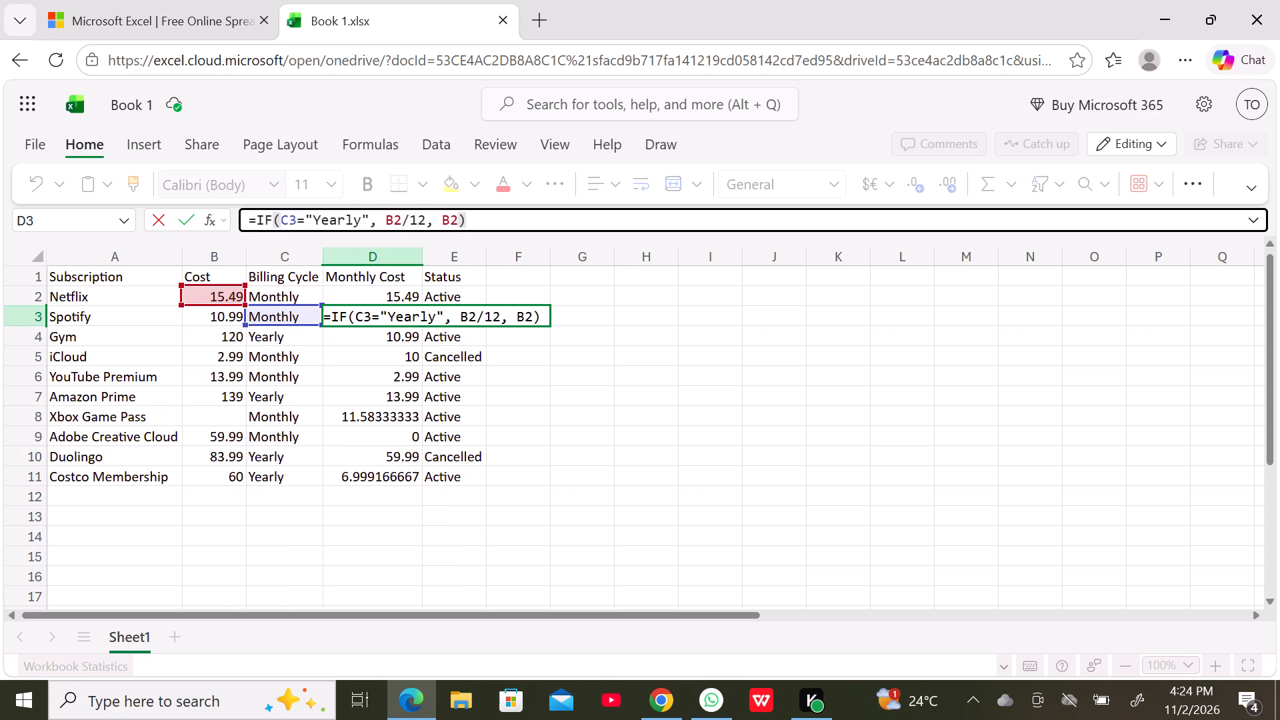
pyautogui.press('Return')
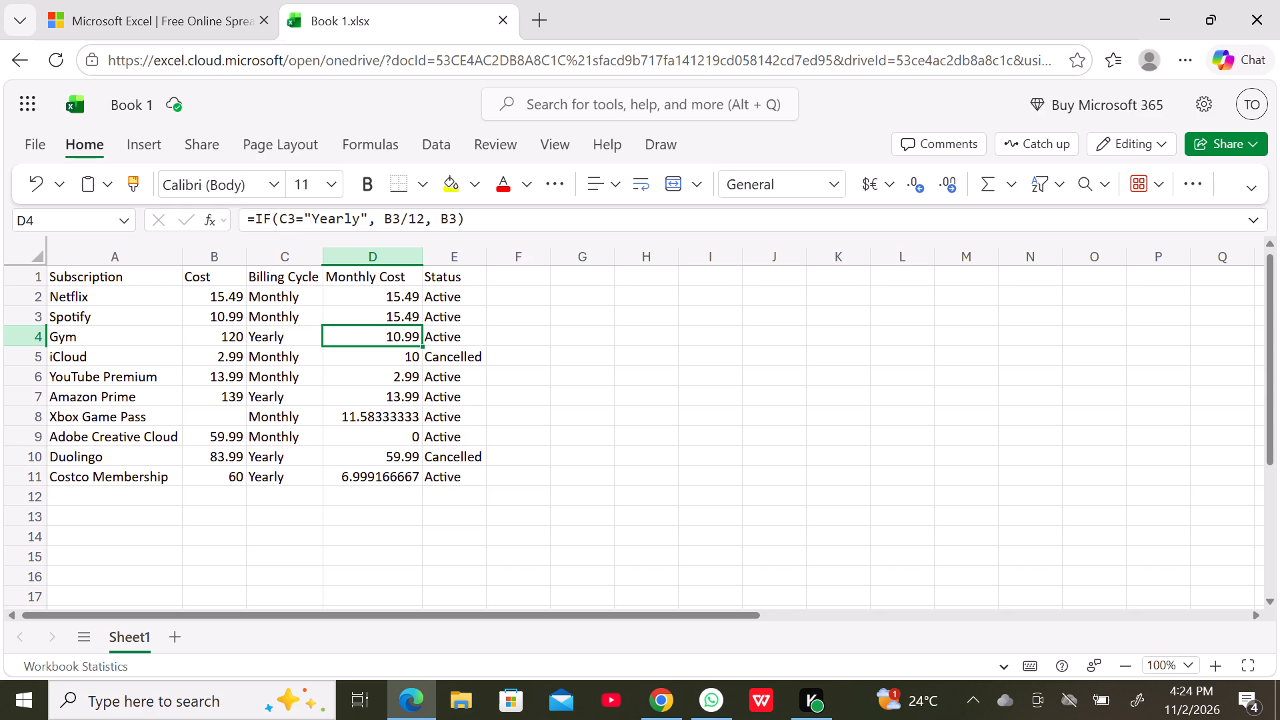
# Change both cost references in Spotify's Monthly Cost formula to B3, giving =IF(C3="Yearly", B3/12, B3).
pyautogui.click(403, 317)
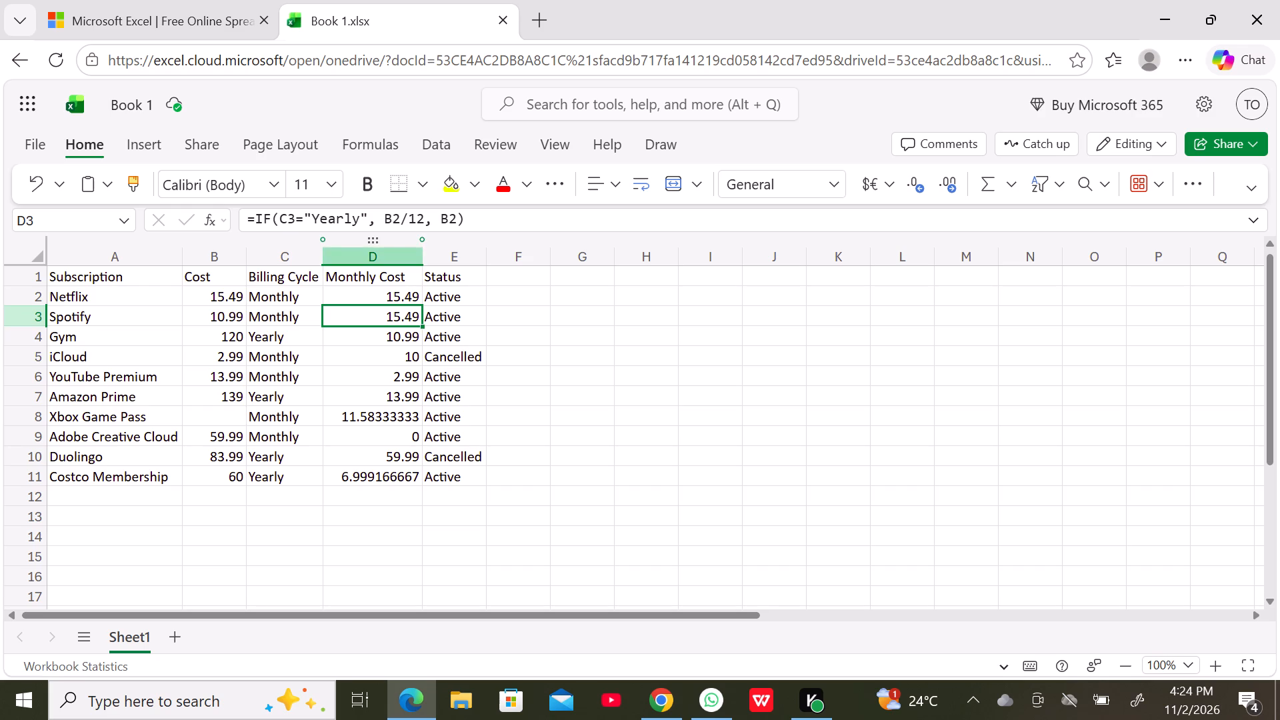
pyautogui.click(400, 217)
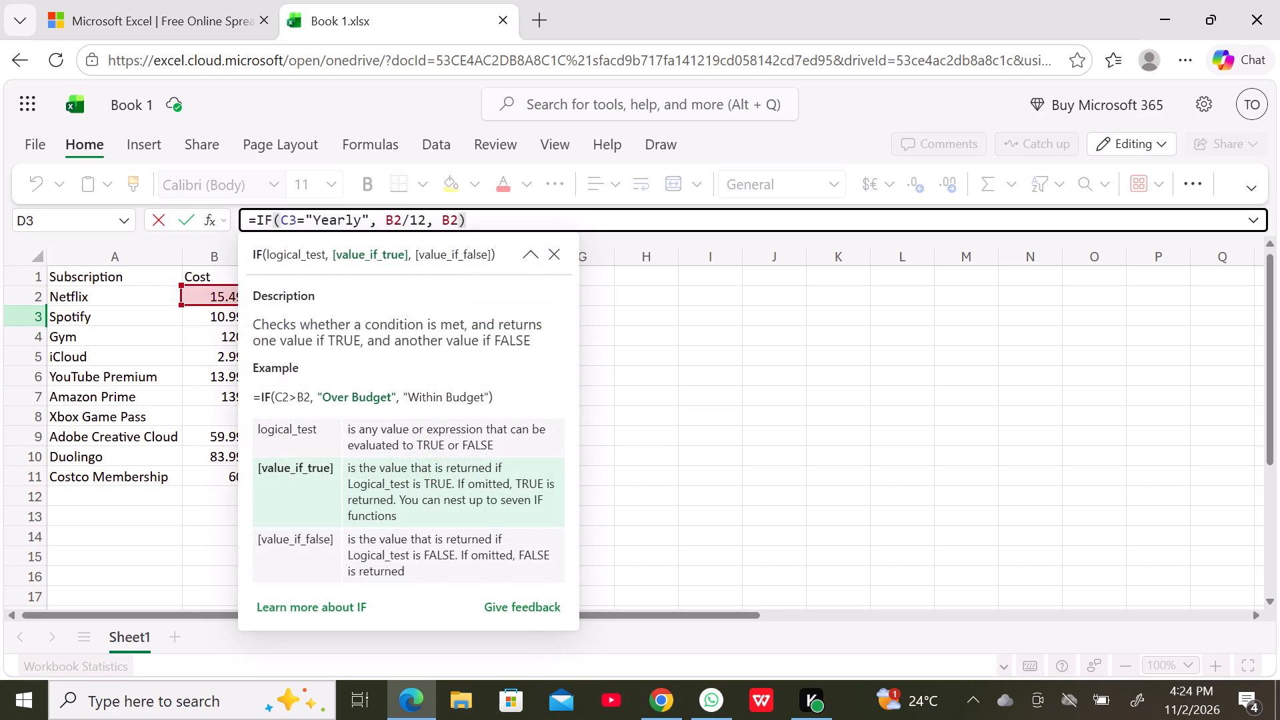
pyautogui.press('BackSpace')
pyautogui.press('3')
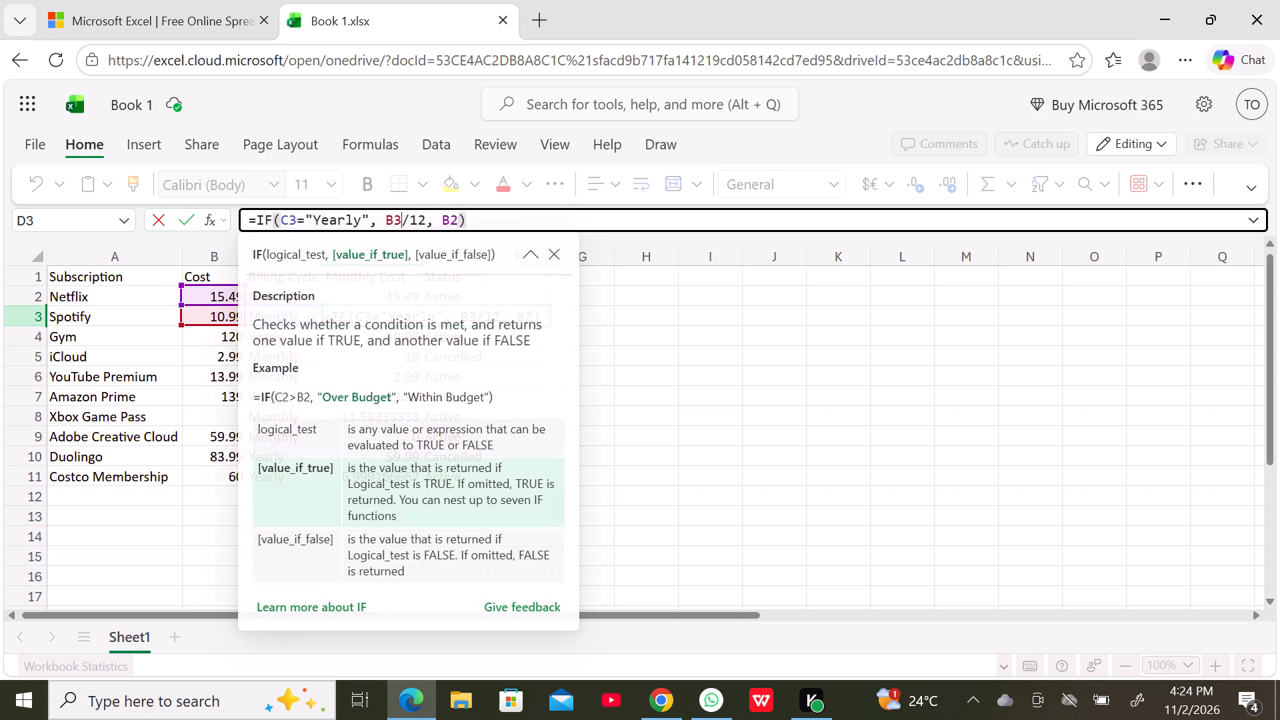
pyautogui.click(460, 222)
pyautogui.press('BackSpace')
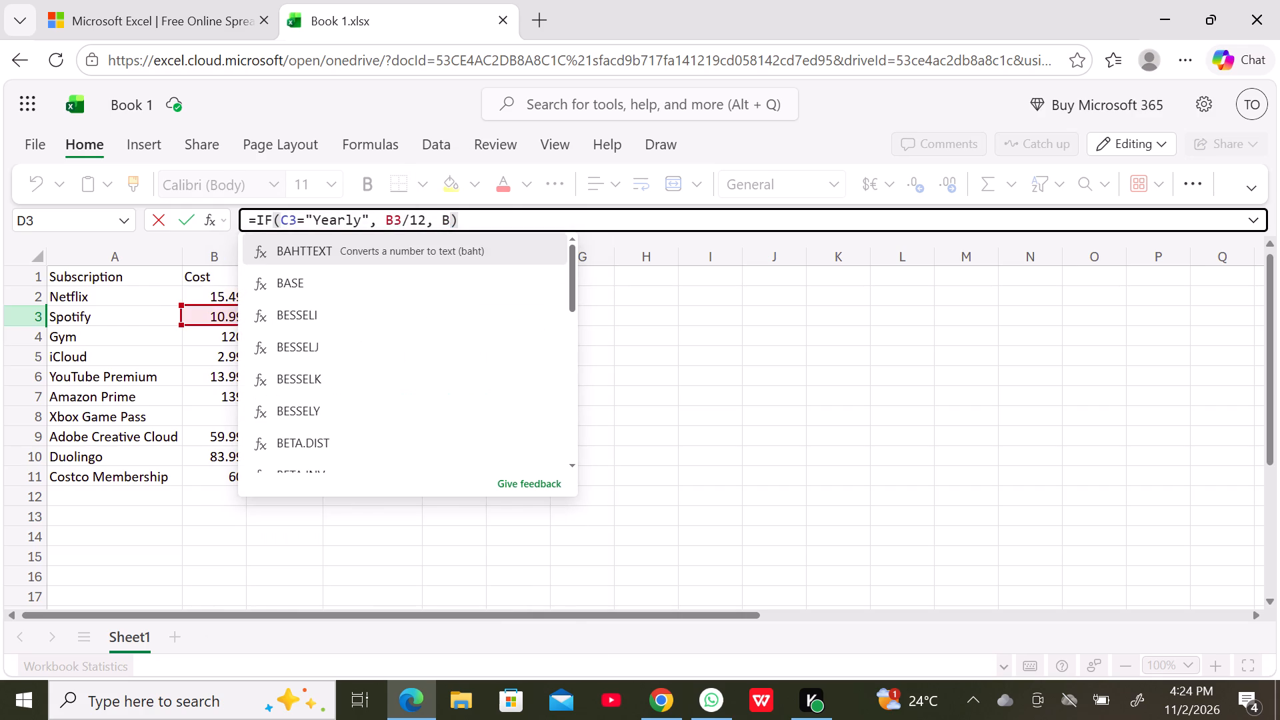
pyautogui.press('3')
pyautogui.click(469, 225)
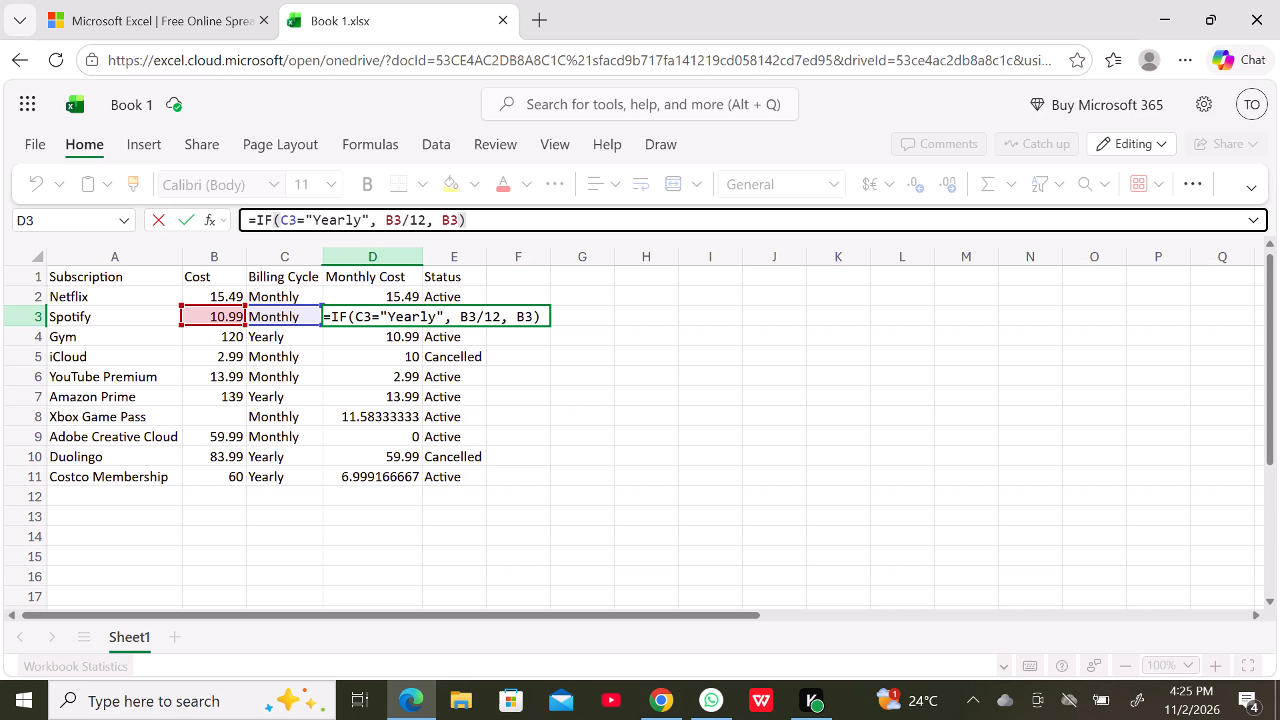
pyautogui.press('Return')
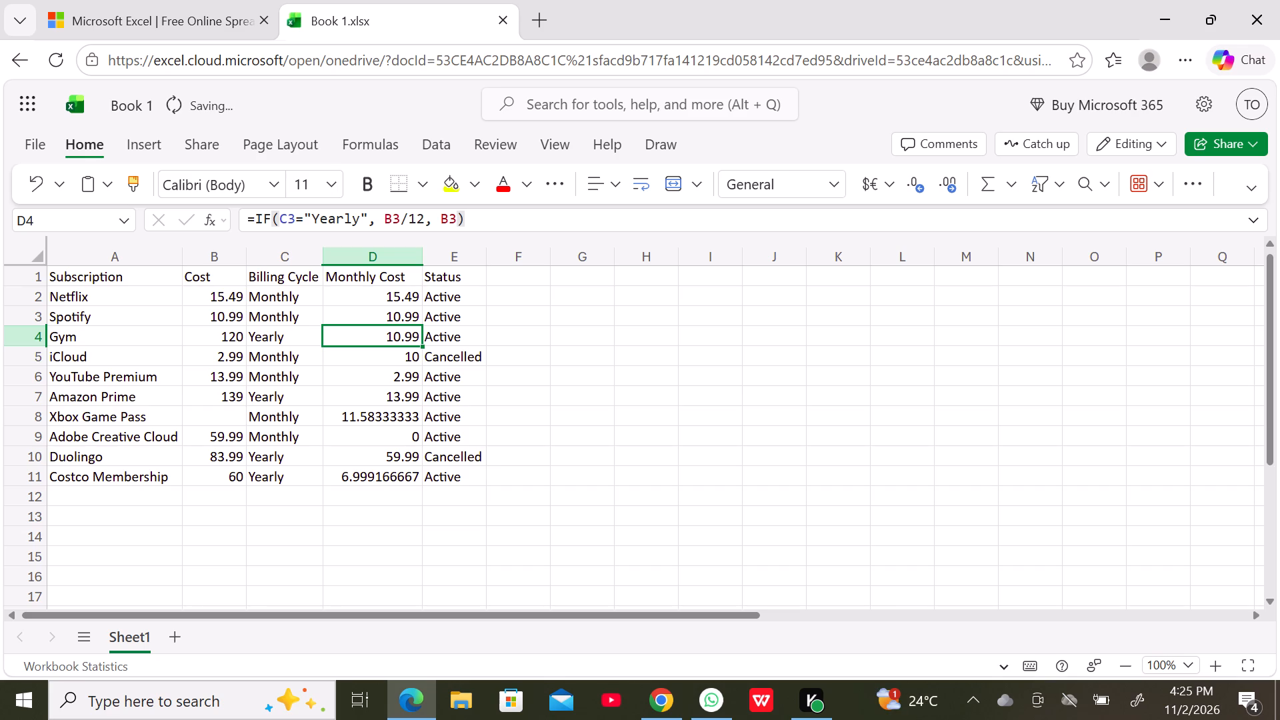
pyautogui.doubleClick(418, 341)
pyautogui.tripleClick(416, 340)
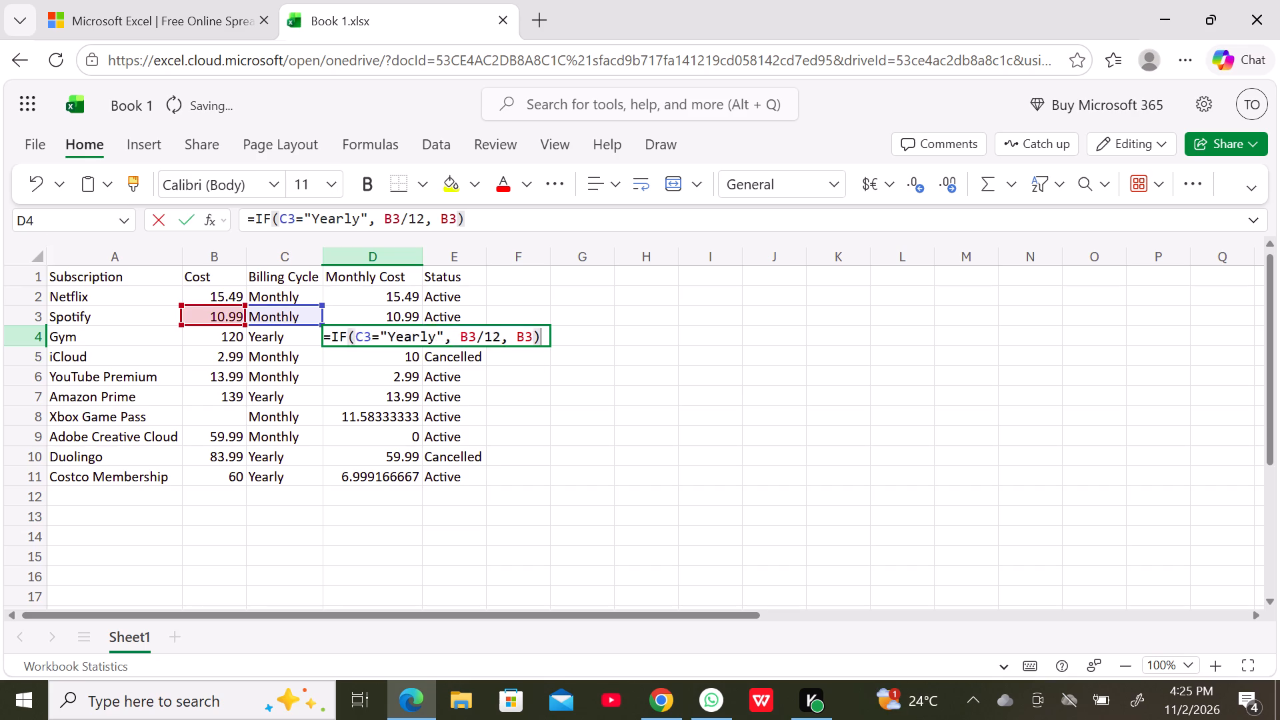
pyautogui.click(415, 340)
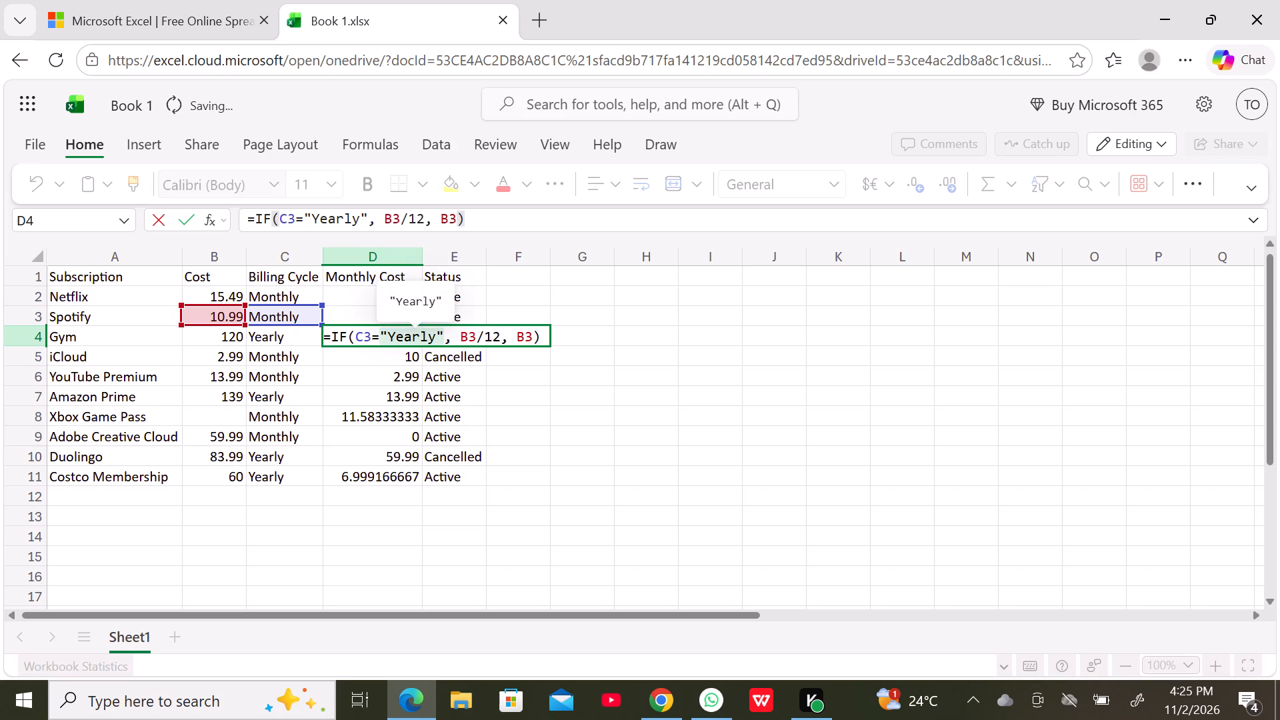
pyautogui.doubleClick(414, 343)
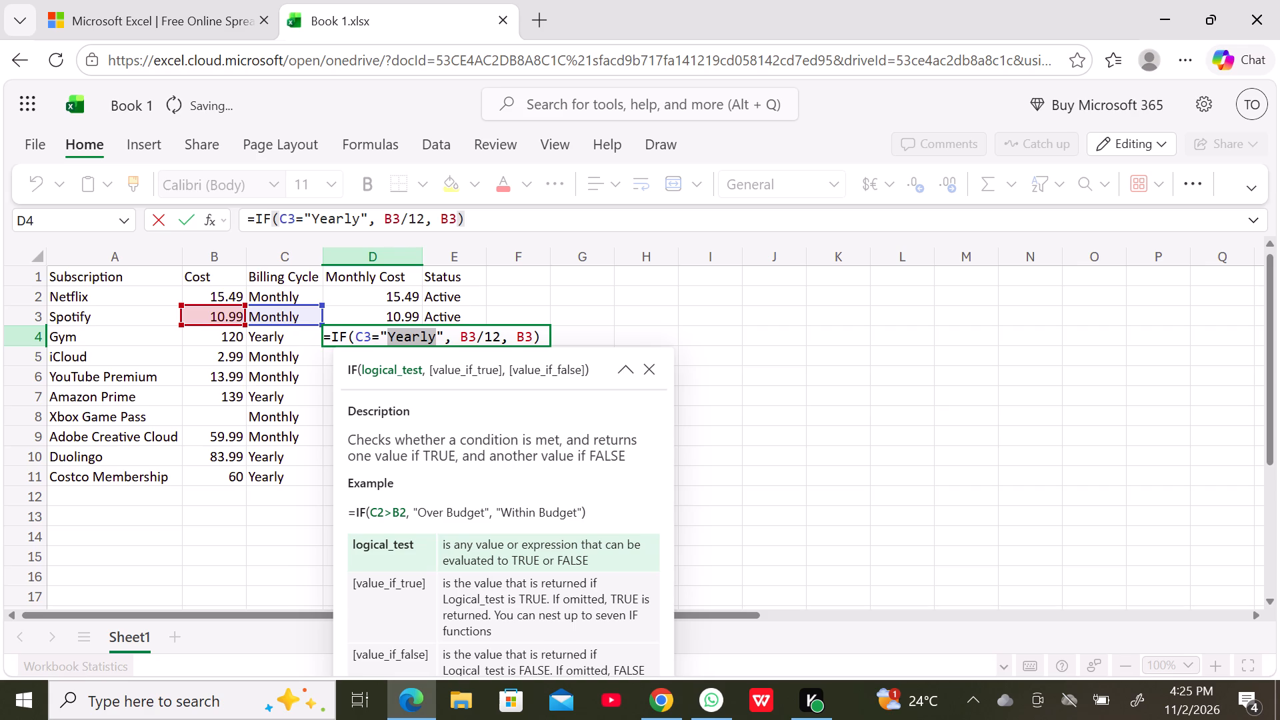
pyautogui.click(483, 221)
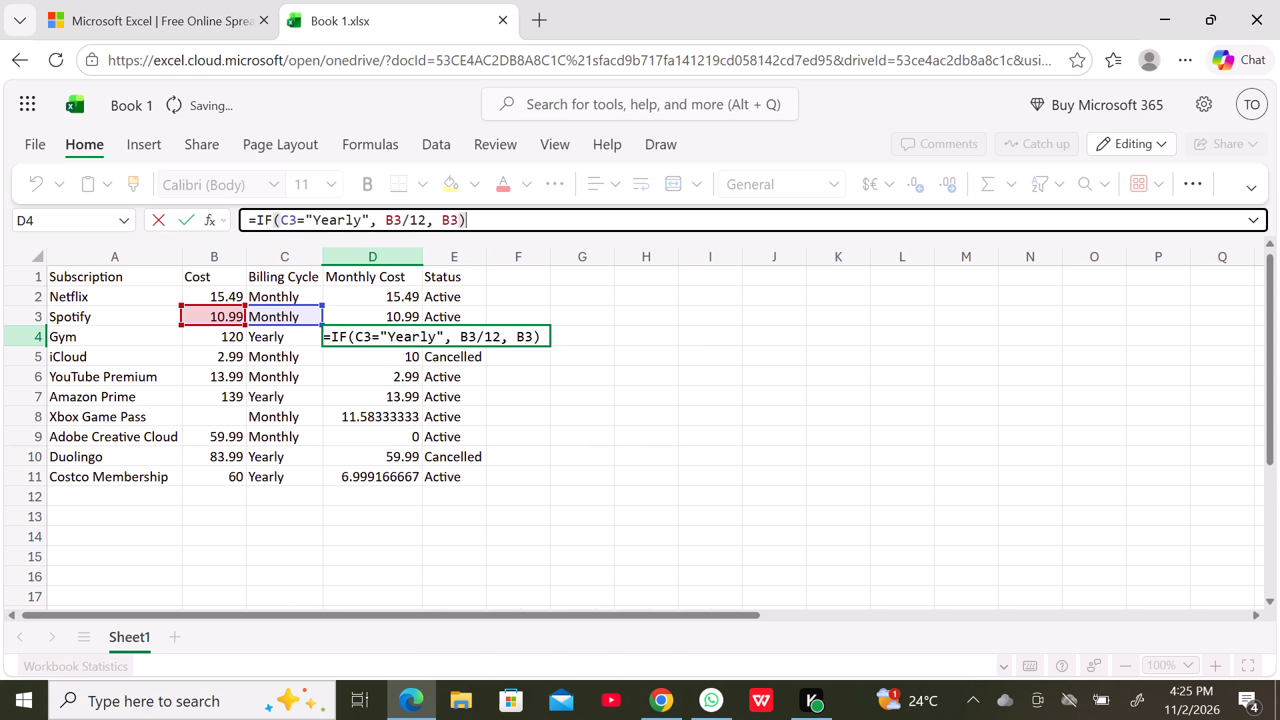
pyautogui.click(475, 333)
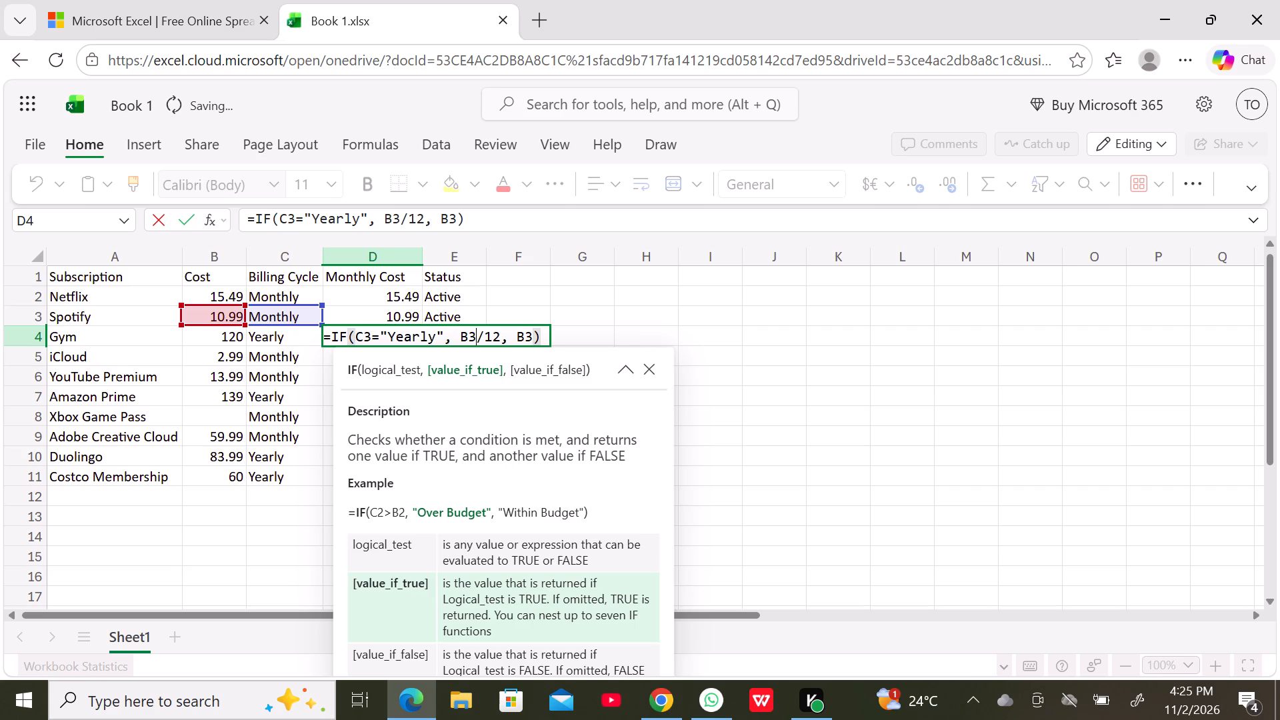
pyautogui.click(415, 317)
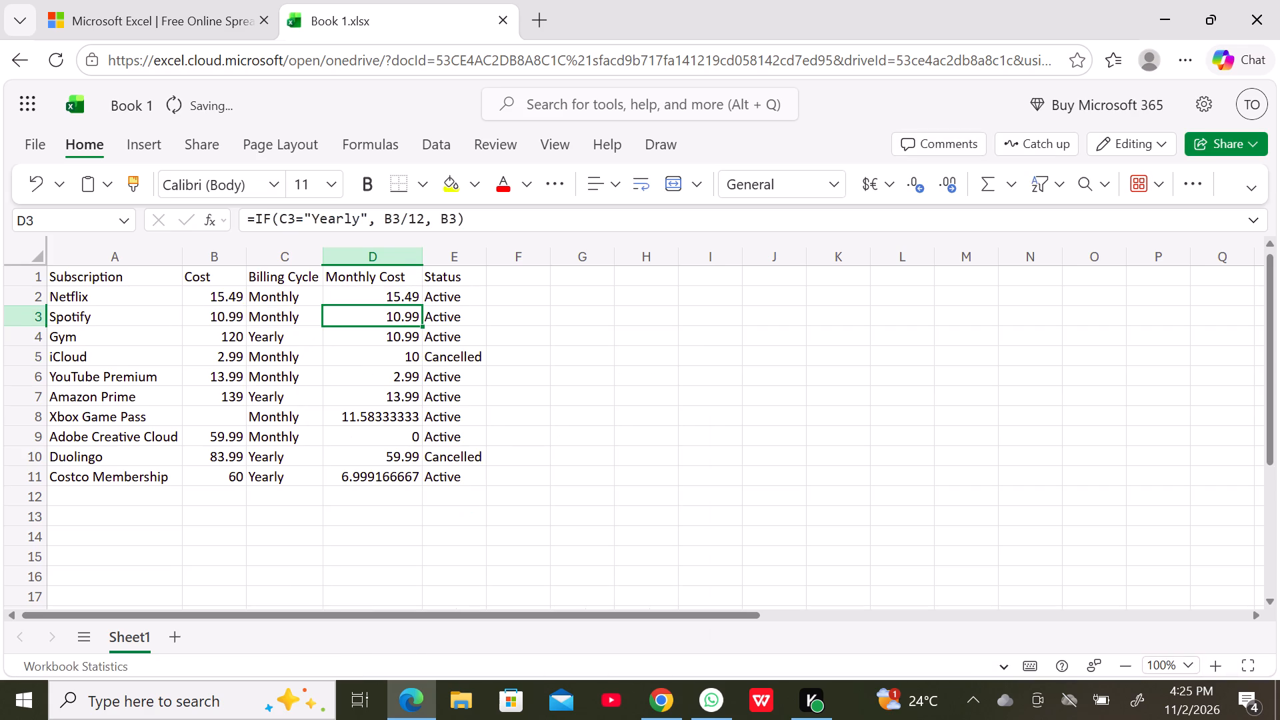
# Clear the old Monthly Cost formulas from Gym through Costco Membership, cells D4 to D11.
pyautogui.click(419, 337)
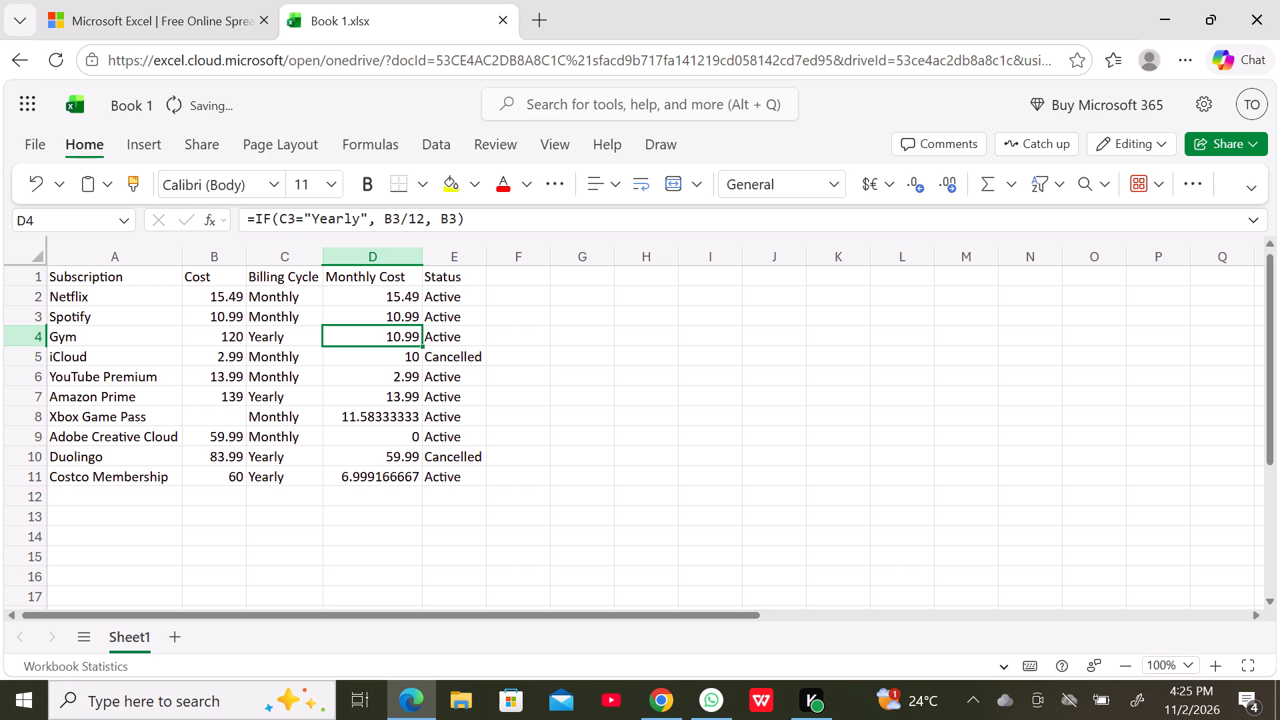
pyautogui.press('BackSpace')
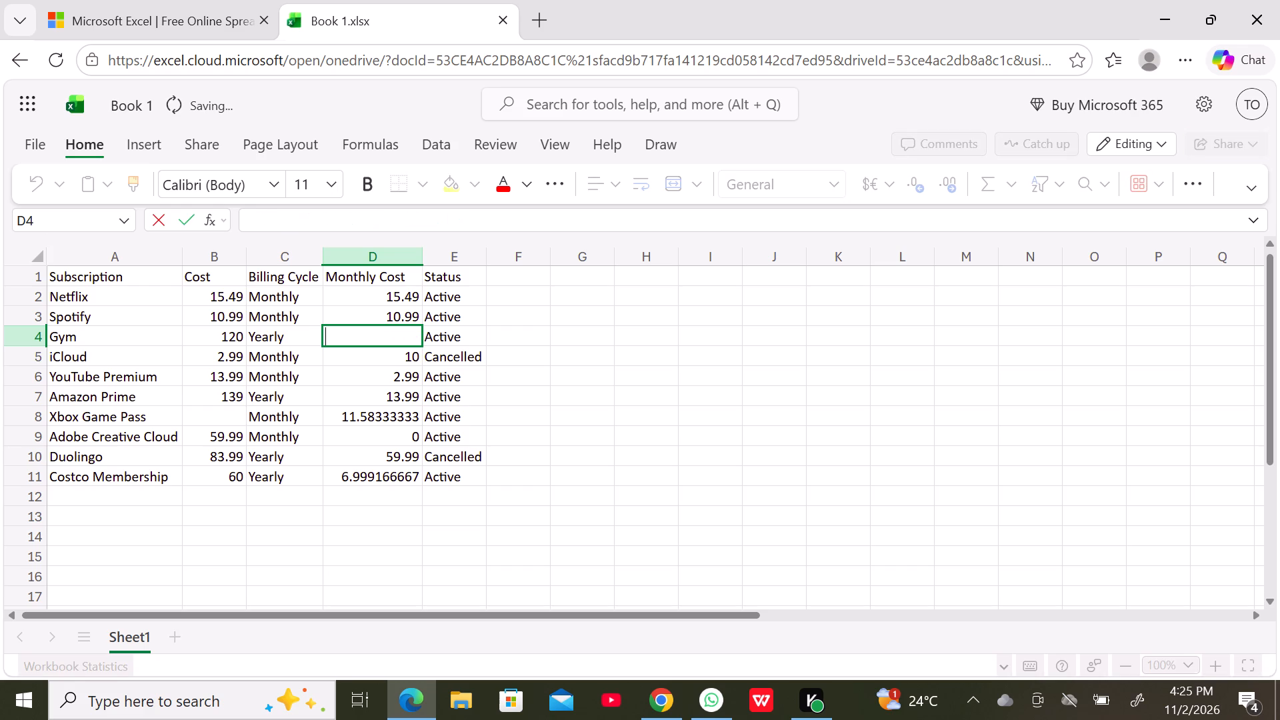
pyautogui.click(415, 357)
pyautogui.press('BackSpace')
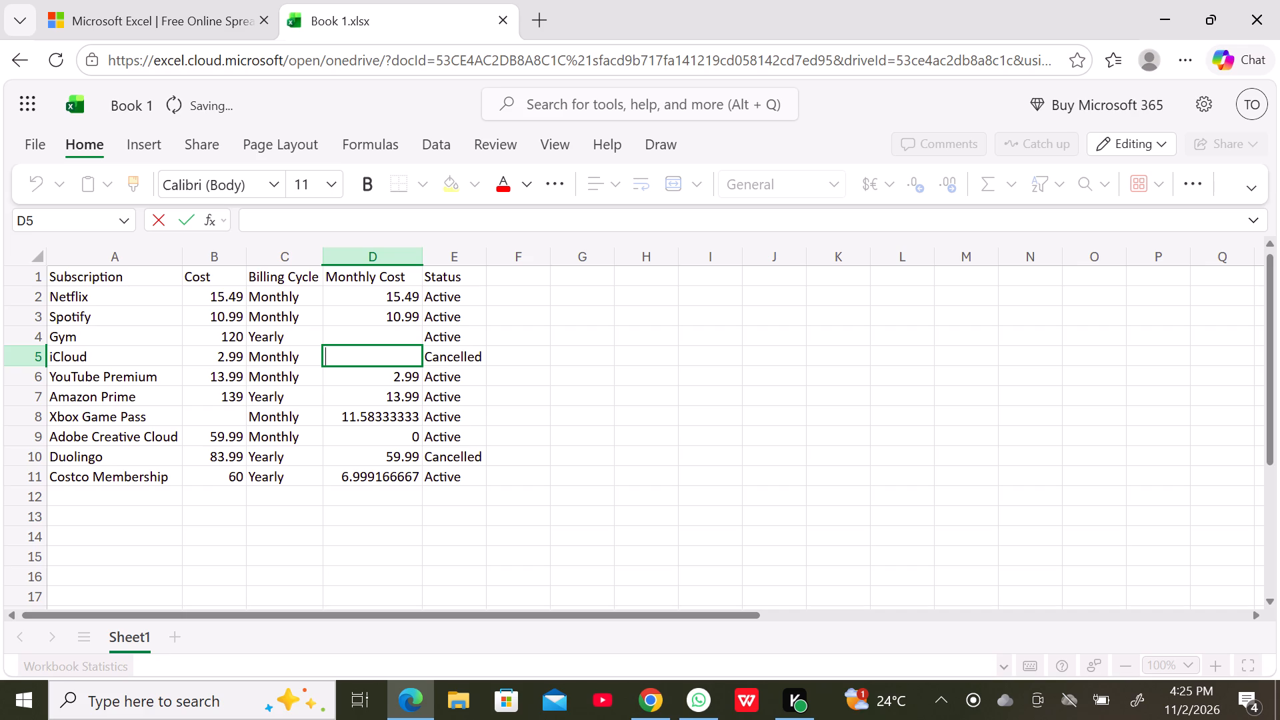
pyautogui.click(408, 380)
pyautogui.press('BackSpace')
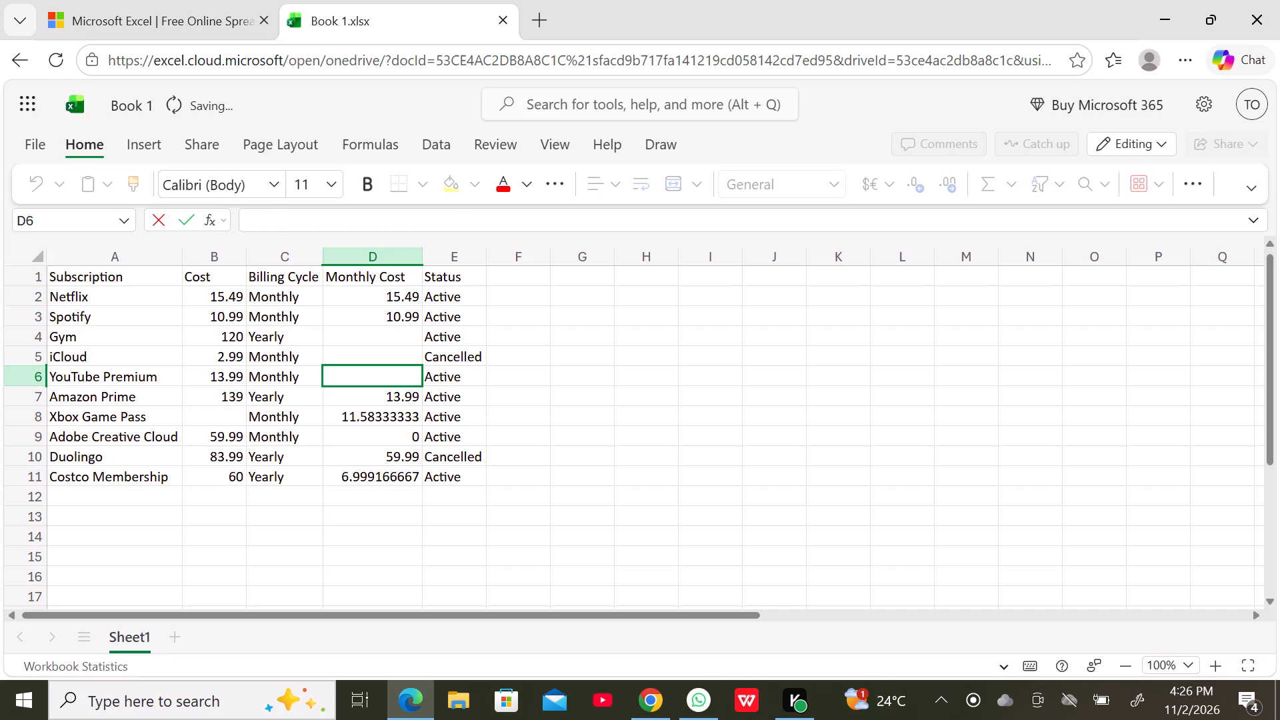
pyautogui.click(409, 399)
pyautogui.press('BackSpace')
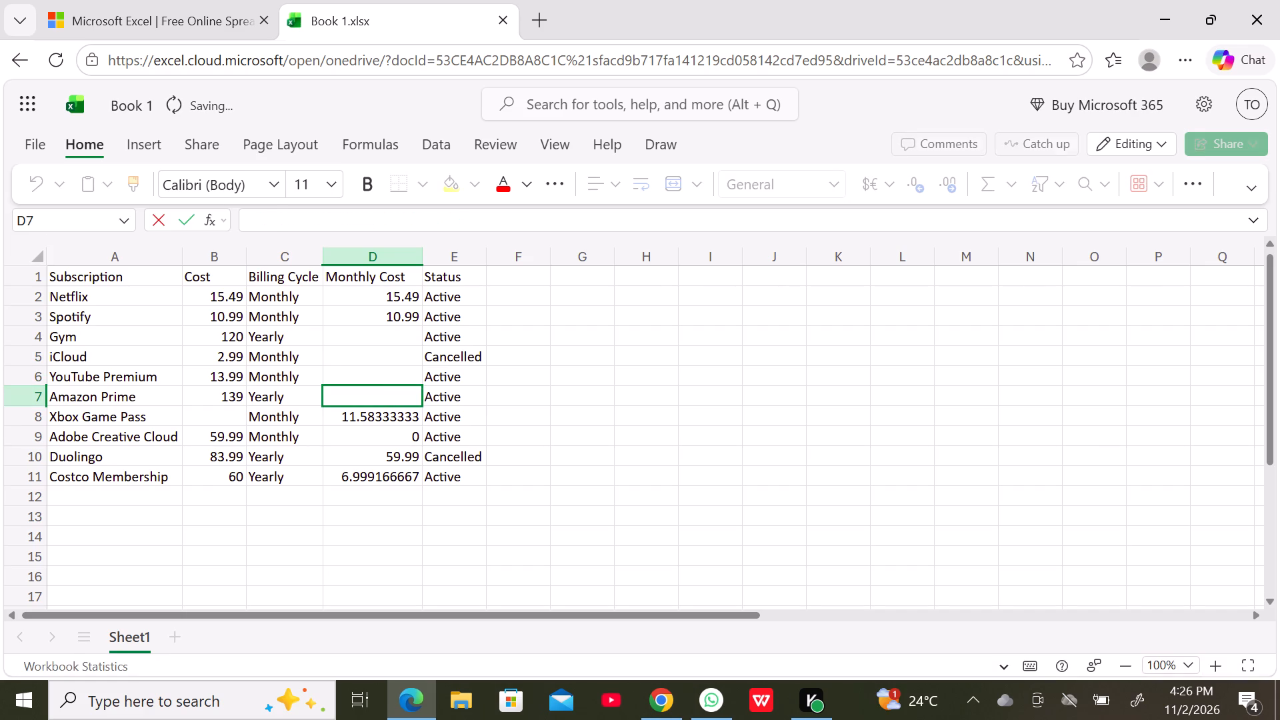
pyautogui.click(410, 417)
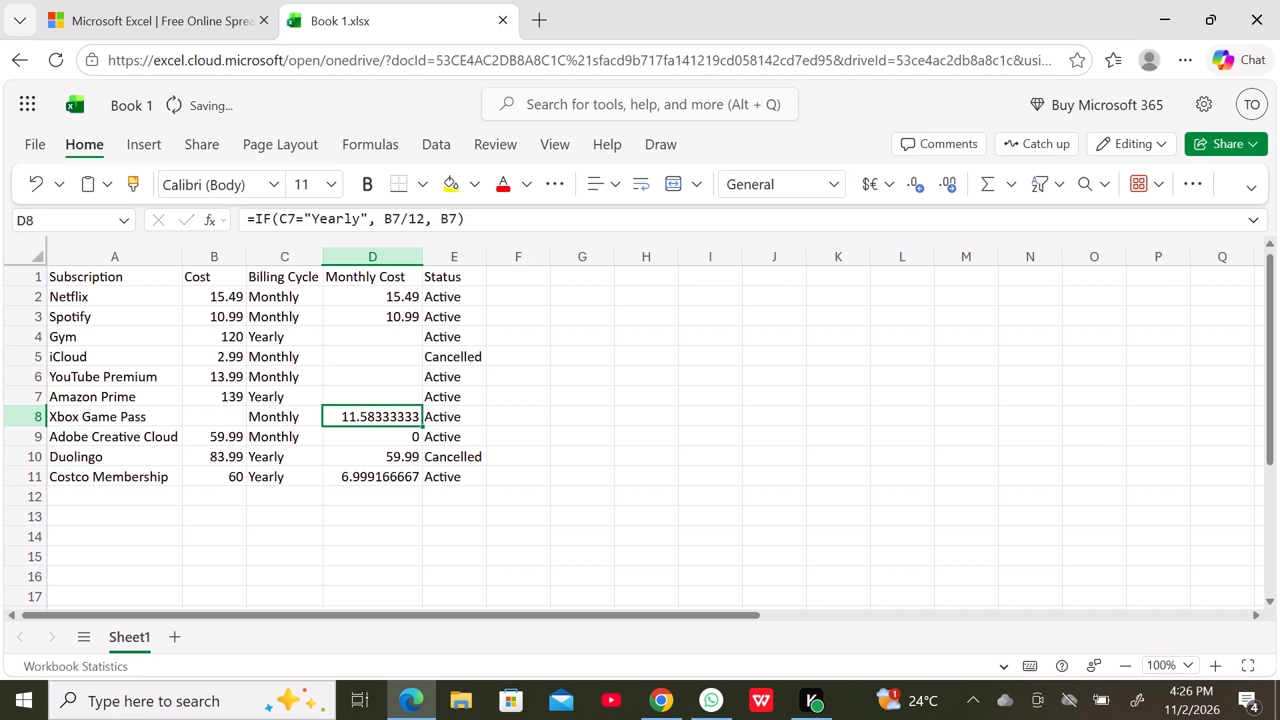
pyautogui.press('BackSpace')
pyautogui.click(413, 437)
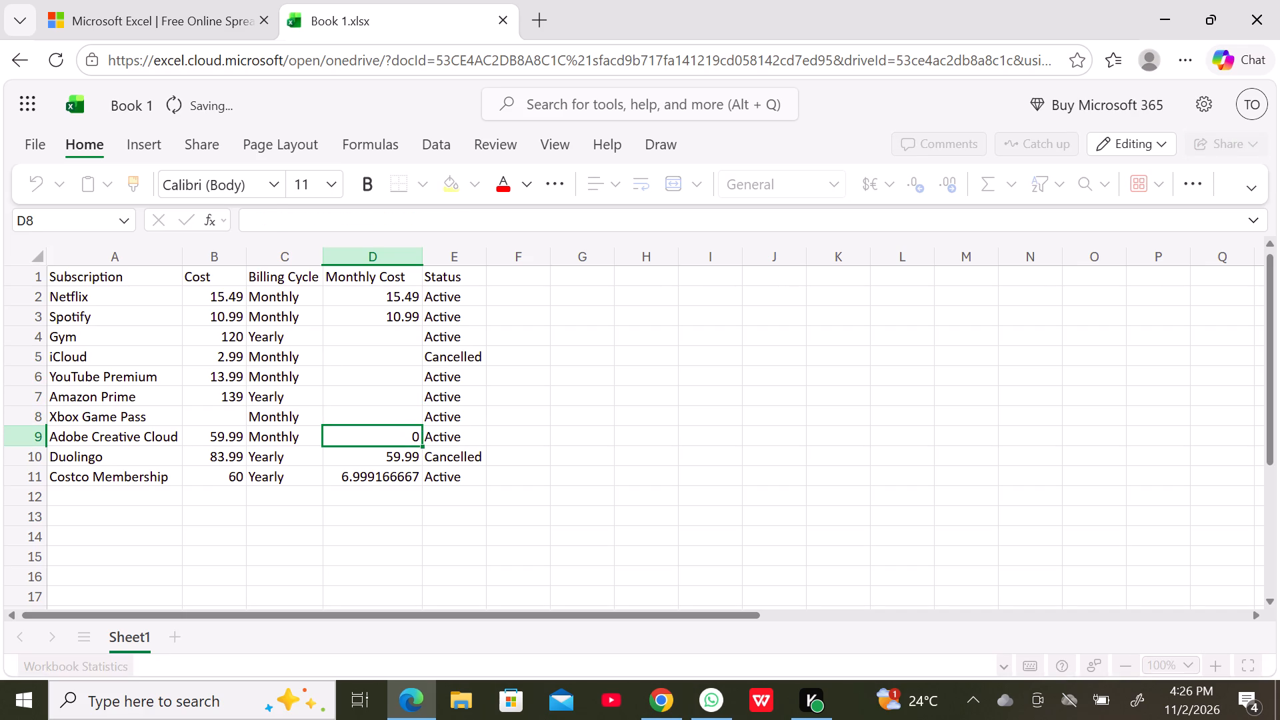
pyautogui.press('BackSpace')
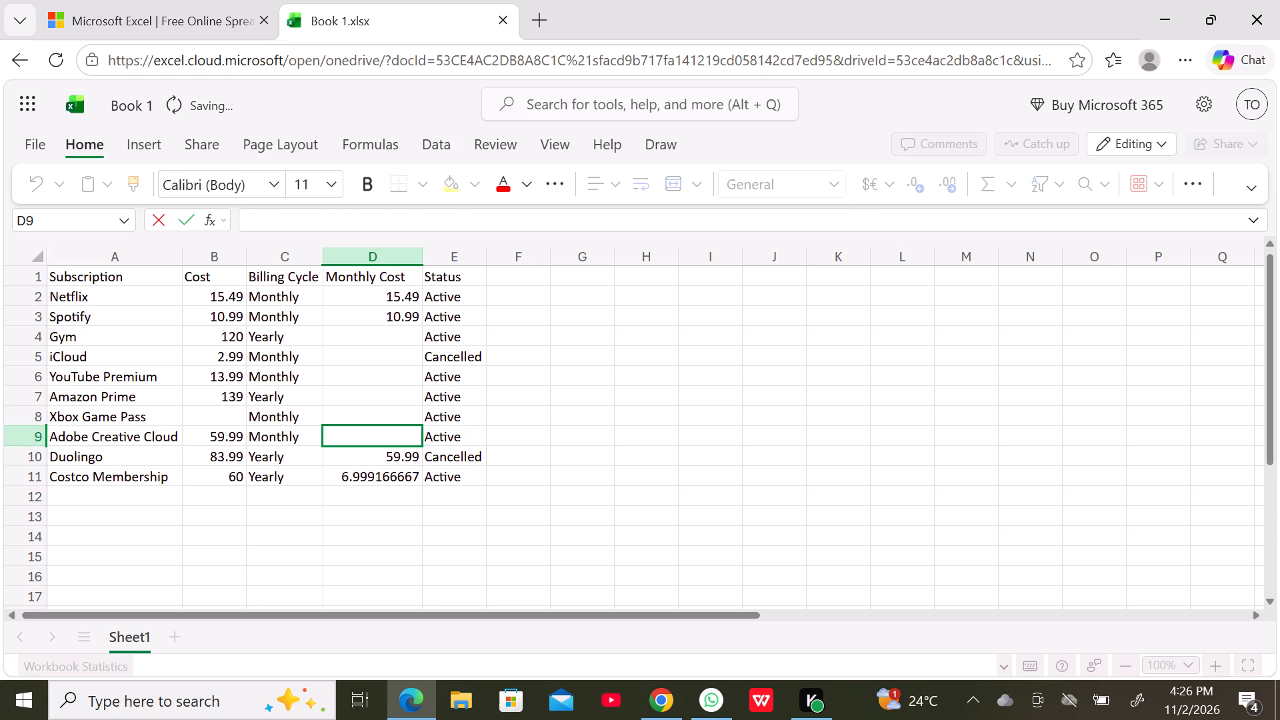
pyautogui.click(408, 452)
pyautogui.press('BackSpace')
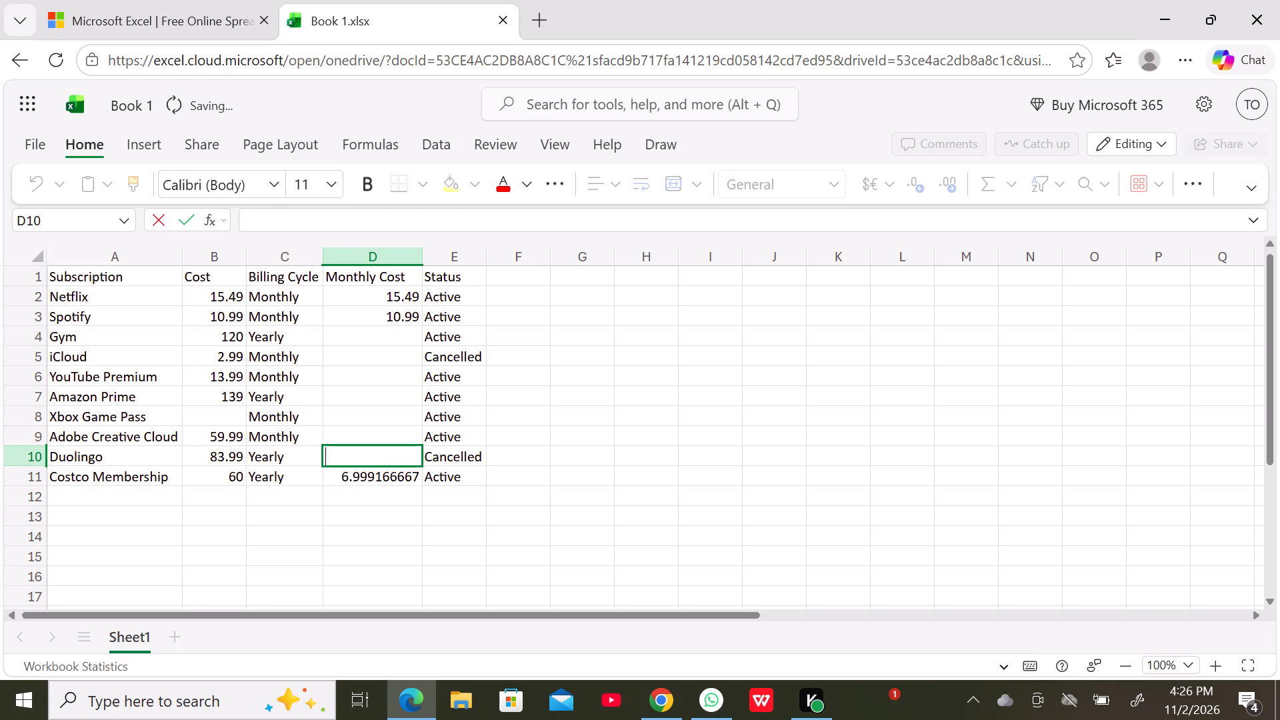
pyautogui.click(411, 481)
pyautogui.press('BackSpace')
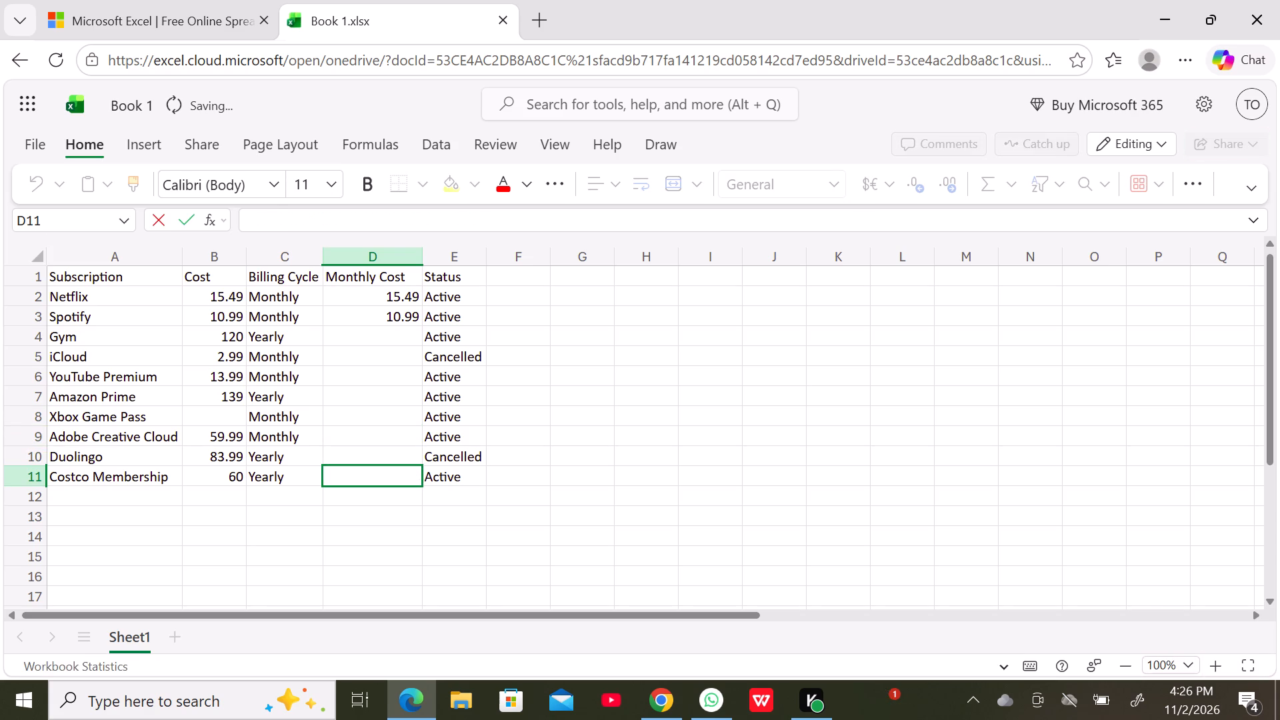
# Fill Spotify's Monthly Cost formula from D3 down through Costco Membership's row, D11.
pyautogui.click(414, 323)
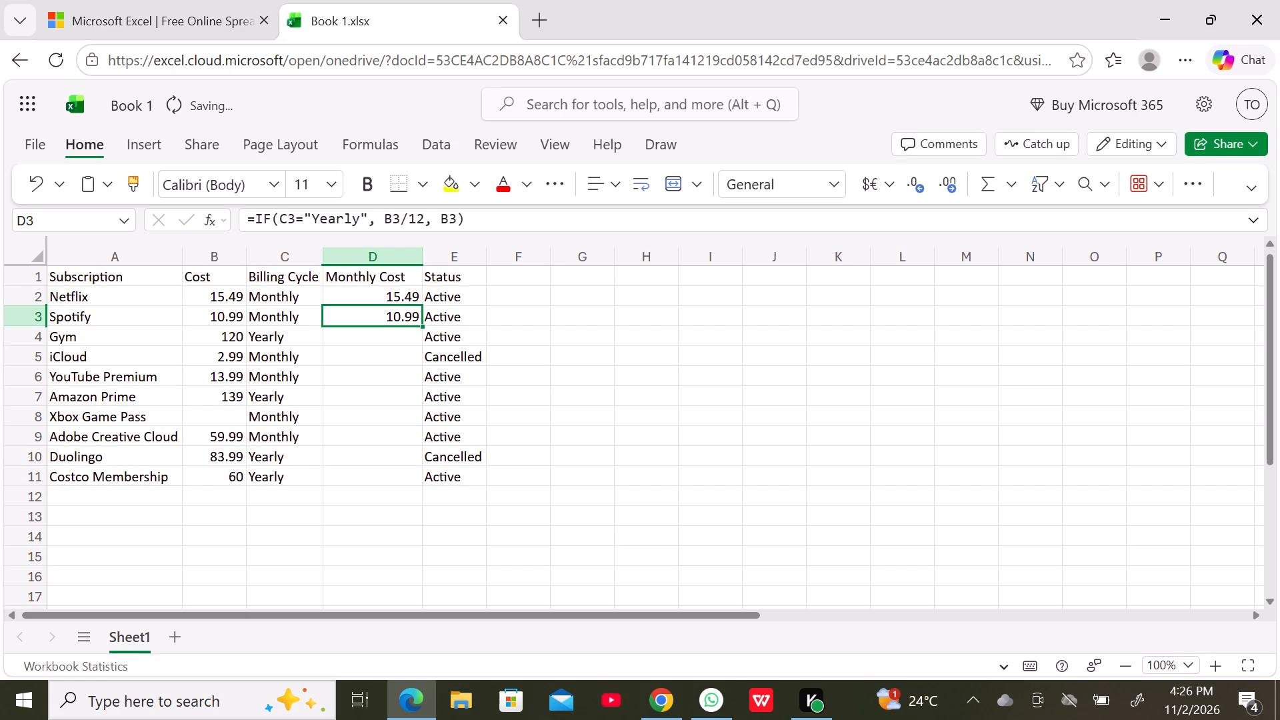
pyautogui.moveTo(423, 326); pyautogui.dragTo(422, 433)
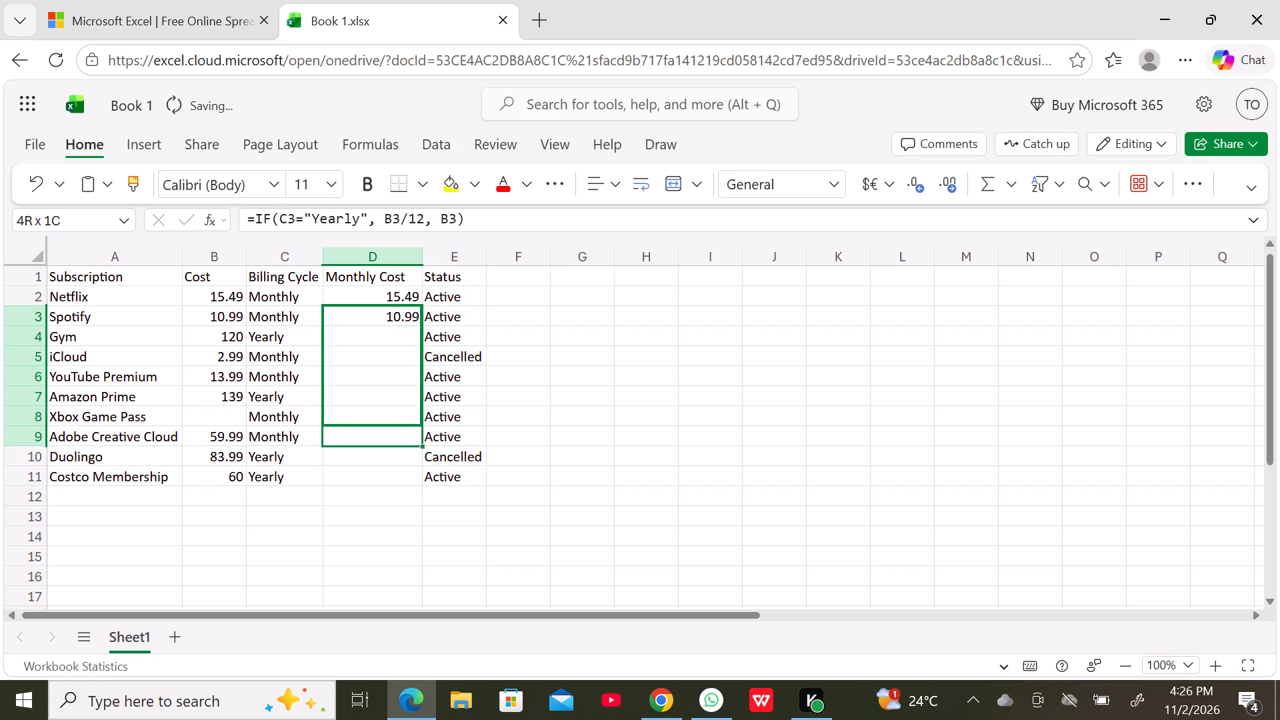
pyautogui.moveTo(422, 433); pyautogui.dragTo(423, 476)
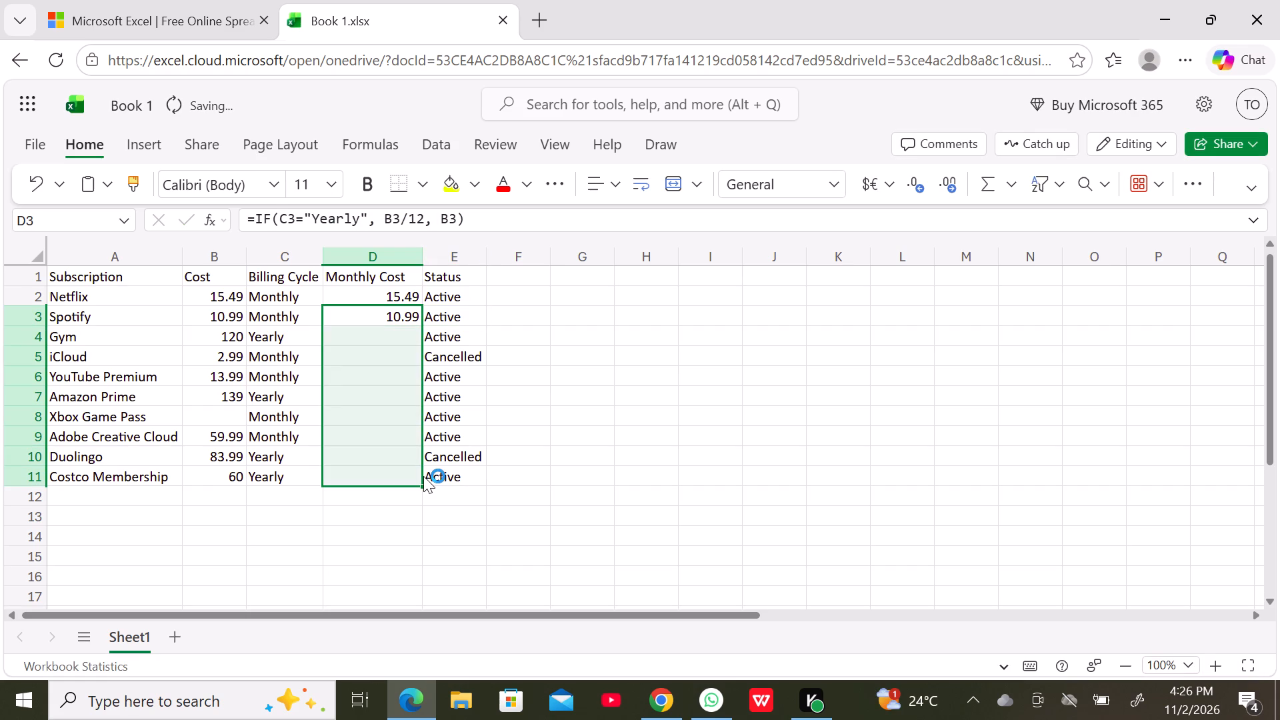
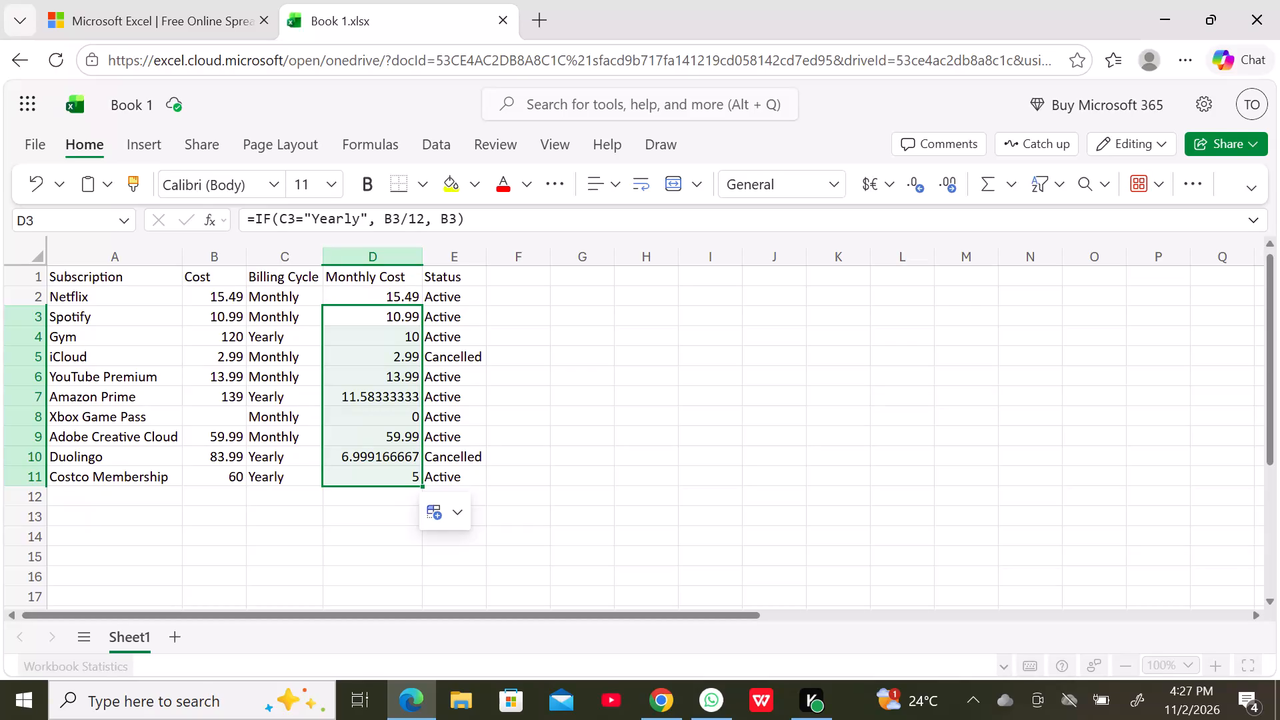
# Format Amazon Prime's Monthly Cost, cell D7, to display two decimal places.
pyautogui.click(394, 399)
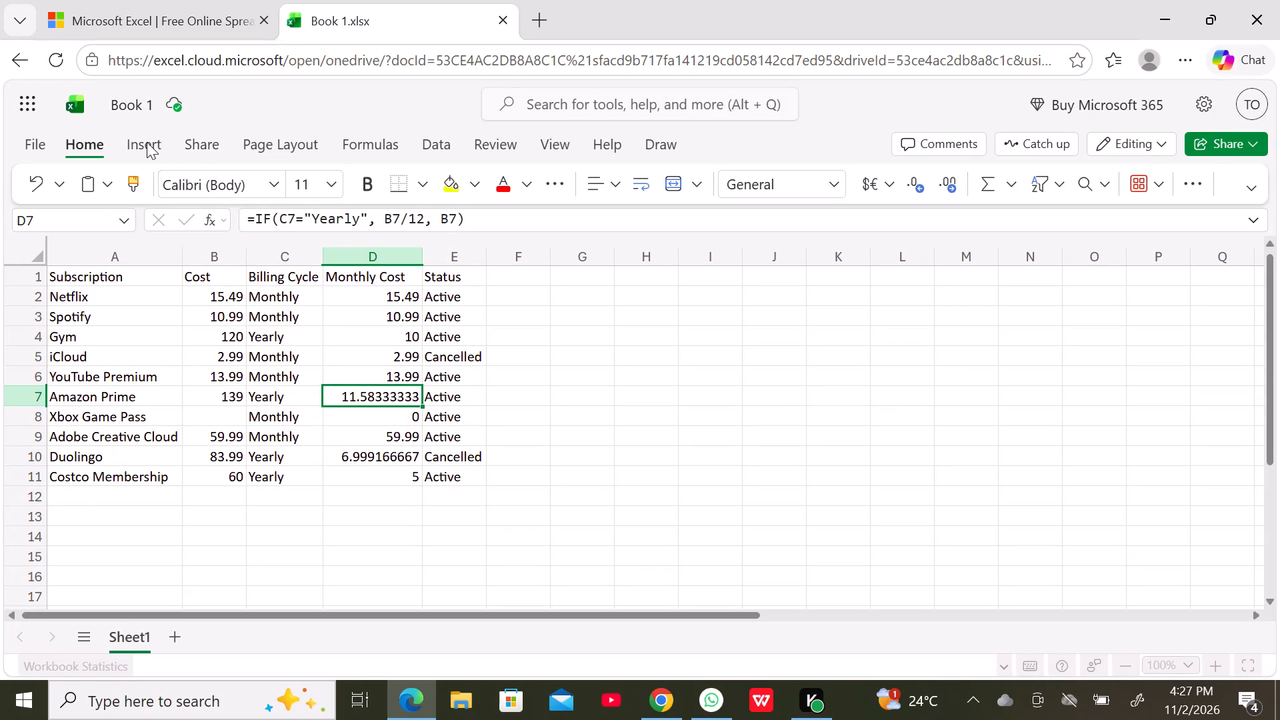
pyautogui.click(921, 188)
pyautogui.click(921, 188)
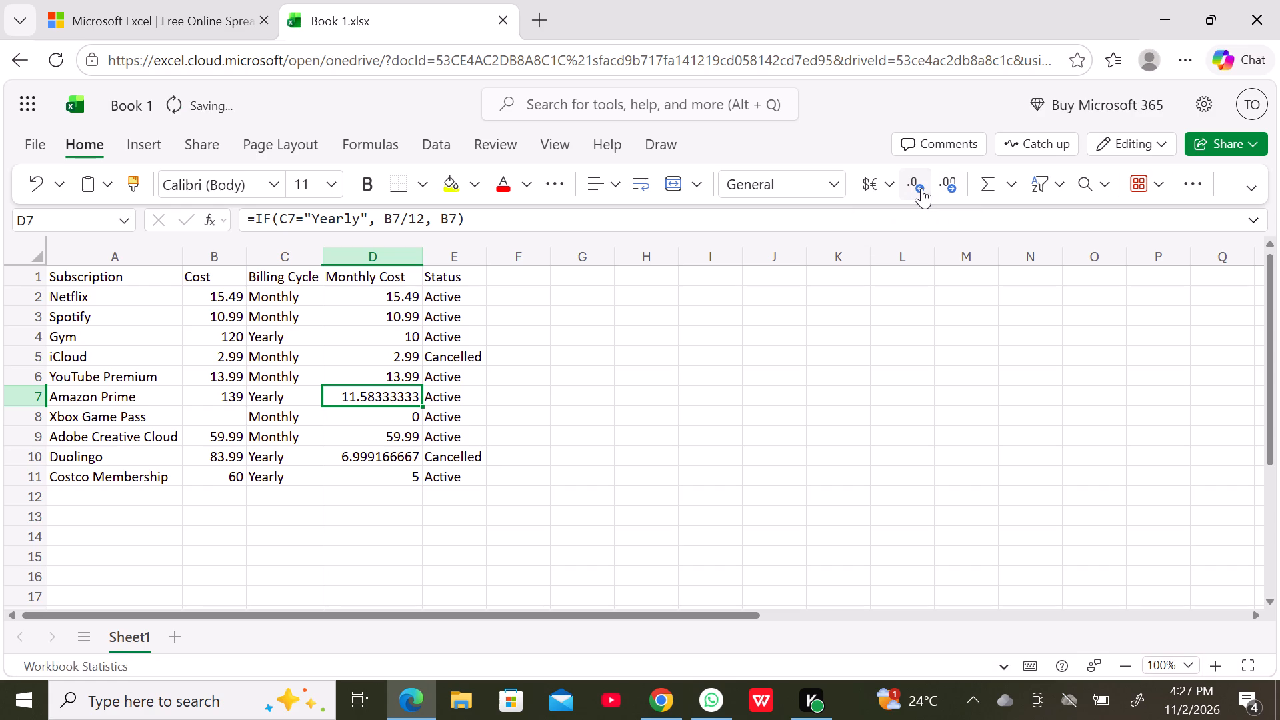
pyautogui.click(921, 188)
pyautogui.click(921, 188)
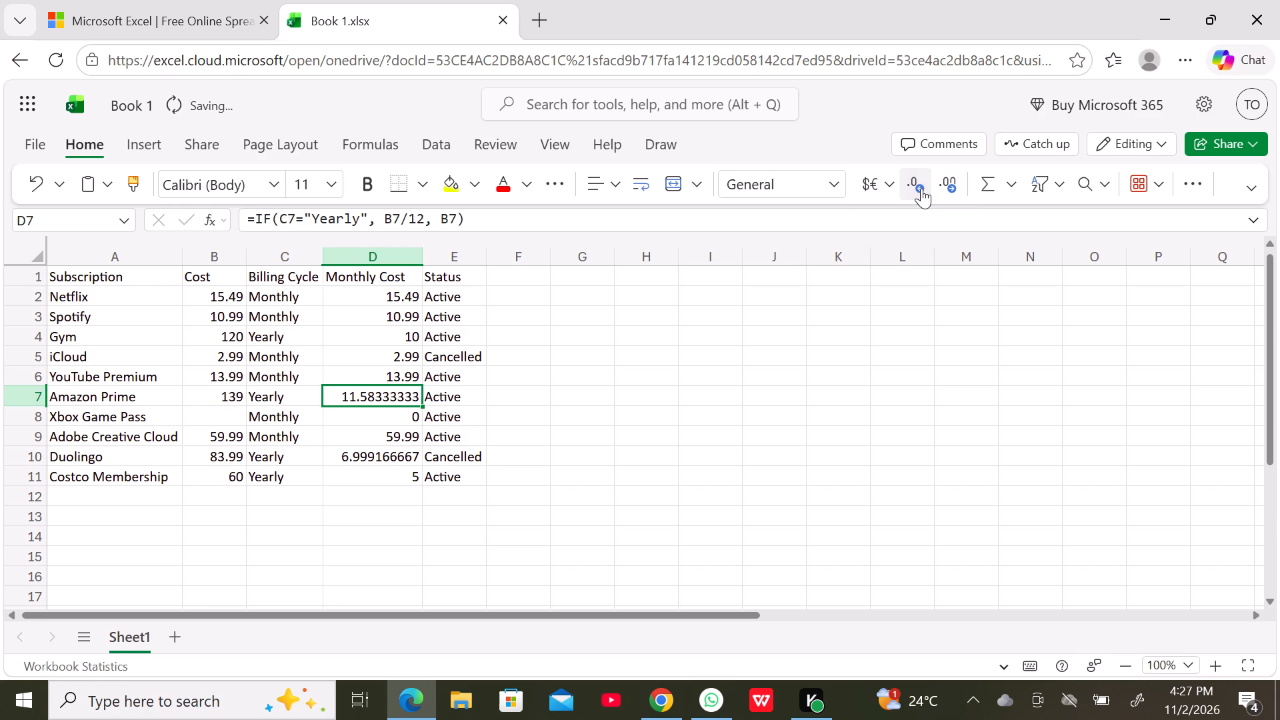
pyautogui.click(921, 188)
pyautogui.click(921, 187)
pyautogui.click(957, 187)
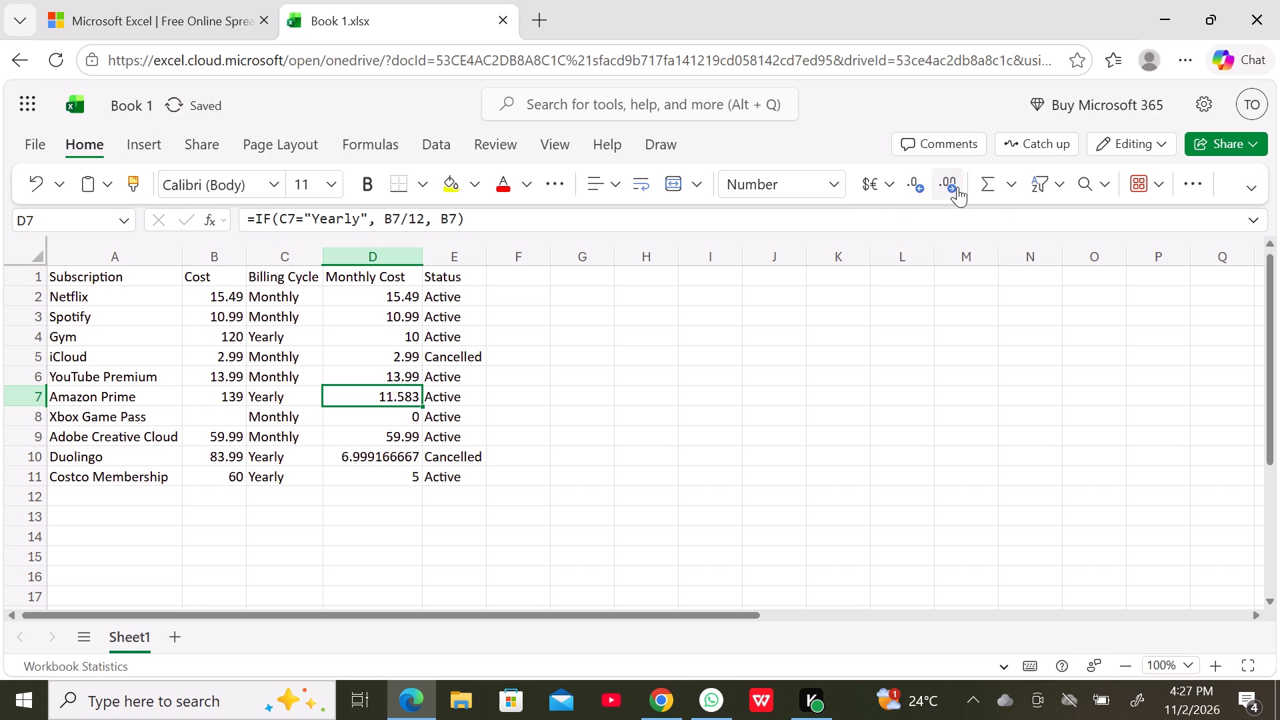
pyautogui.click(957, 187)
pyautogui.click(957, 187)
pyautogui.click(914, 183)
pyautogui.click(914, 183)
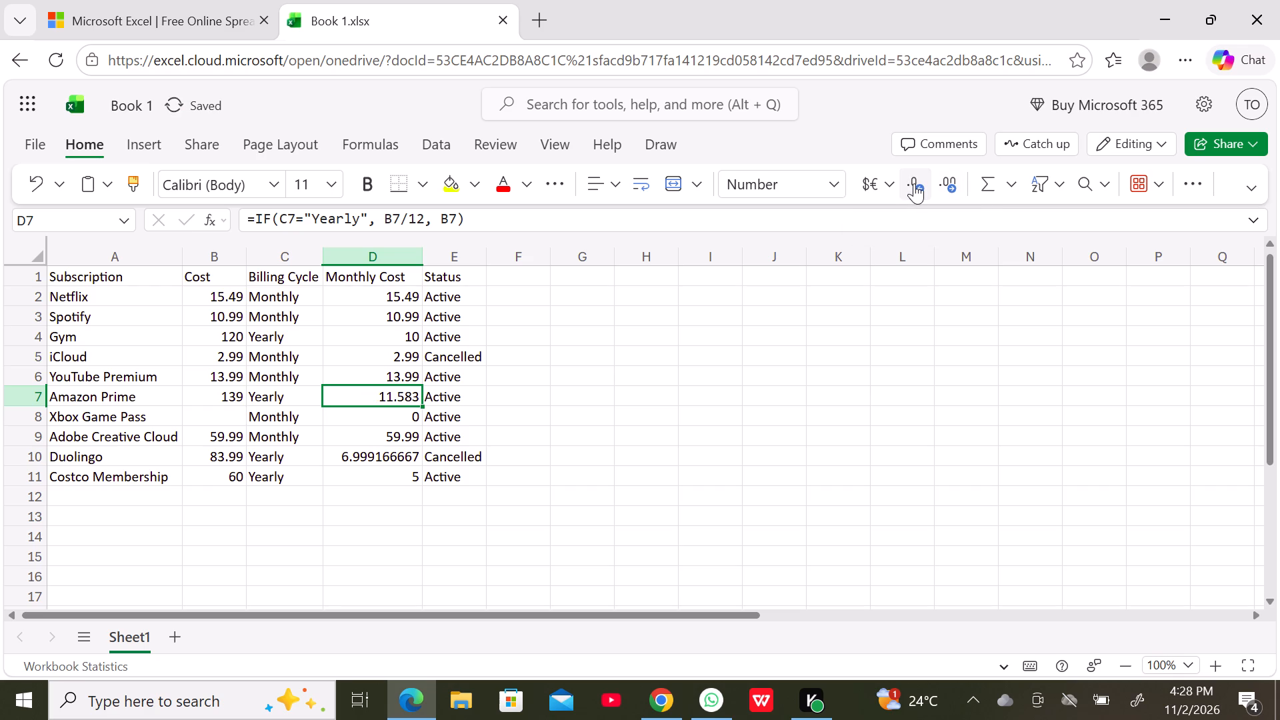
pyautogui.click(914, 183)
pyautogui.click(914, 183)
pyautogui.moveTo(558, 409); pyautogui.dragTo(719, 286)
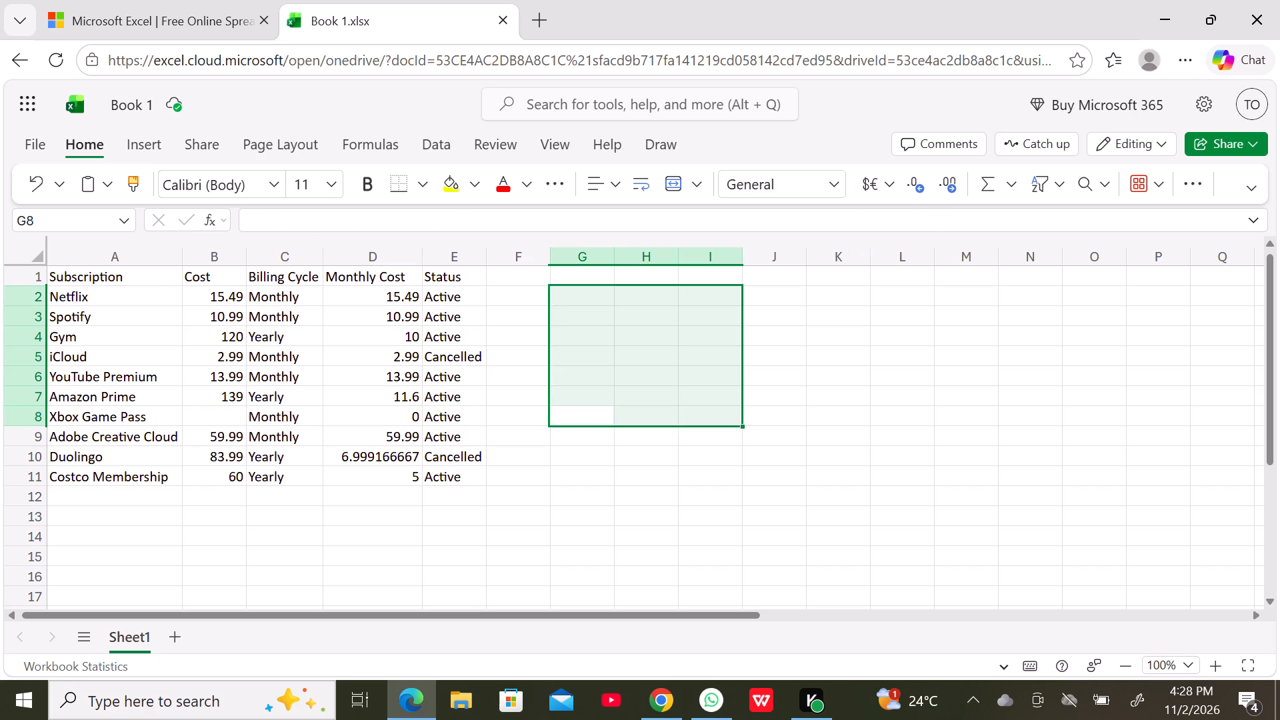
pyautogui.click(411, 395)
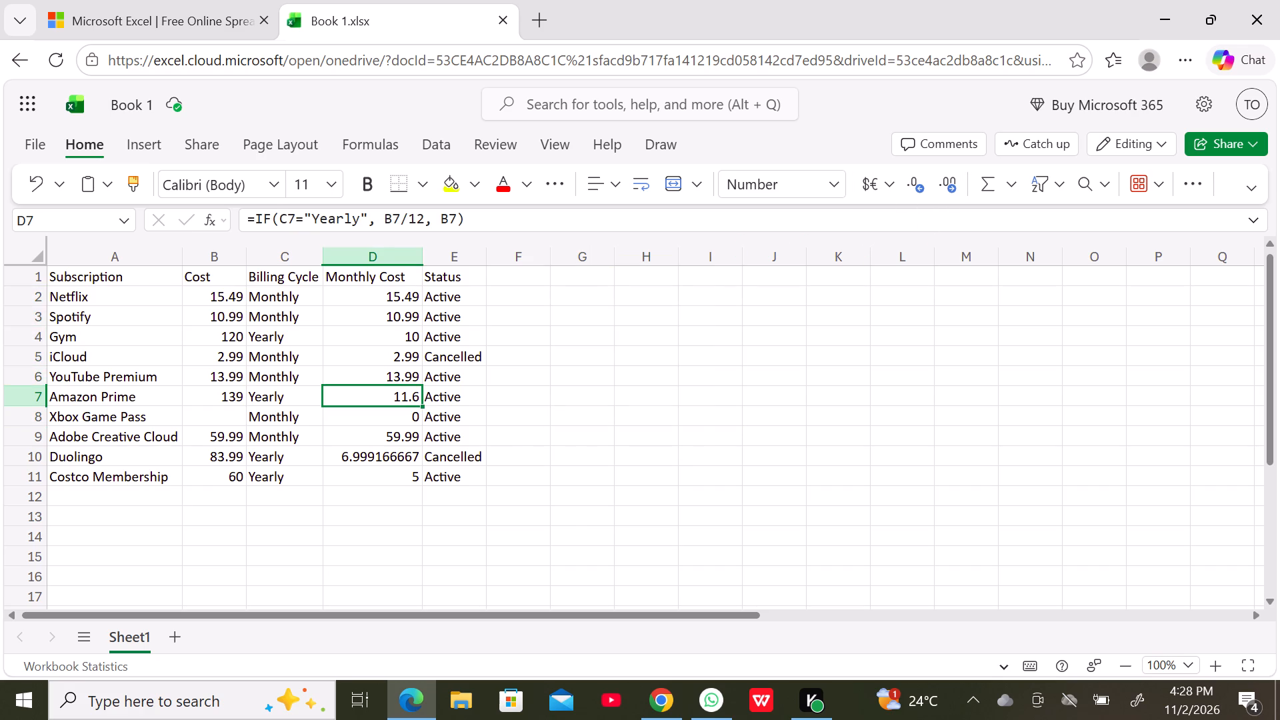
pyautogui.click(952, 181)
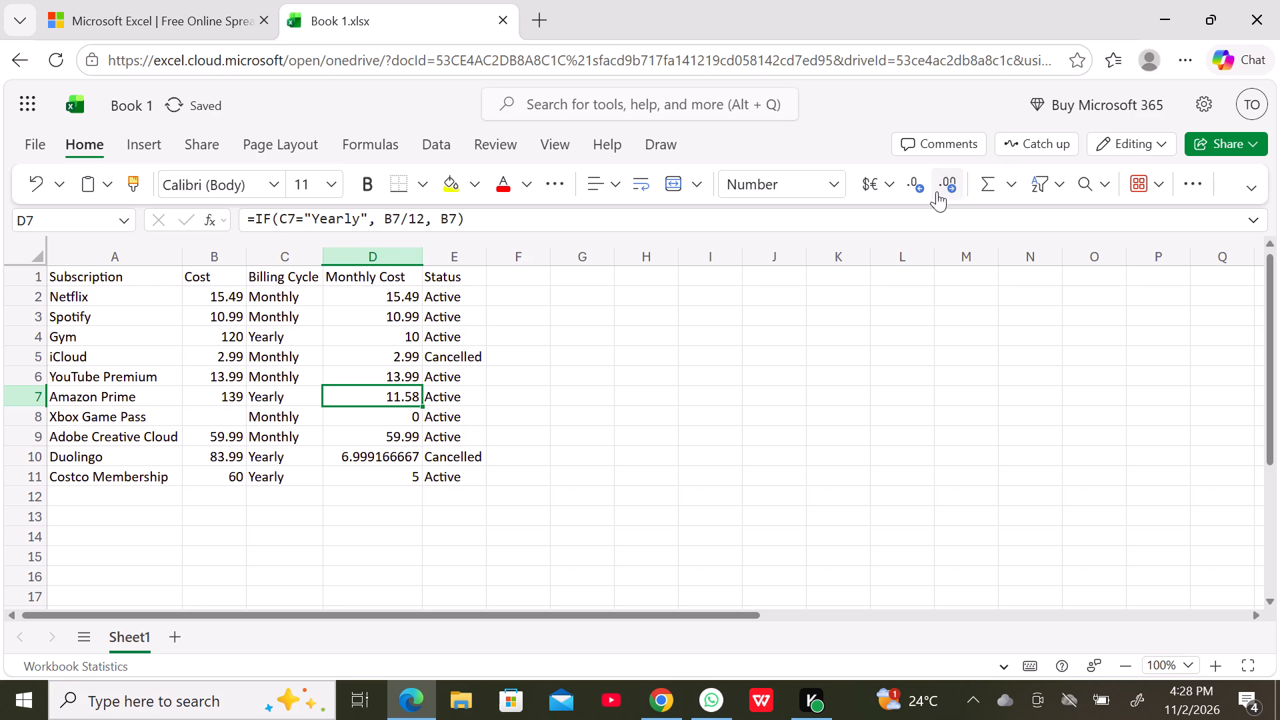
# Adjust the decimal places of Duolingo's Monthly Cost, cell D10, to display ten decimals.
pyautogui.click(394, 456)
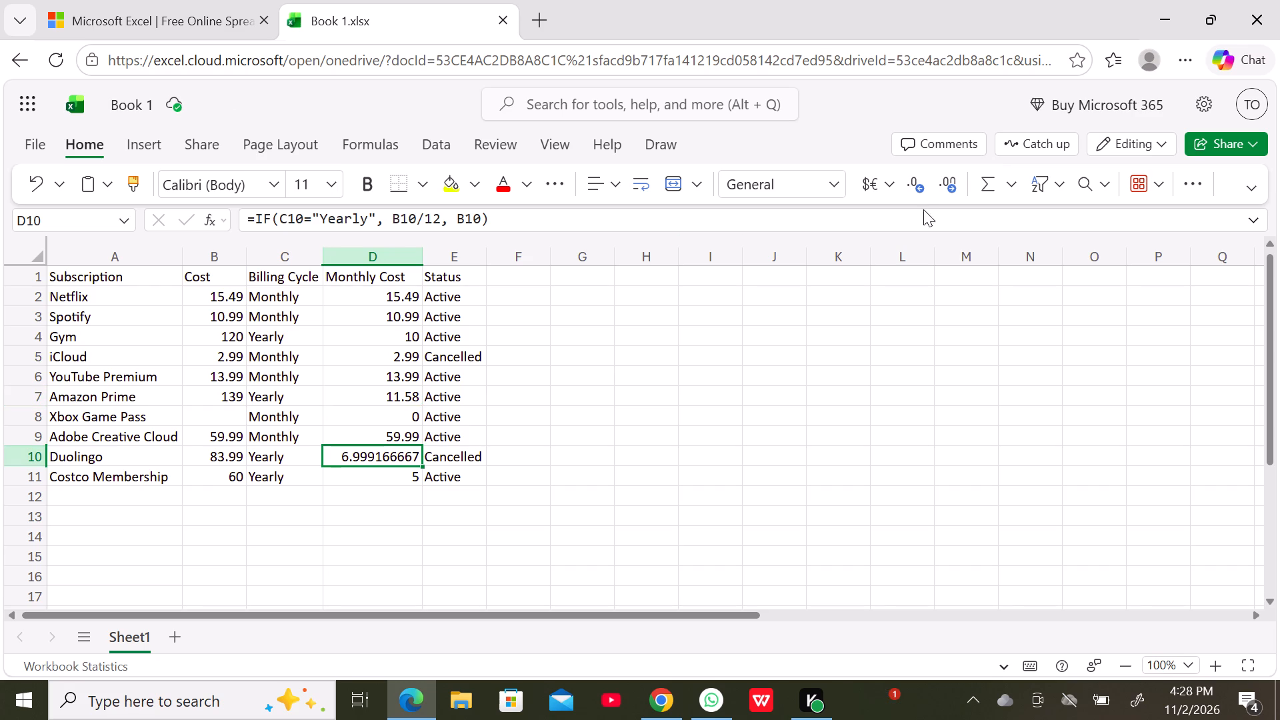
pyautogui.click(919, 193)
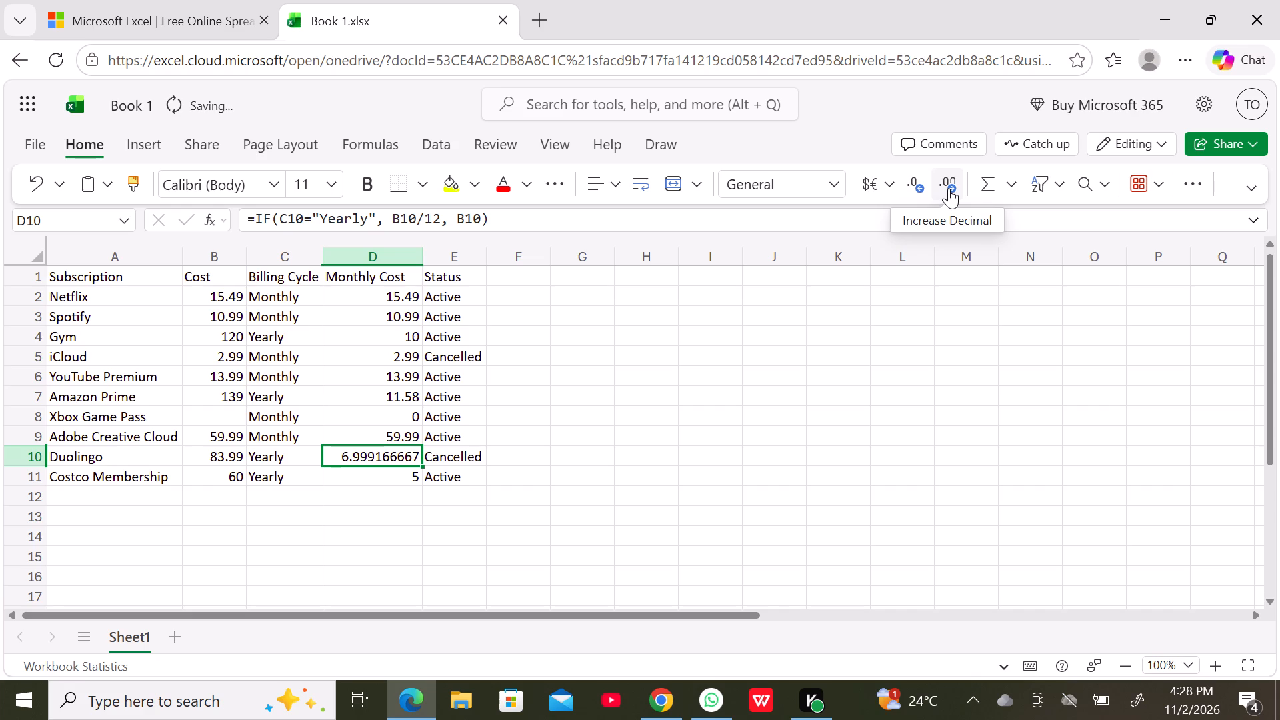
pyautogui.click(949, 188)
pyautogui.click(949, 188)
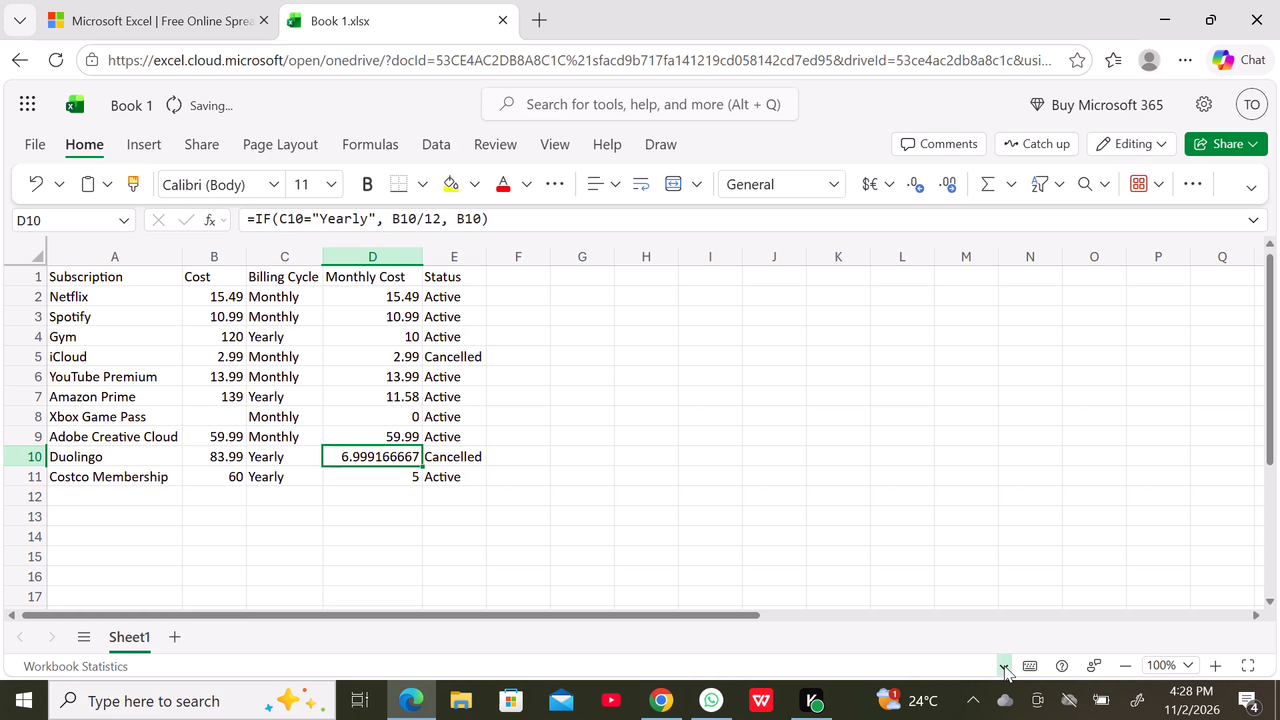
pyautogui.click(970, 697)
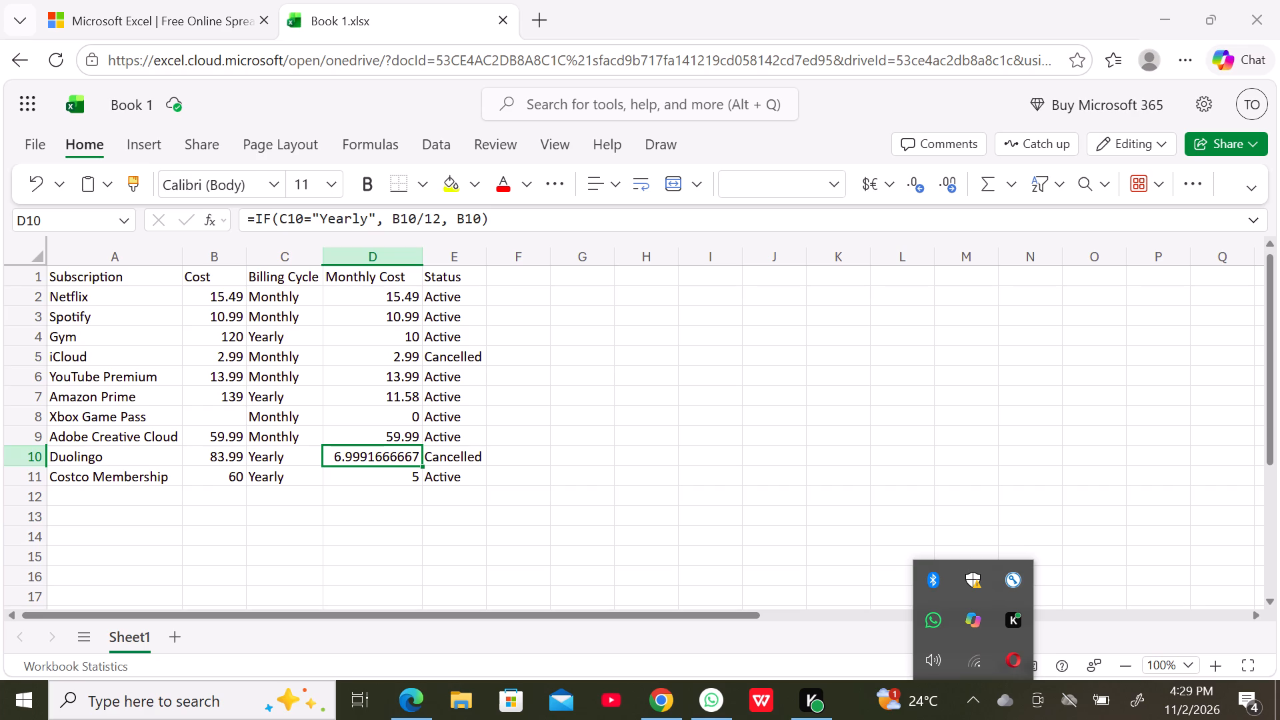
# Enter 16.99 as Xbox Game Pass's missing Cost in cell B8.
pyautogui.click(225, 420)
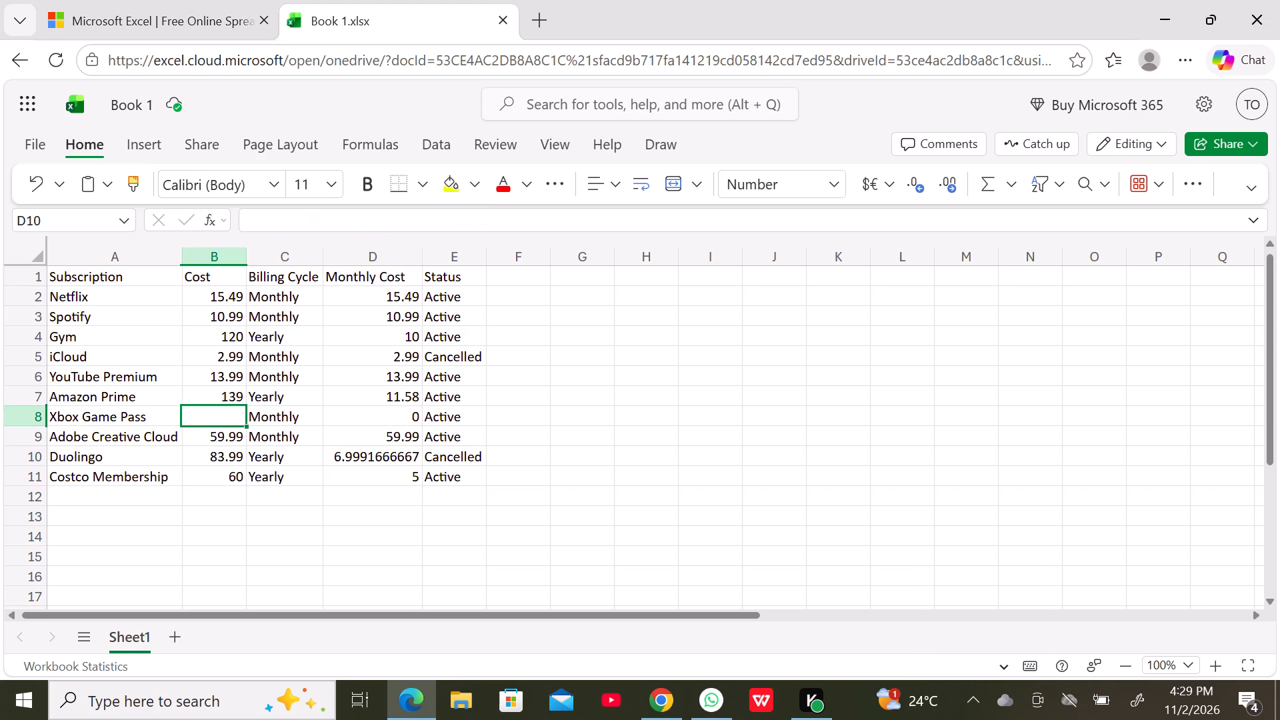
pyautogui.click(225, 420)
pyautogui.press('1')
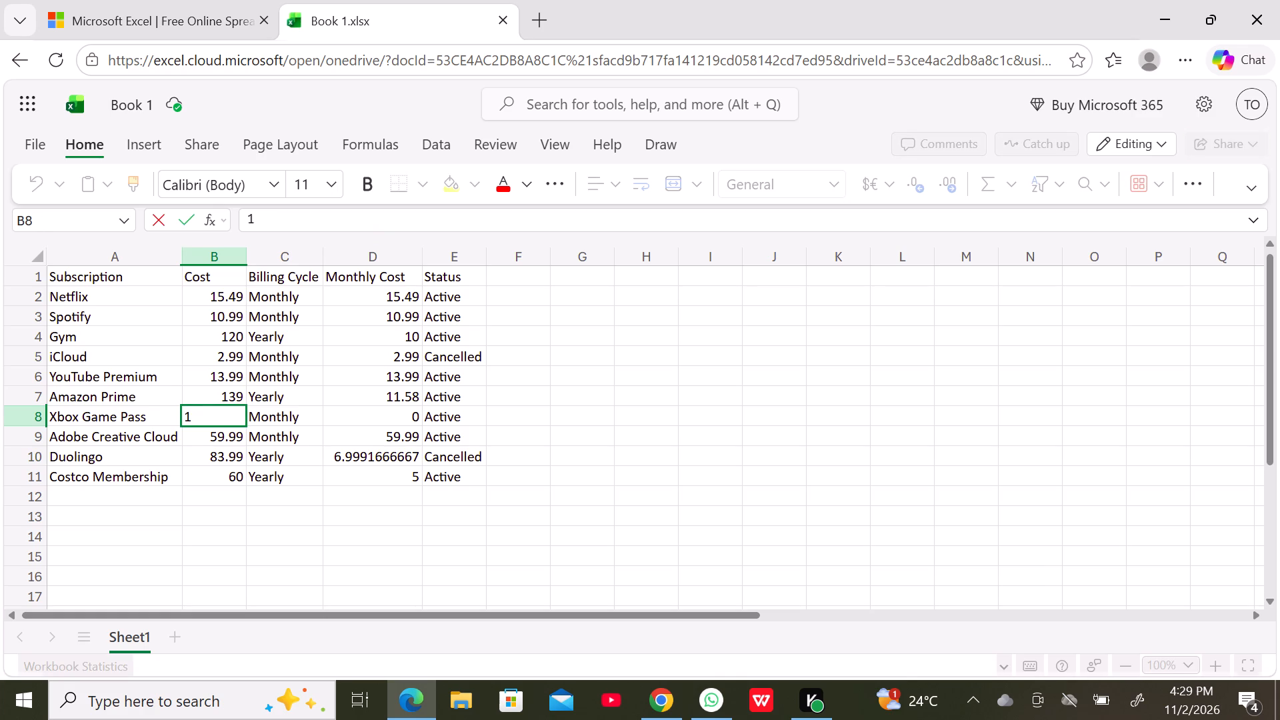
pyautogui.press('6')
pyautogui.press('.')
pyautogui.write('99')
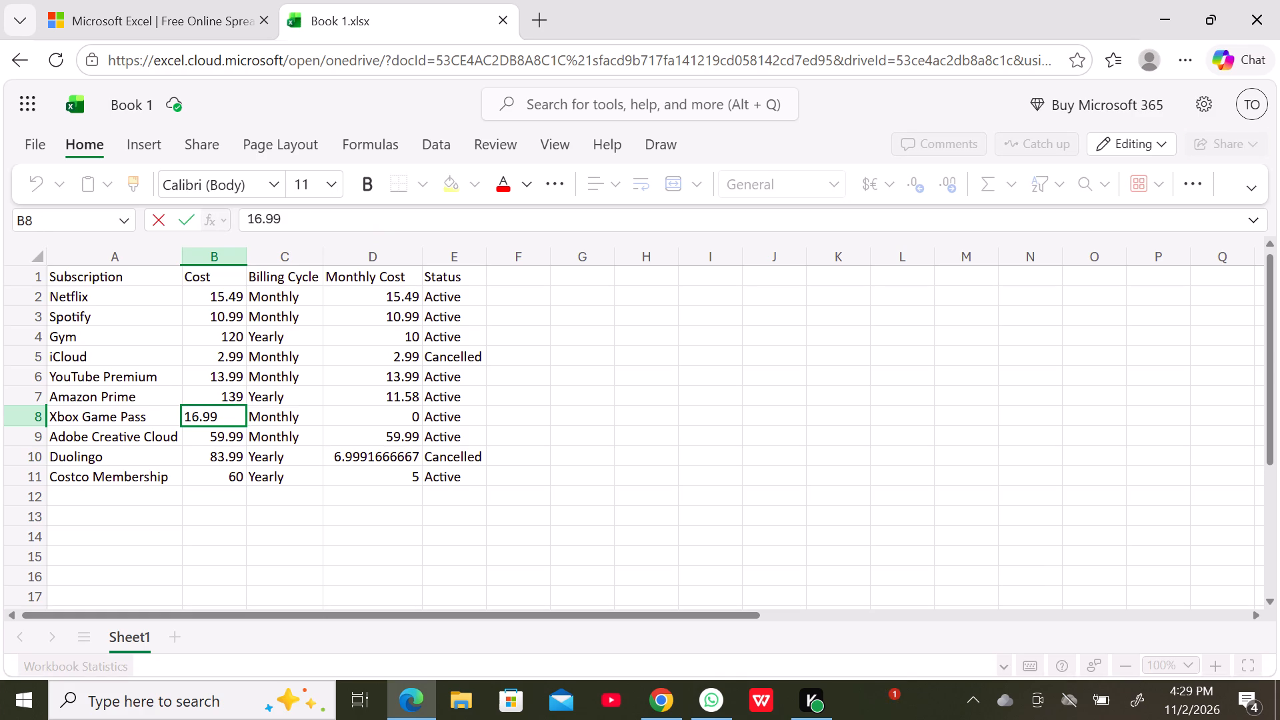
pyautogui.press('Return')
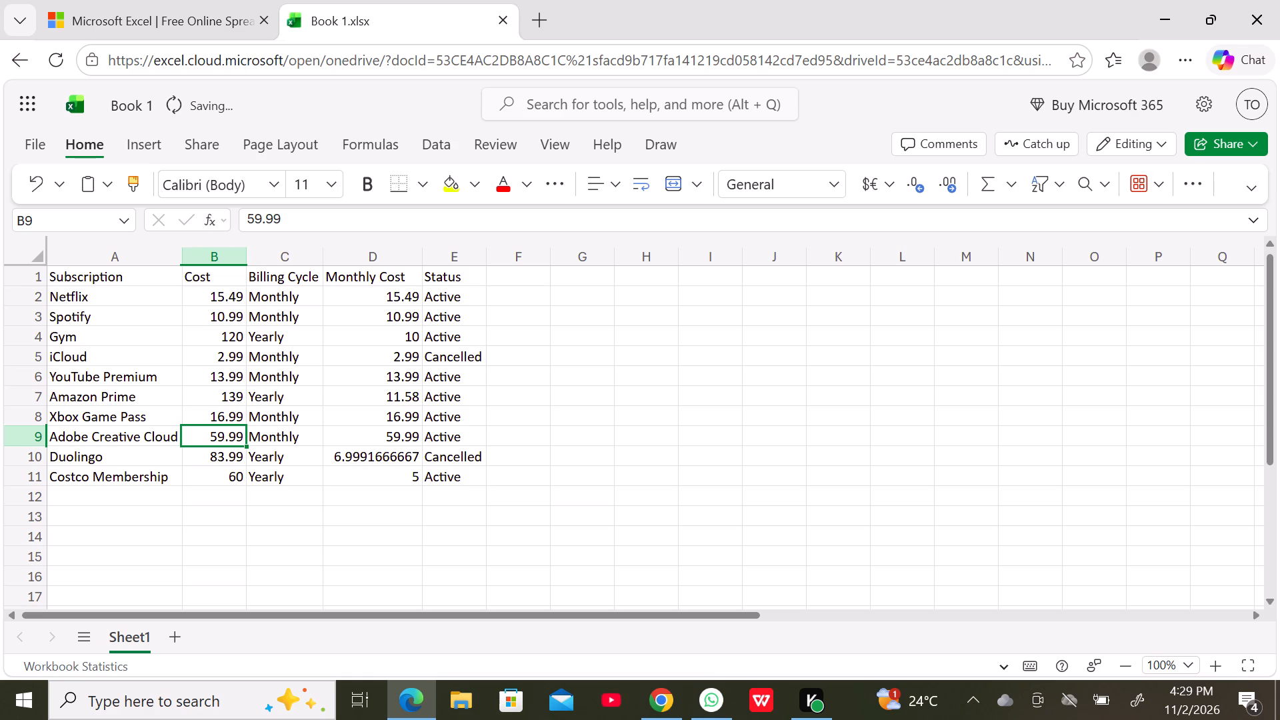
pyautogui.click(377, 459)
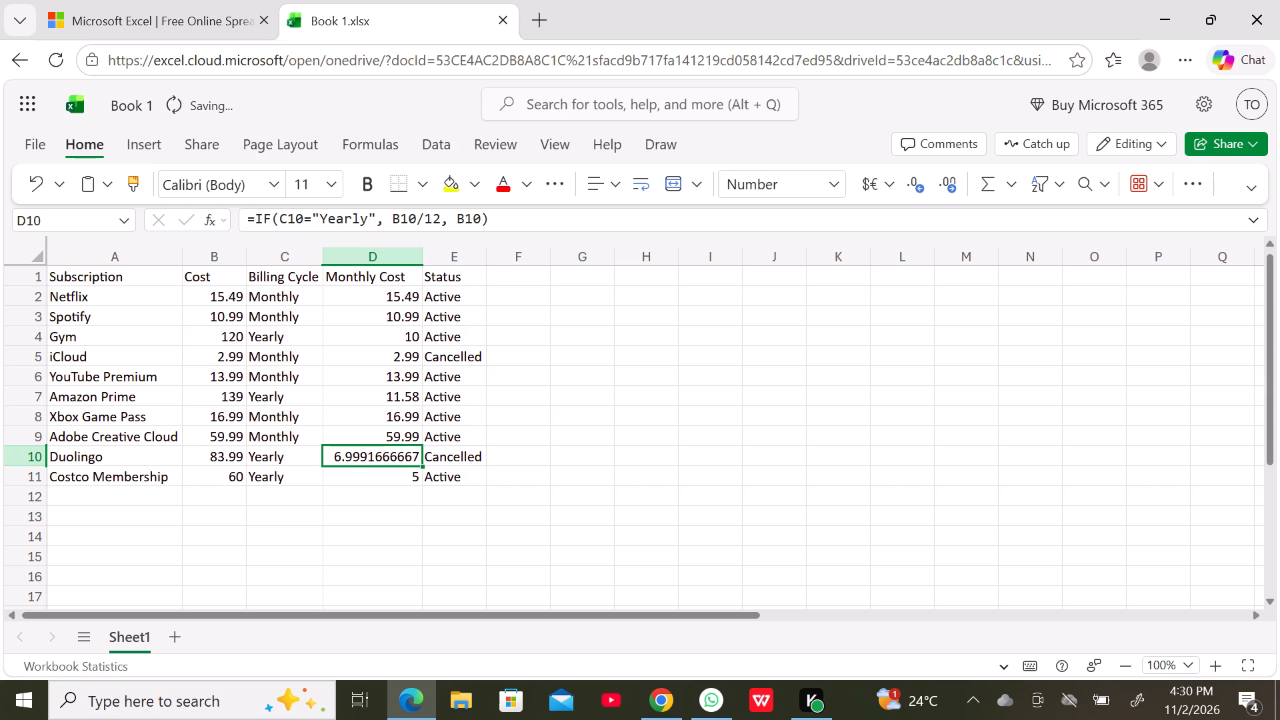
# Enter the label "Total Active Monthly Costs" in cell A13, below the subscription list.
pyautogui.click(71, 521)
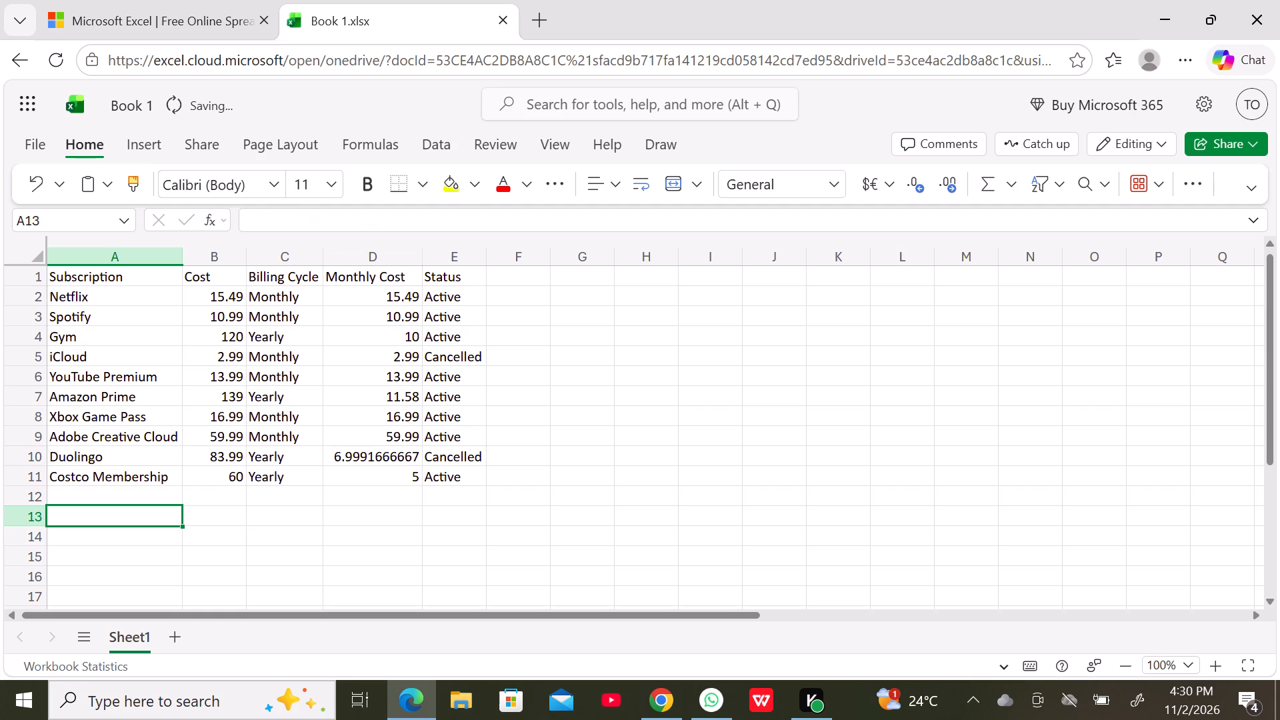
pyautogui.press('t')
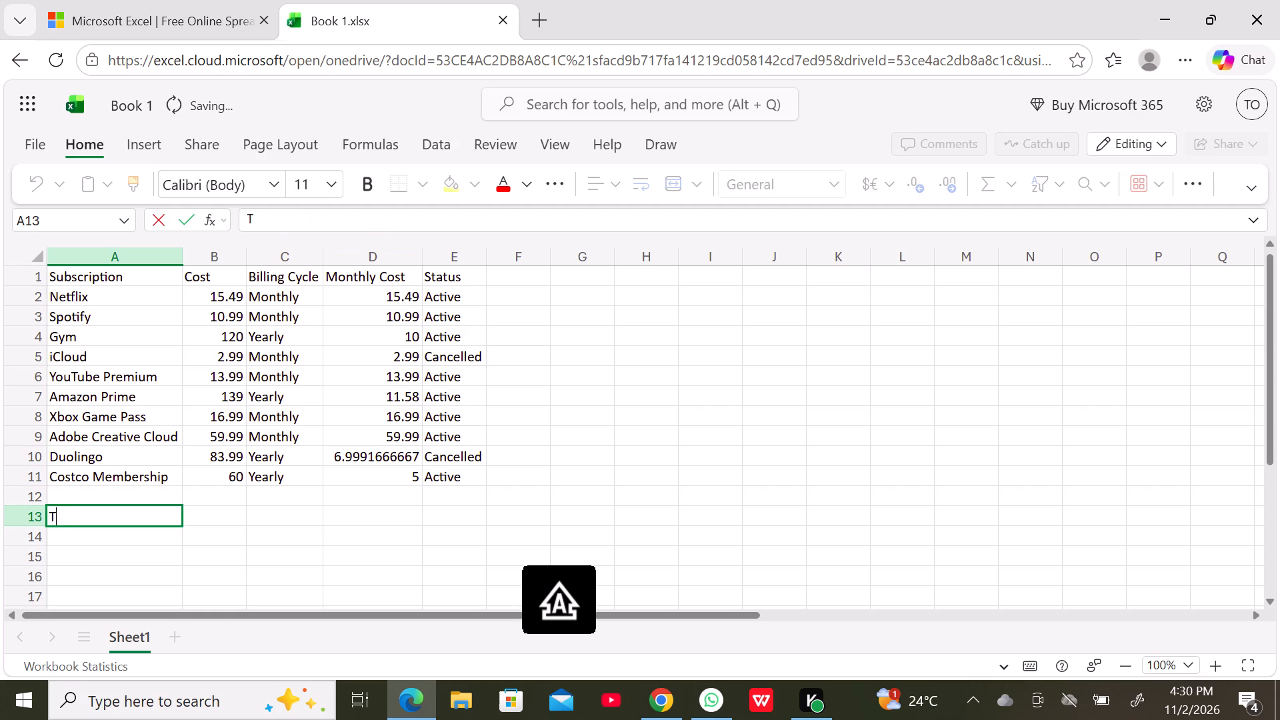
pyautogui.write('otal')
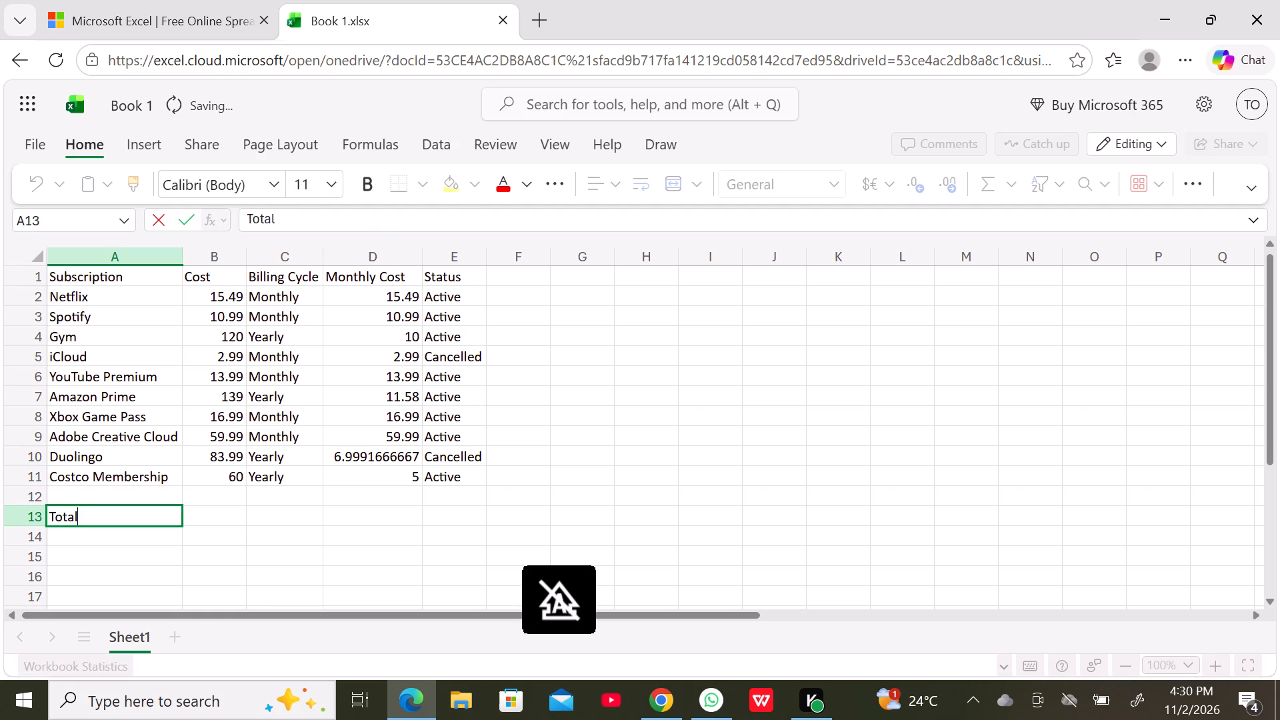
pyautogui.press('space')
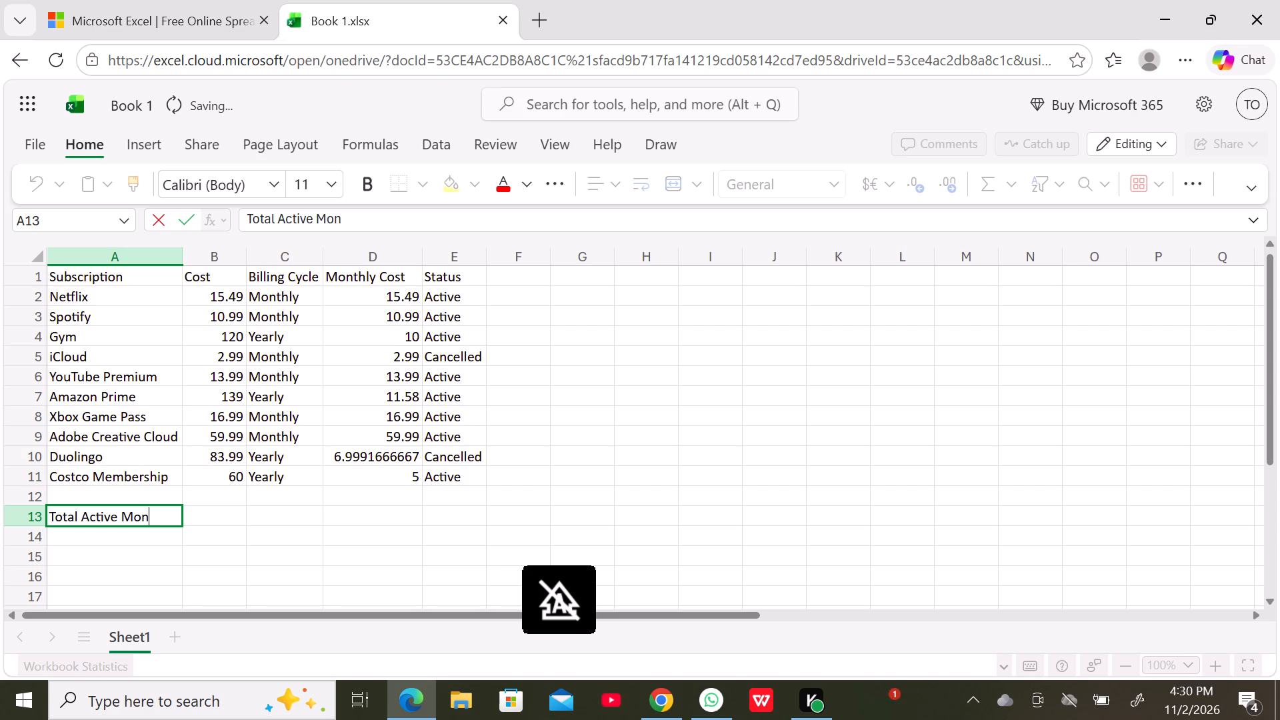
pyautogui.write('ht')
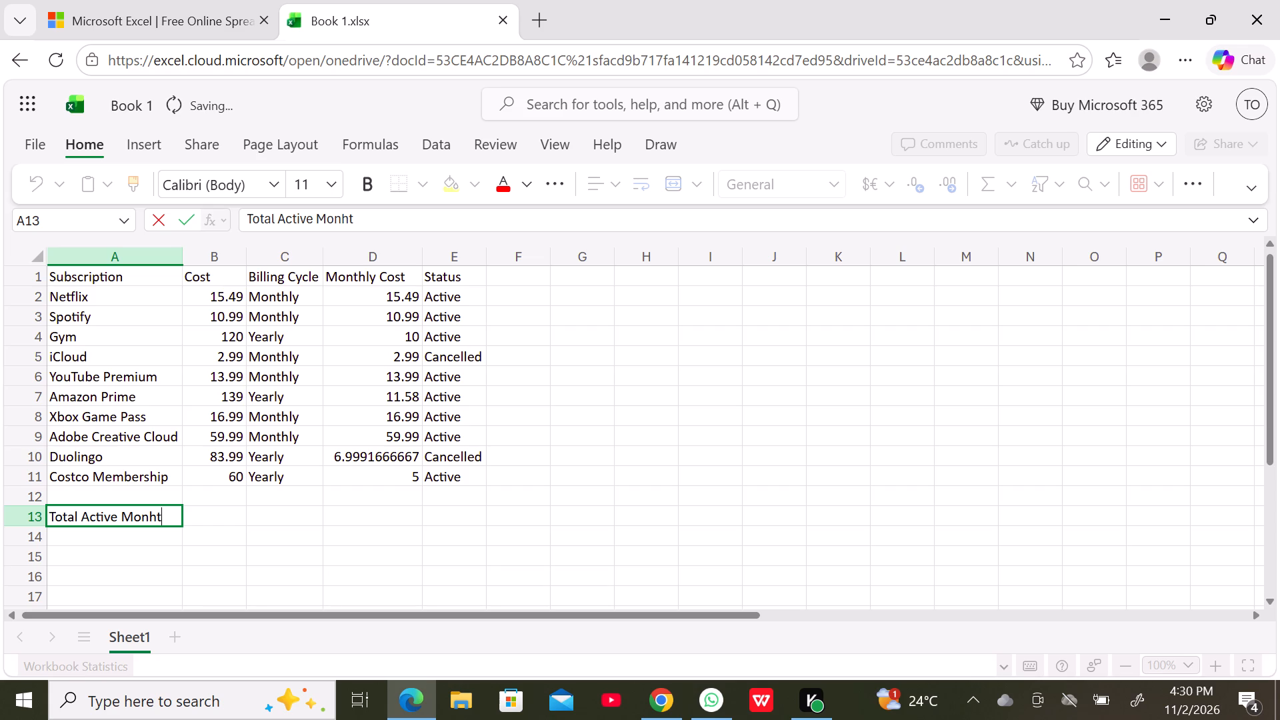
pyautogui.write('ly')
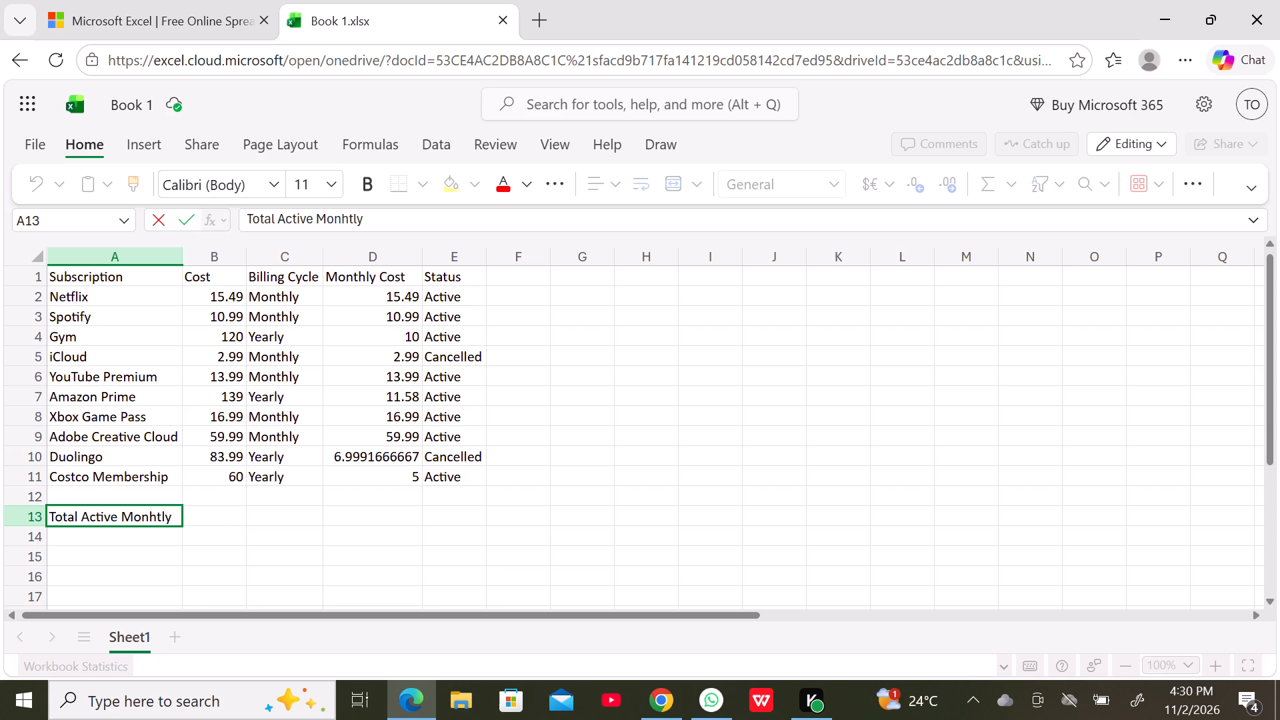
pyautogui.press('BackSpace')
pyautogui.press('BackSpace')
pyautogui.press('BackSpace')
pyautogui.press('BackSpace')
pyautogui.write('thly')
pyautogui.press('space')
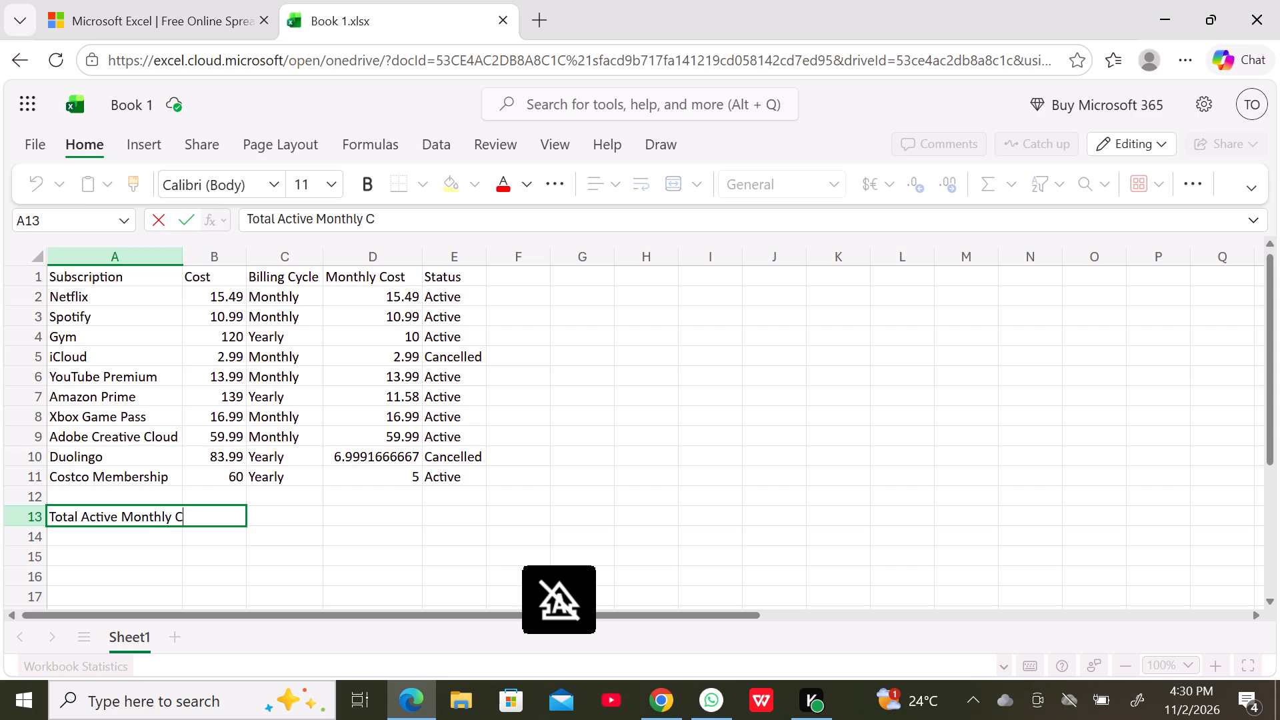
pyautogui.write('oa')
pyautogui.press('BackSpace')
pyautogui.write('st')
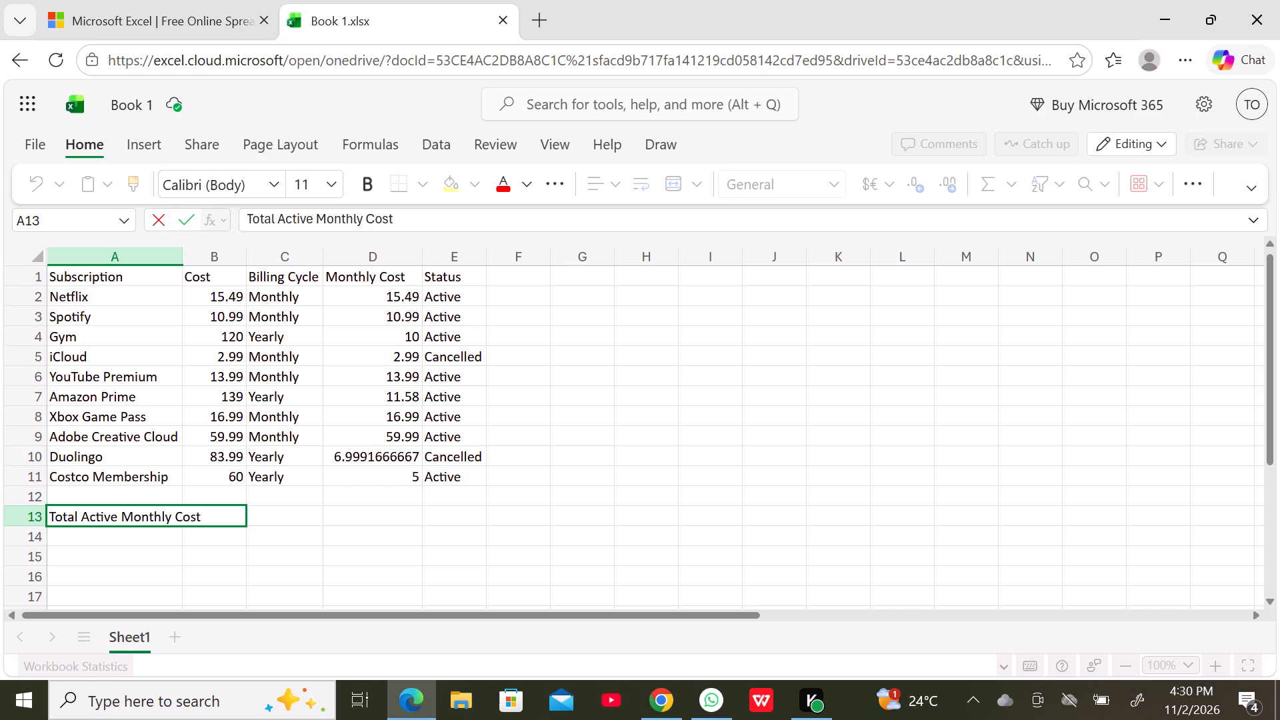
pyautogui.press('s')
# Widen the Subscription column, A, so the whole label in A13 fits inside it.
pyautogui.click(120, 256)
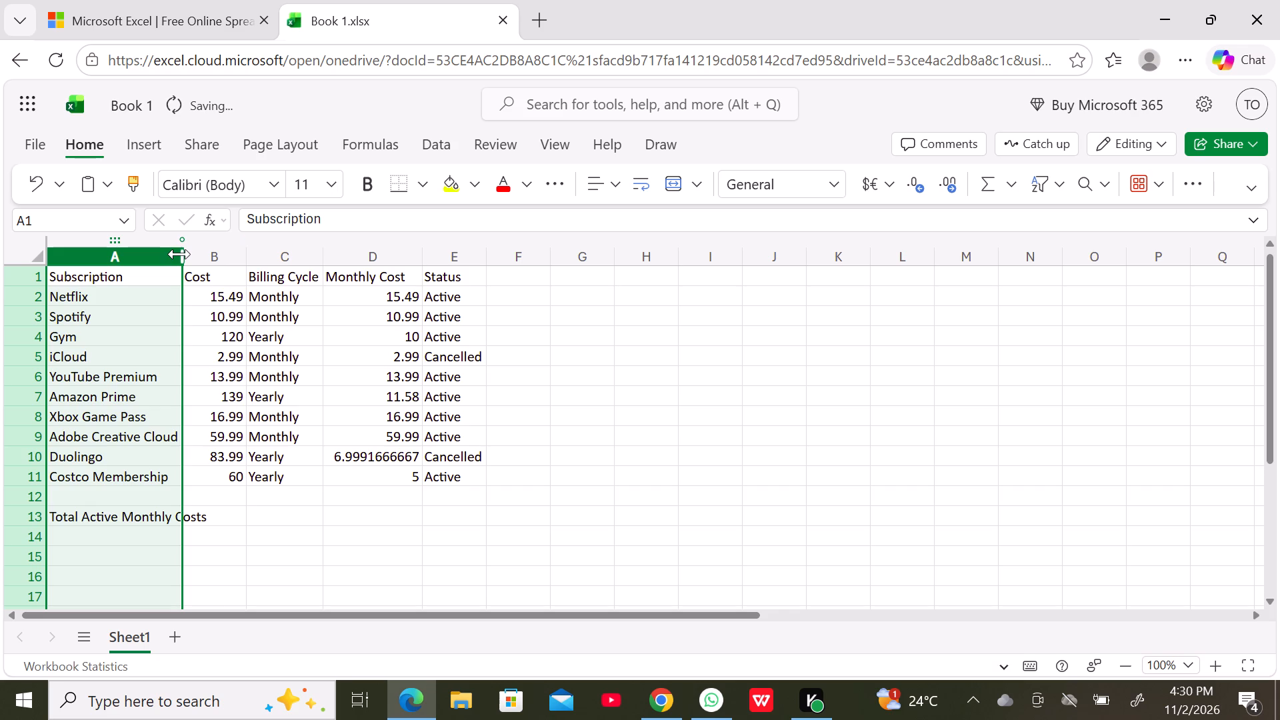
pyautogui.moveTo(179, 254); pyautogui.dragTo(216, 263)
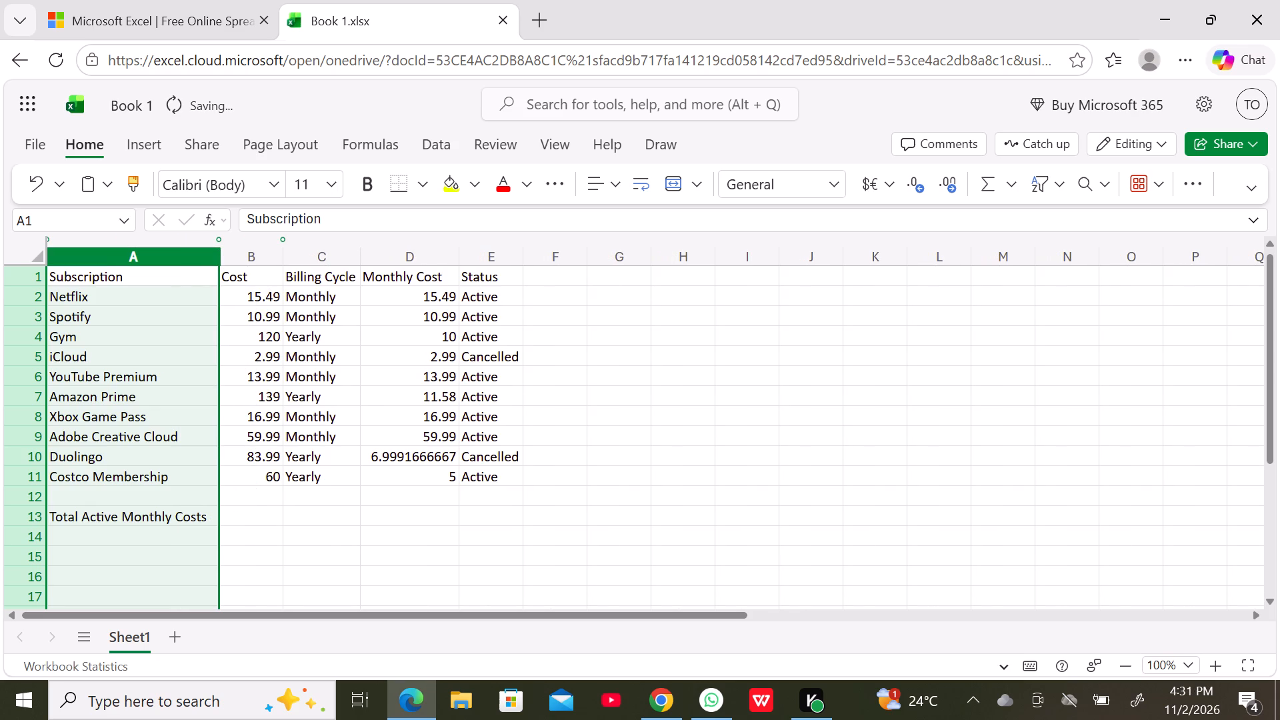
# Make the label "Total Active Monthly Costs" in cell A13 bold.
pyautogui.tripleClick(139, 516)
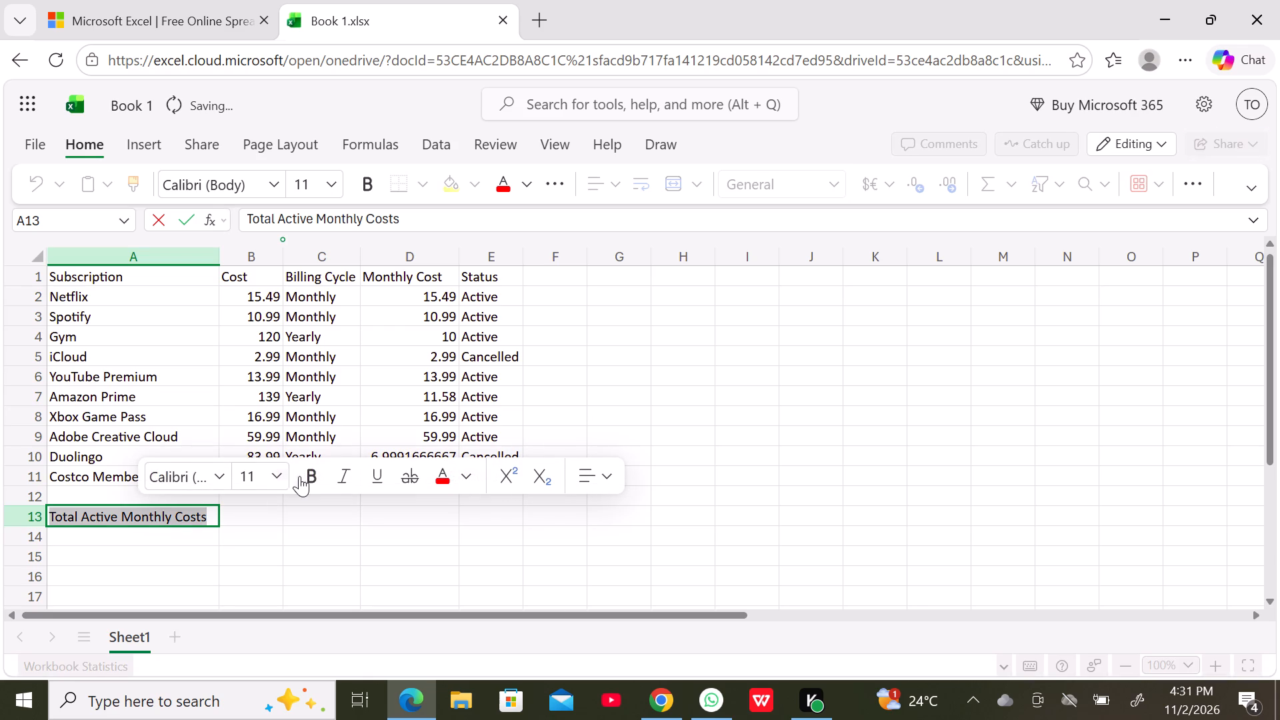
pyautogui.click(307, 475)
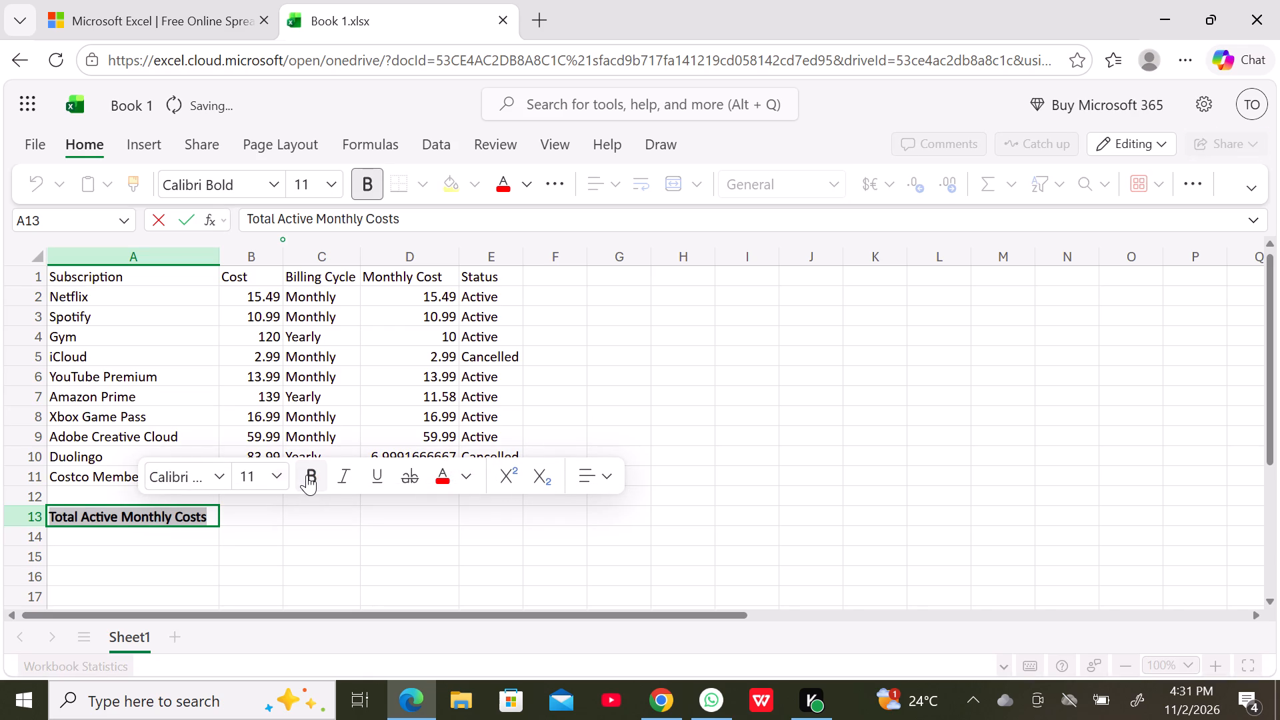
# Make the header texts in A1 to E1 bold: Subscription, Cost, Billing Cycle, Monthly Cost and Status.
pyautogui.doubleClick(93, 276)
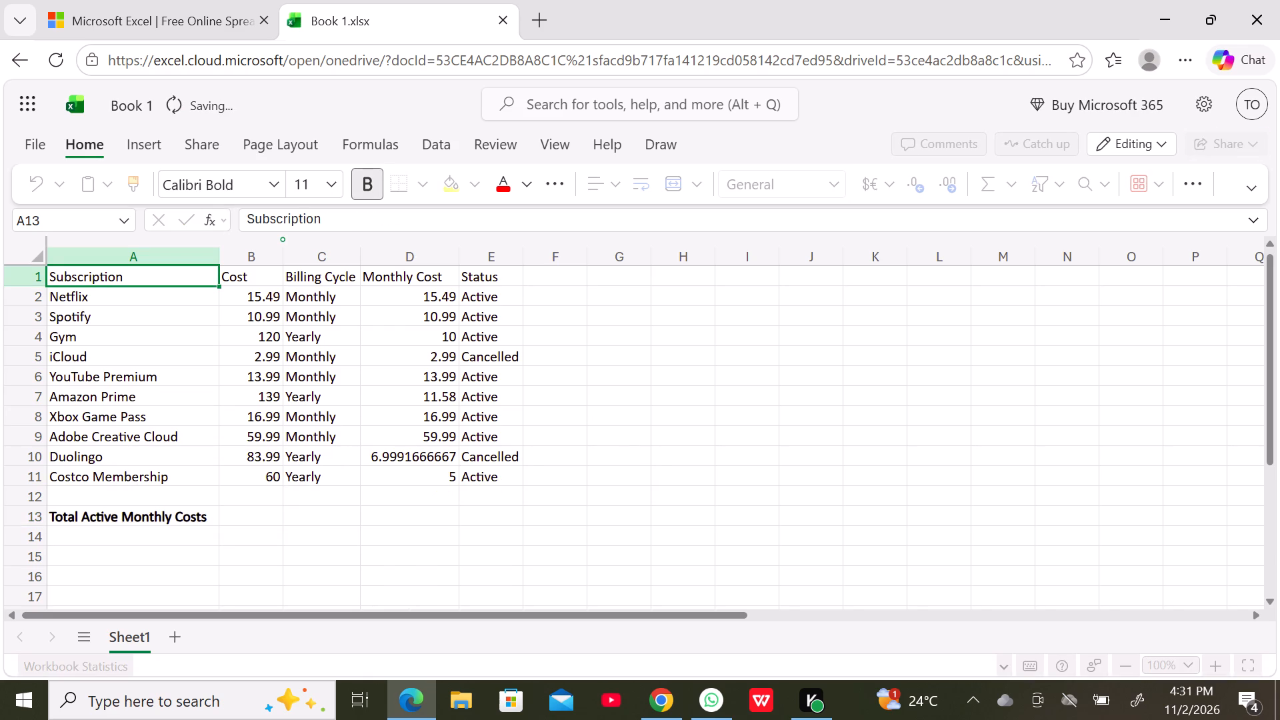
pyautogui.tripleClick(93, 276)
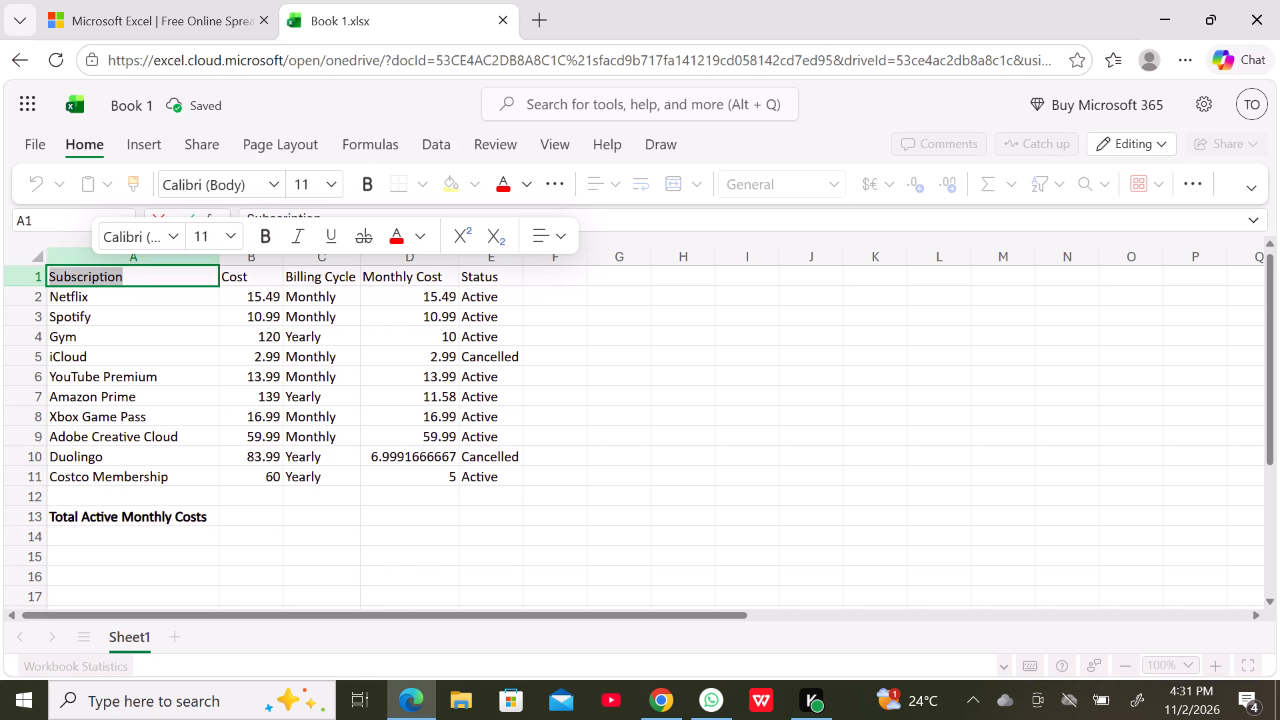
pyautogui.click(261, 233)
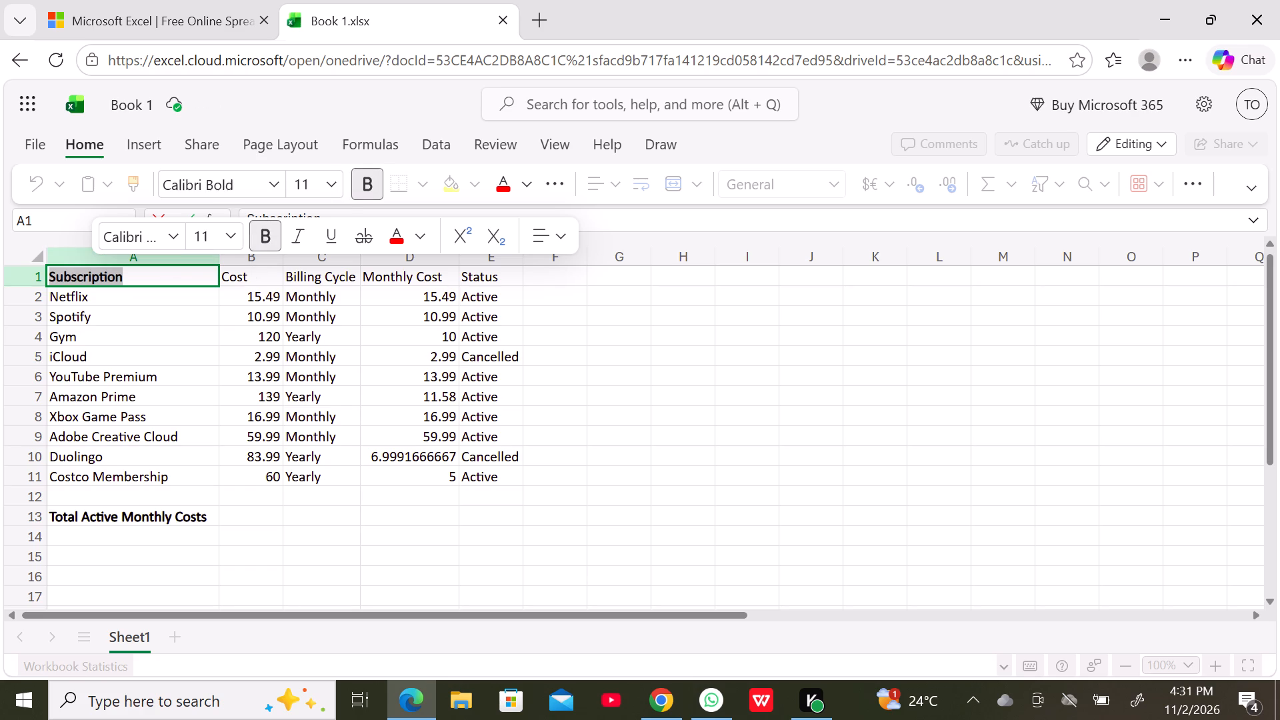
pyautogui.doubleClick(243, 275)
pyautogui.tripleClick(243, 275)
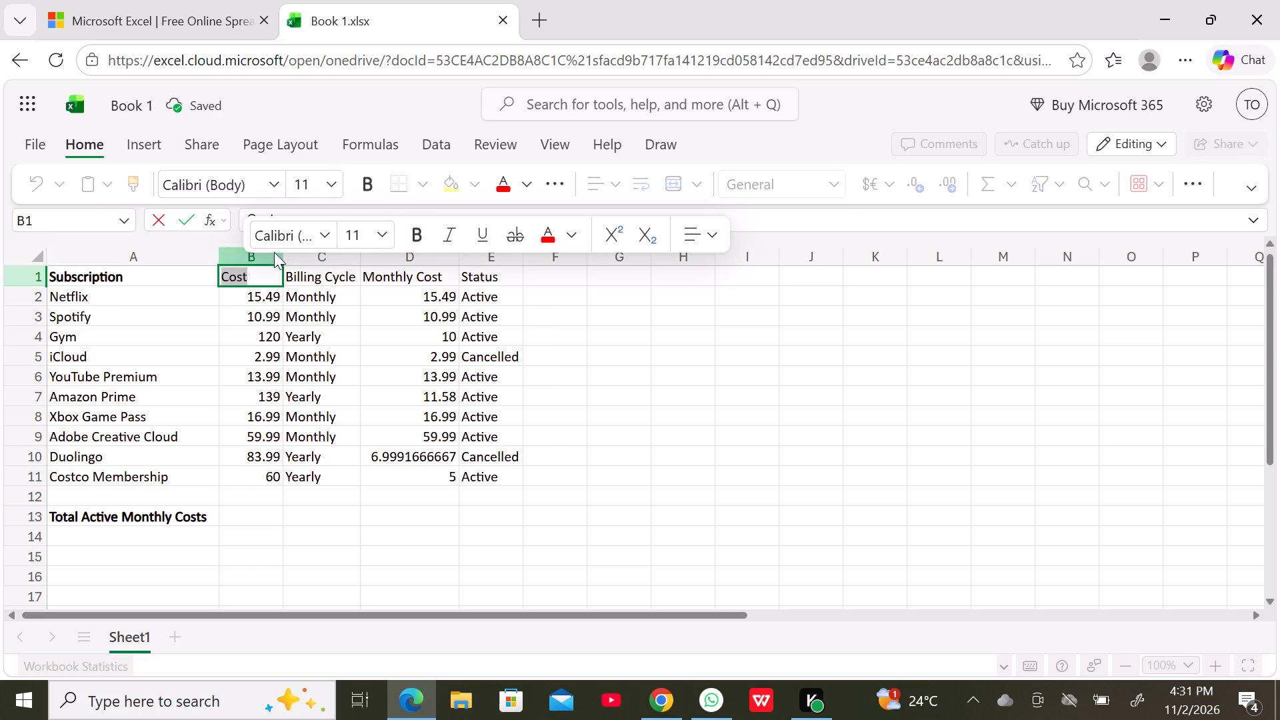
pyautogui.click(419, 235)
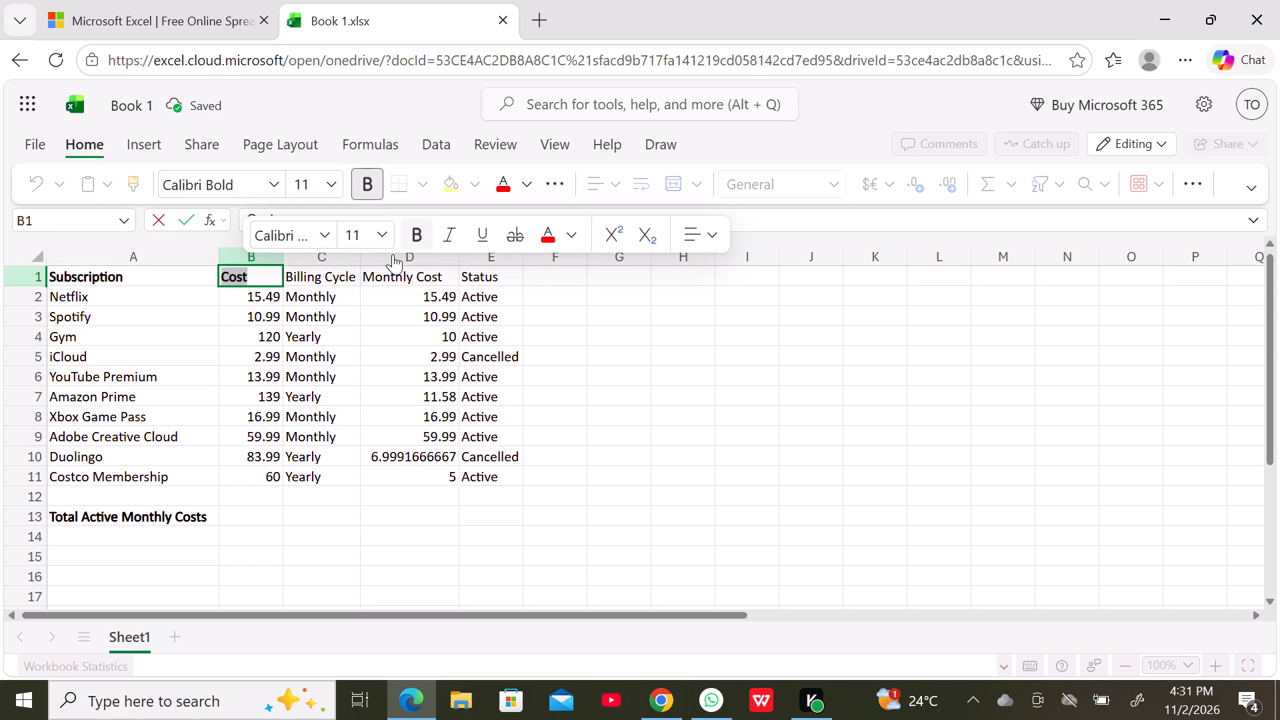
pyautogui.tripleClick(339, 280)
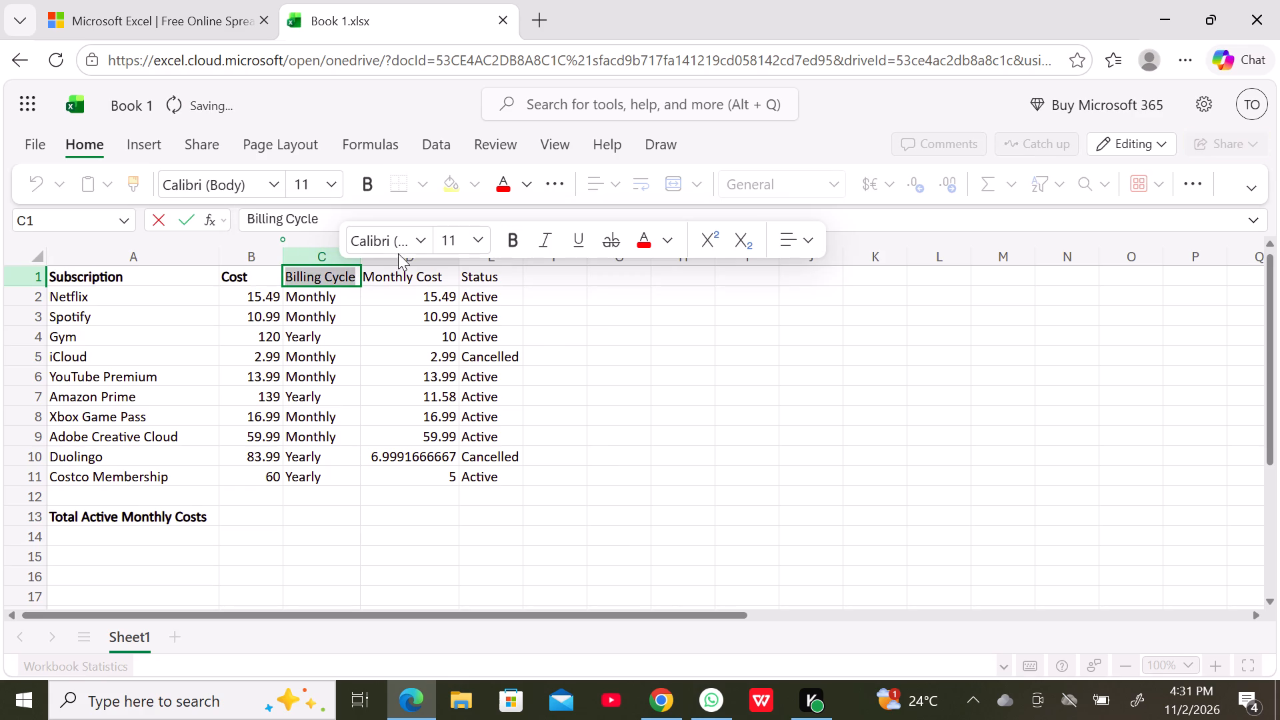
pyautogui.click(515, 237)
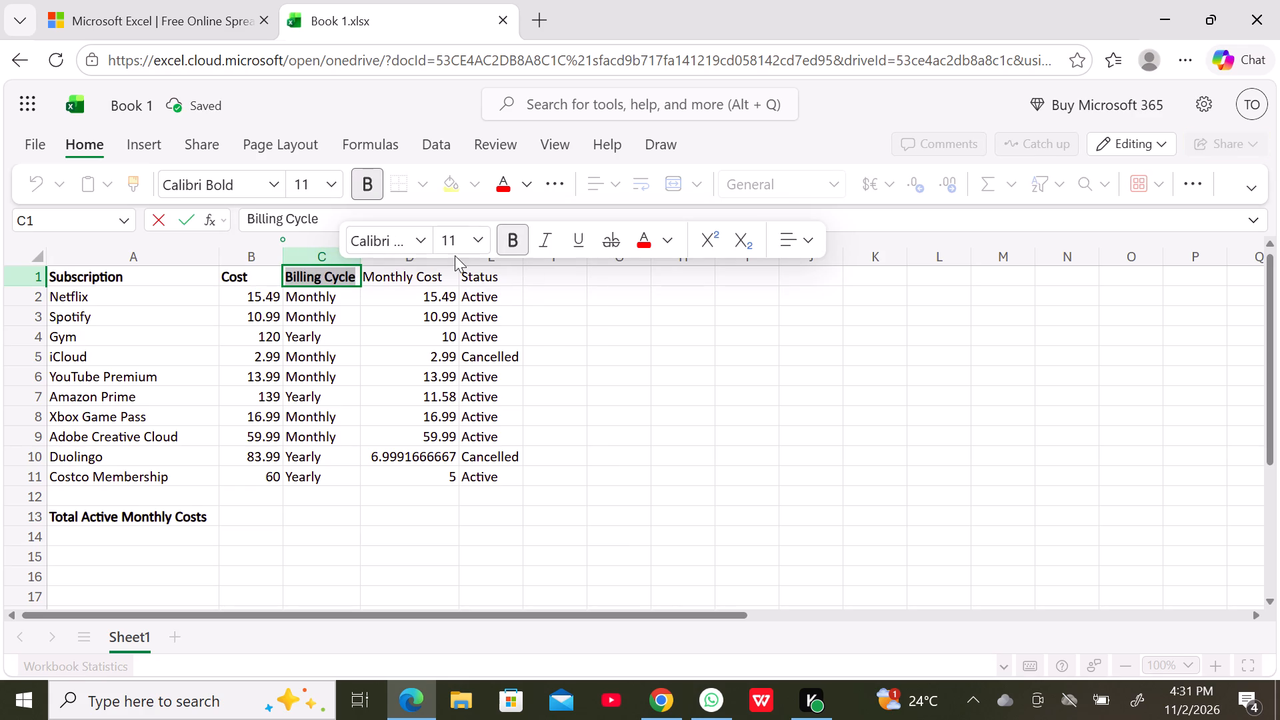
pyautogui.tripleClick(411, 277)
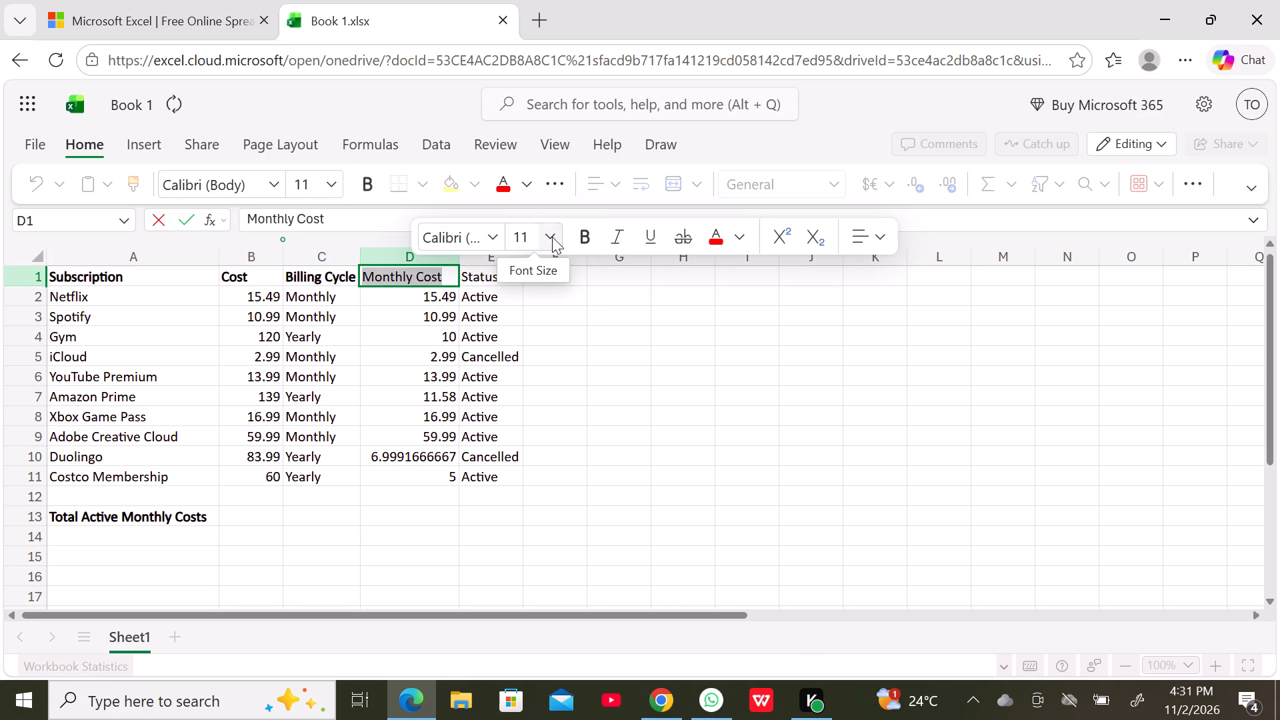
pyautogui.click(577, 233)
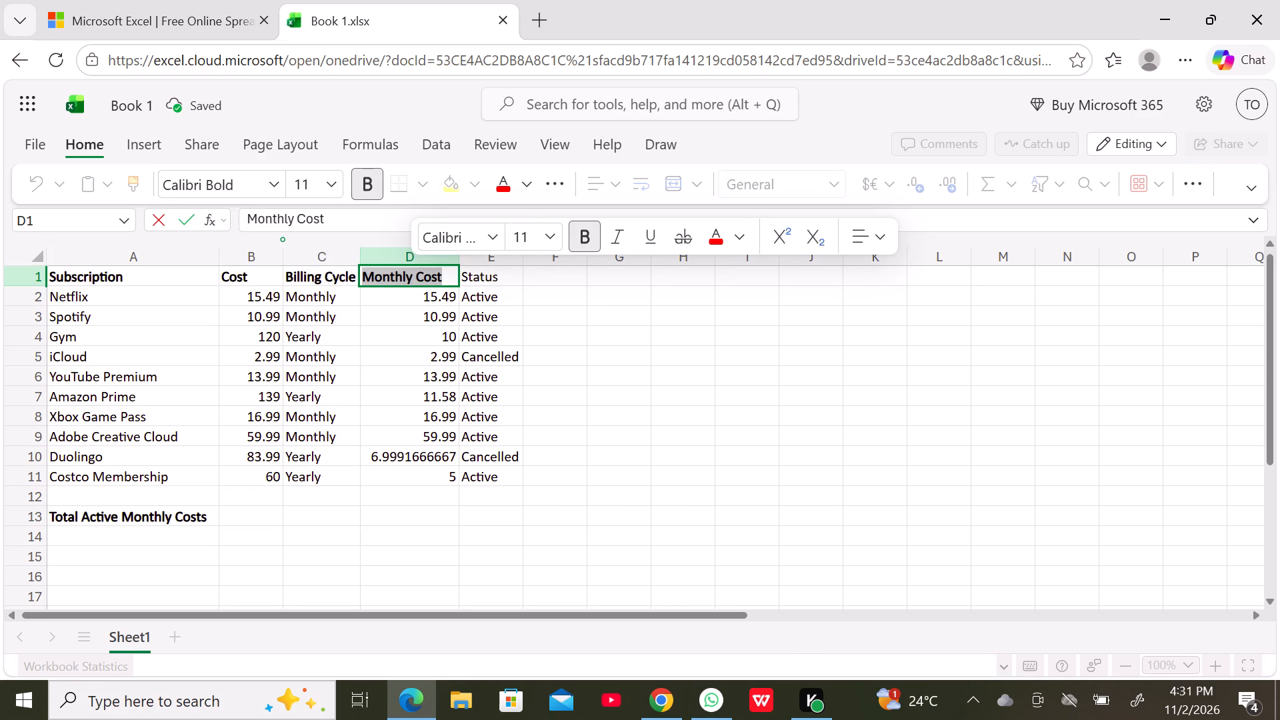
pyautogui.tripleClick(496, 276)
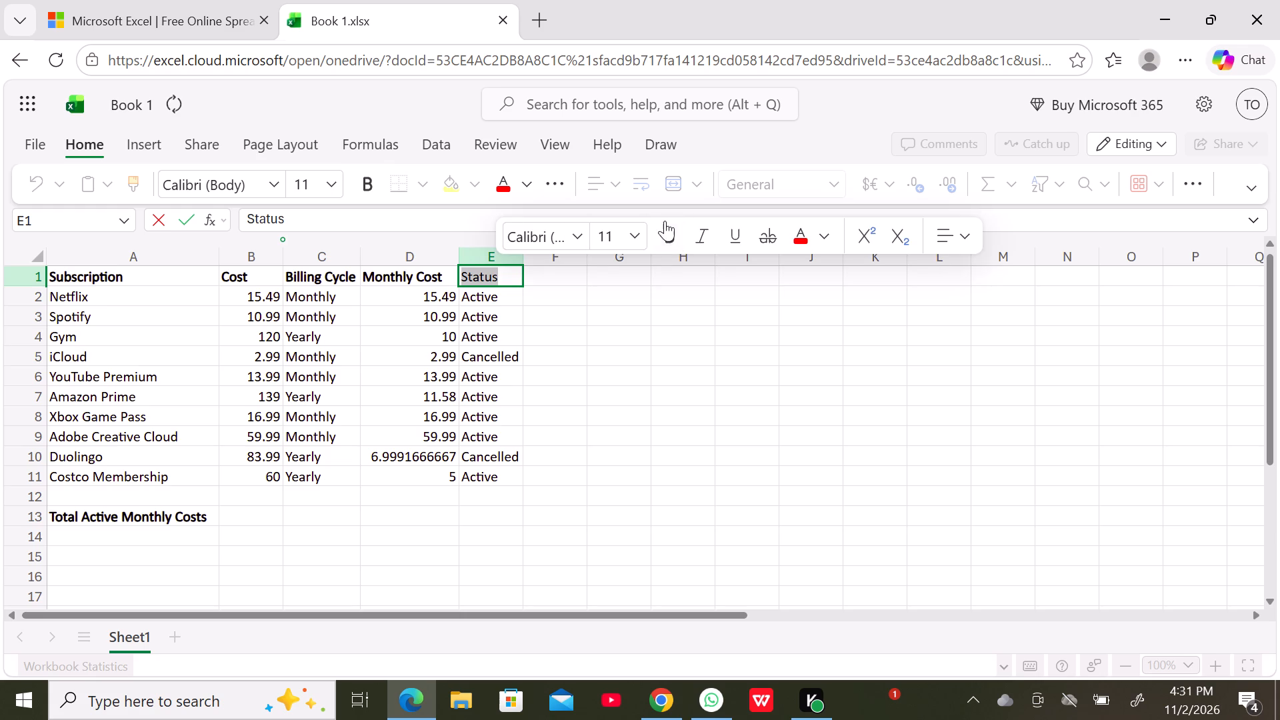
pyautogui.click(668, 229)
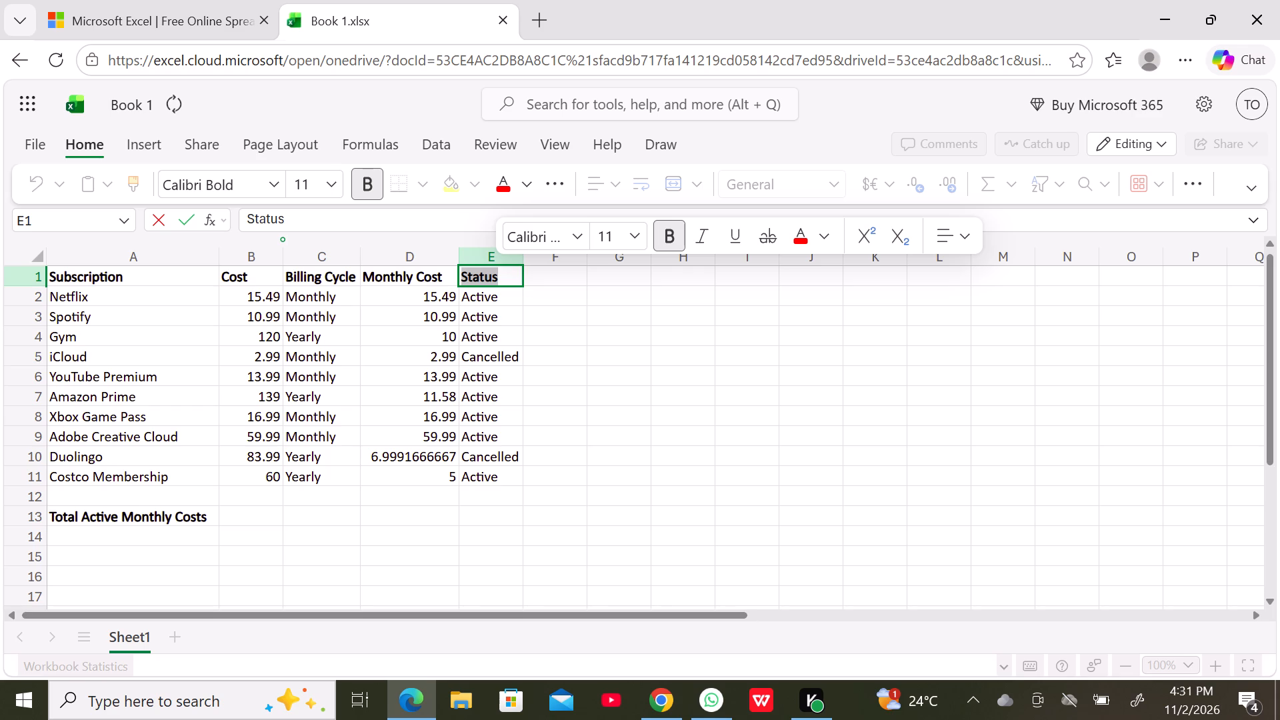
# Enter the formula =SUMUIF(E2:E11,"Active",D2:D11) in cell B13, beside the total label.
pyautogui.click(261, 516)
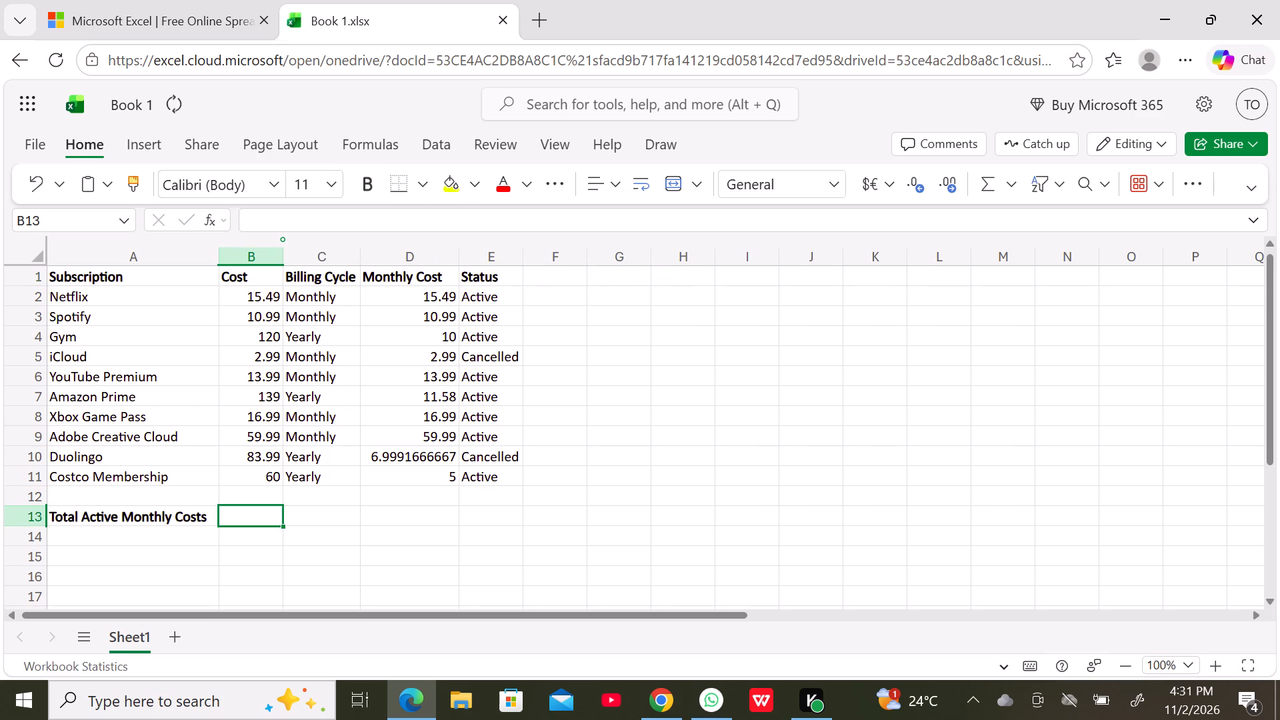
pyautogui.click(341, 213)
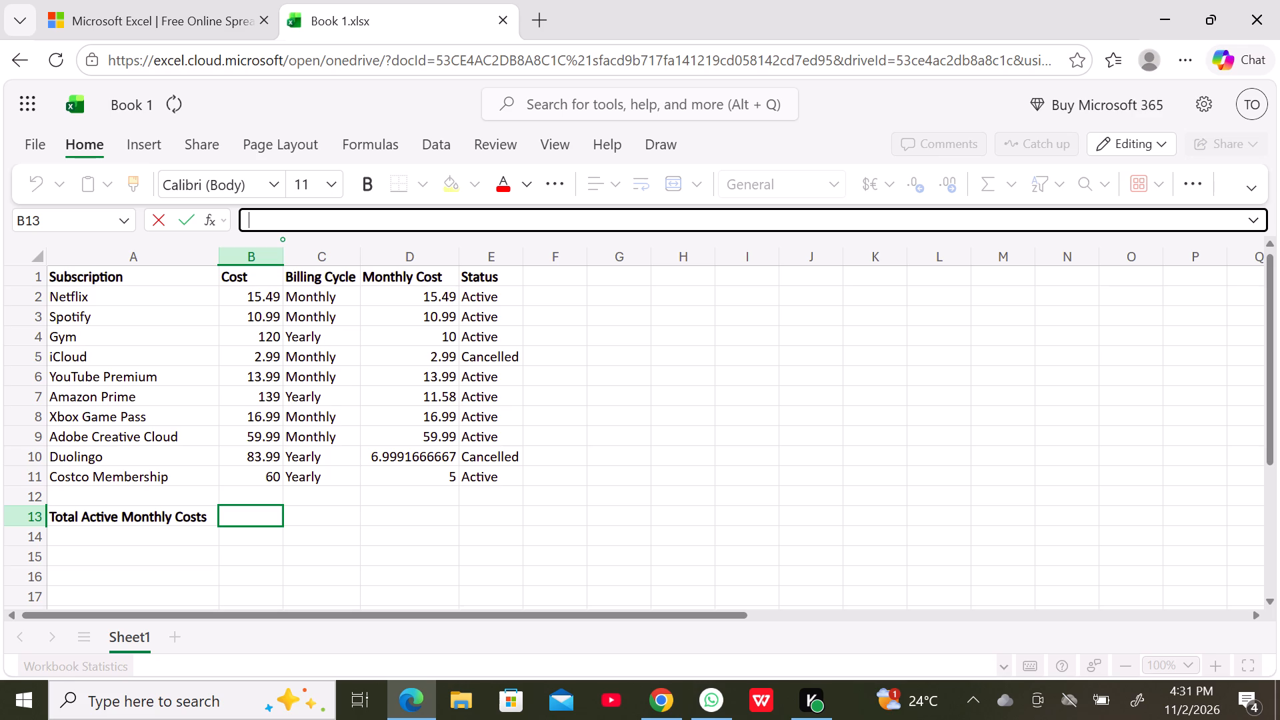
pyautogui.press('=')
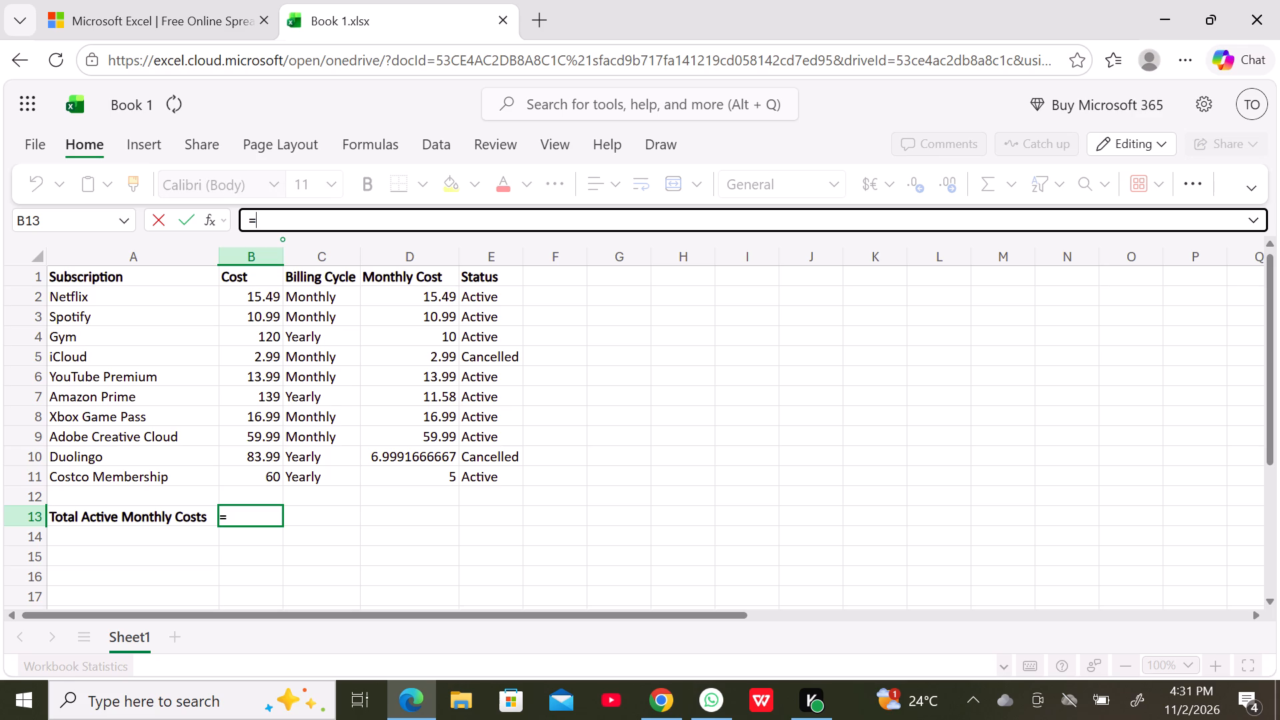
pyautogui.press('s')
pyautogui.press('BackSpace')
pyautogui.write('SUM')
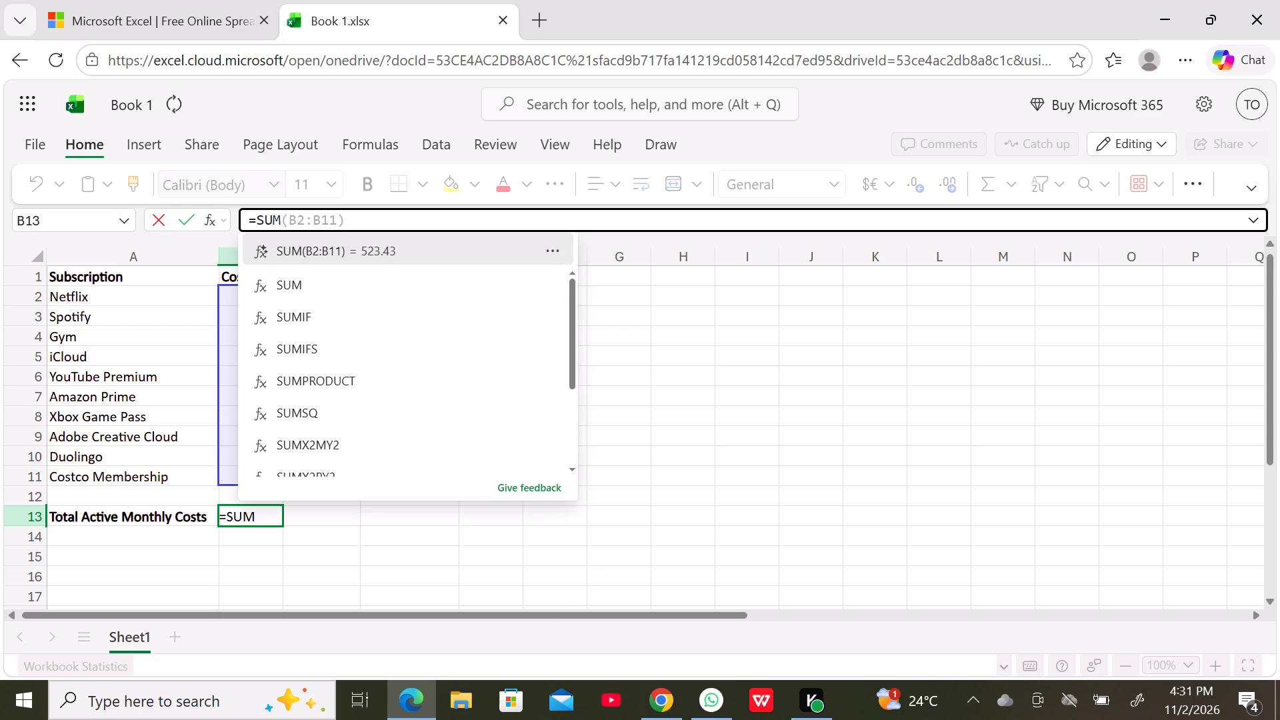
pyautogui.write('UIF')
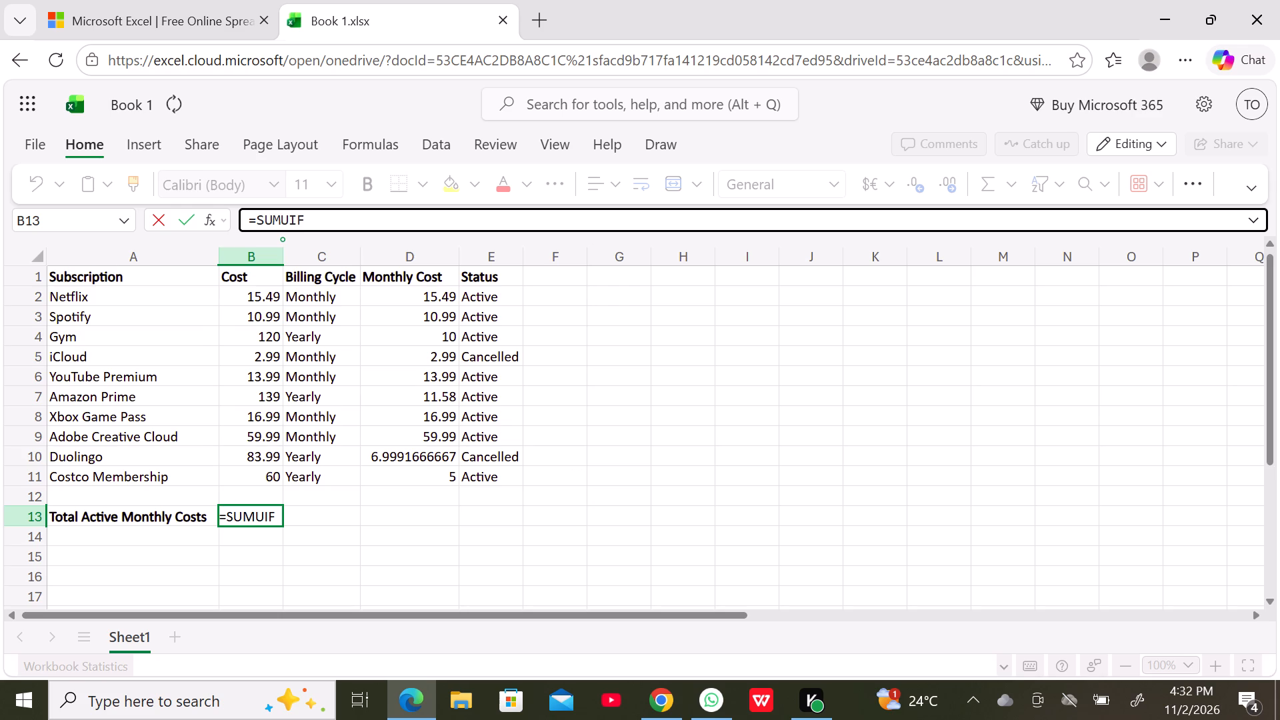
pyautogui.hotkey('shift', '(')
pyautogui.write('E2')
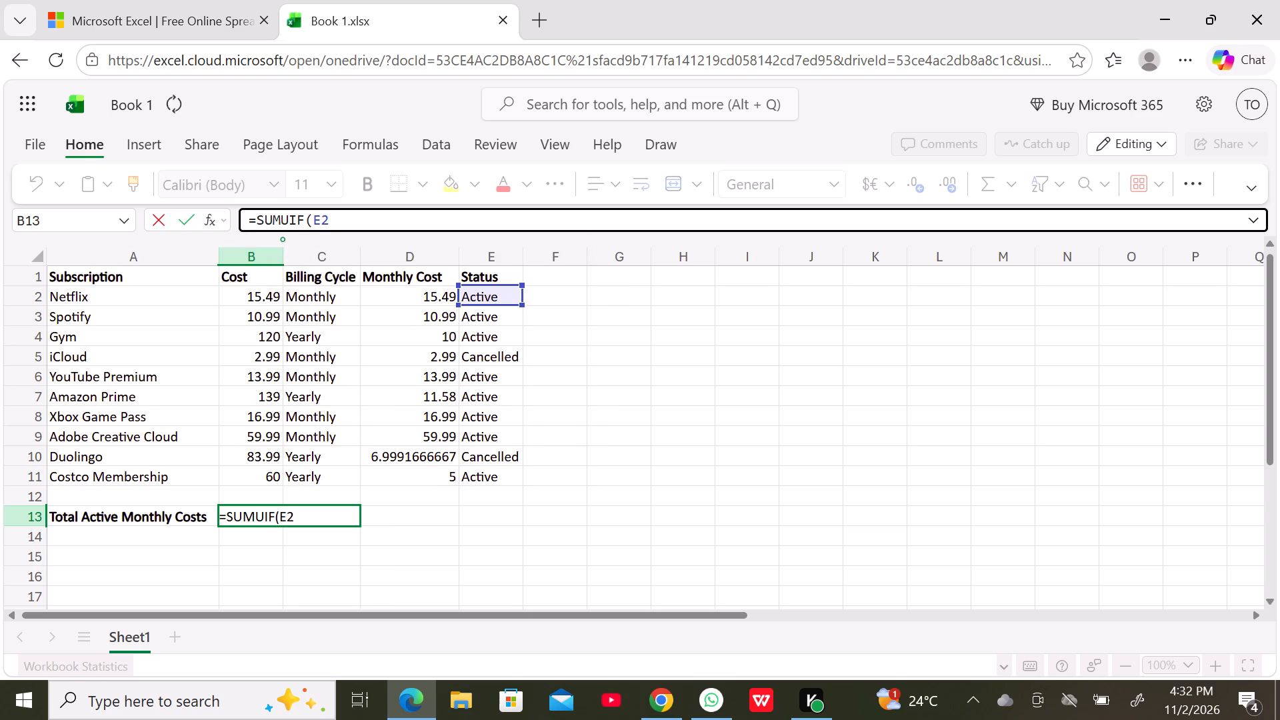
pyautogui.hotkey('shift', ':')
pyautogui.press('e')
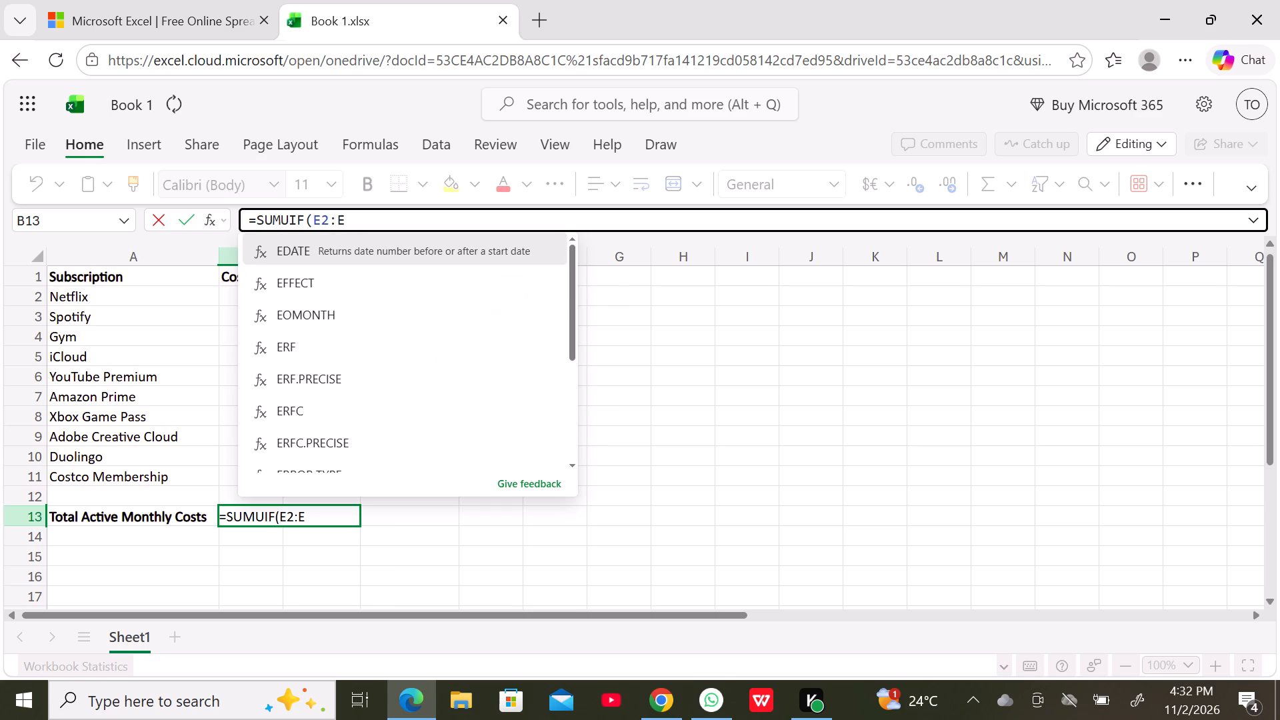
pyautogui.write('11')
pyautogui.press(',')
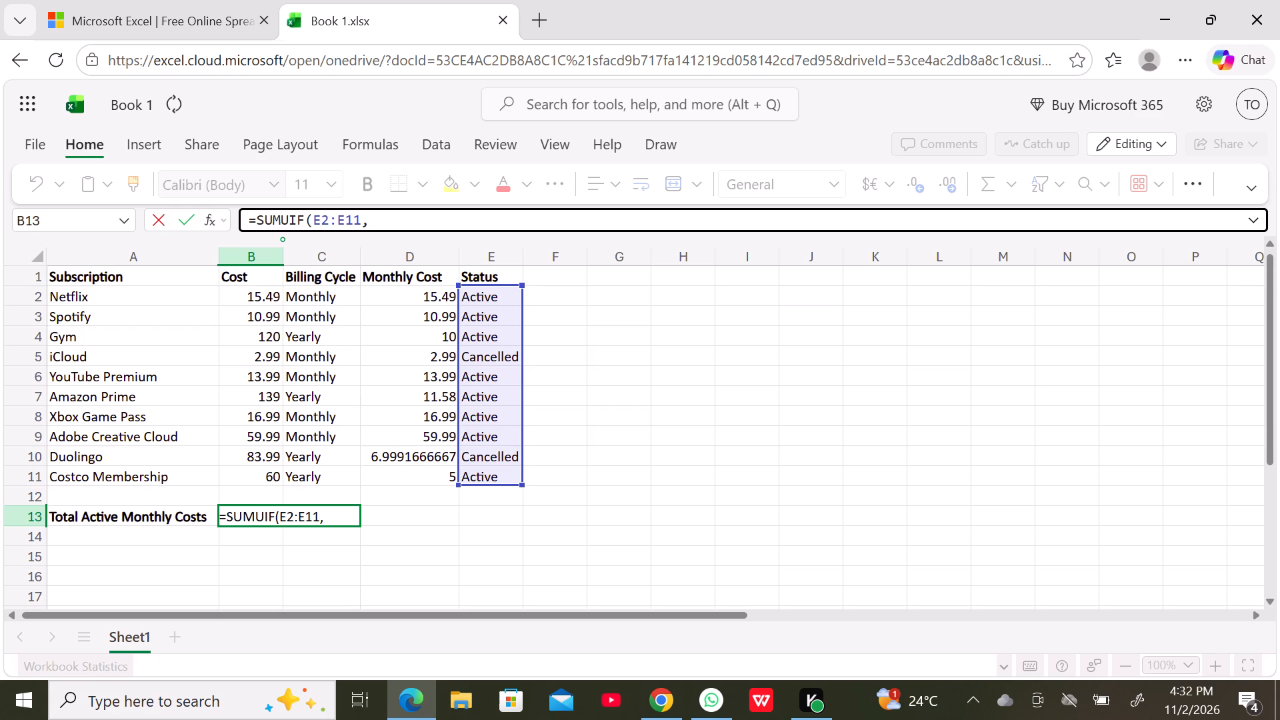
pyautogui.hotkey('shift', '"')
pyautogui.press('a')
pyautogui.write('cty')
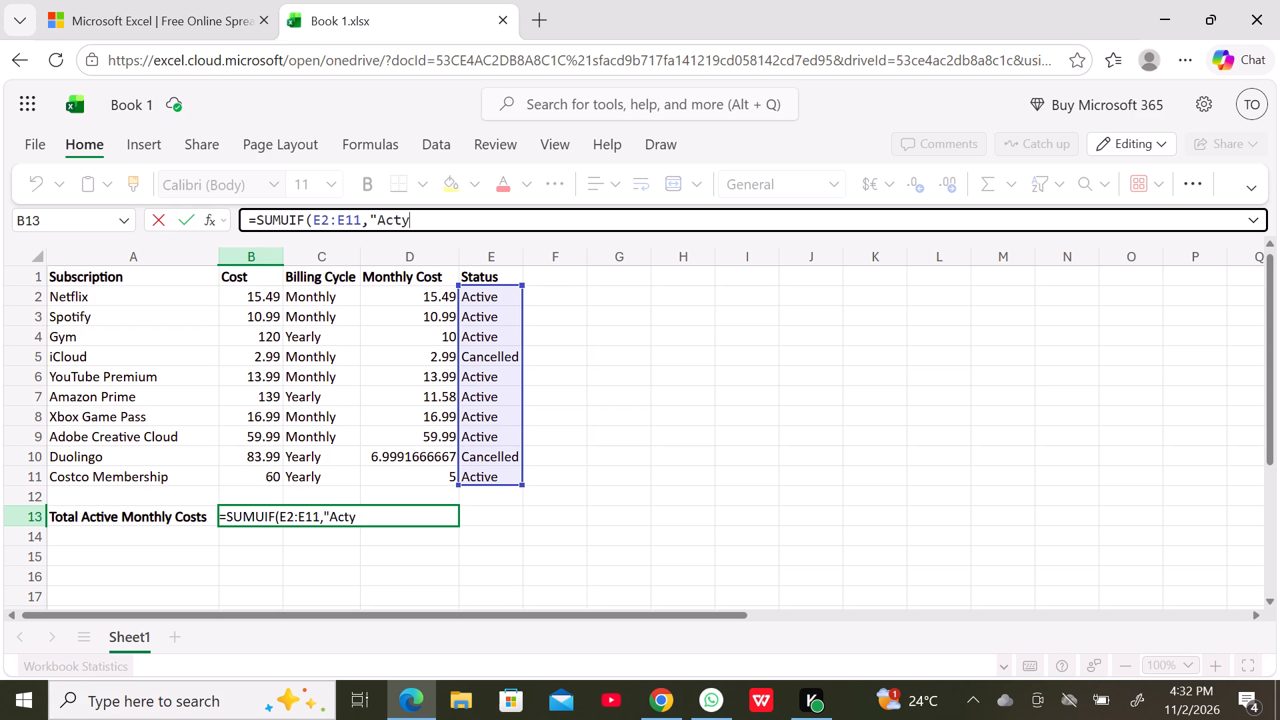
pyautogui.press('BackSpace')
pyautogui.write('ive')
pyautogui.hotkey('shift', '"')
pyautogui.press(',')
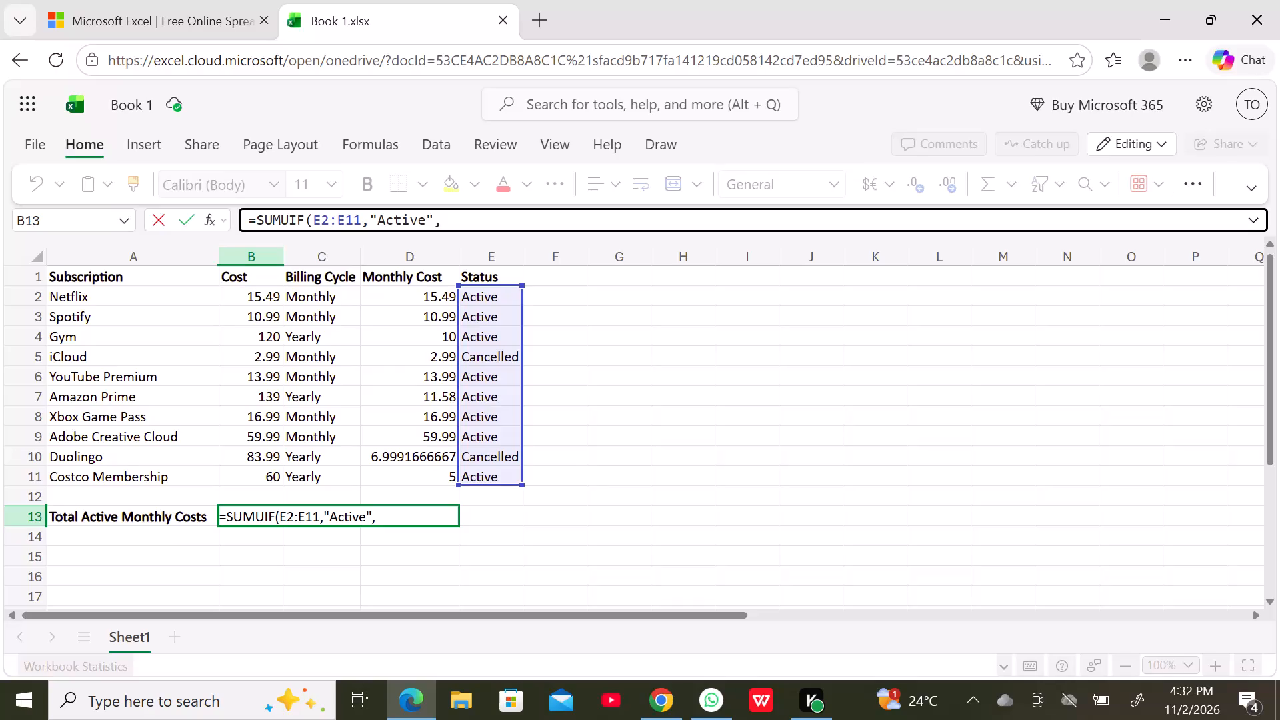
pyautogui.press('d')
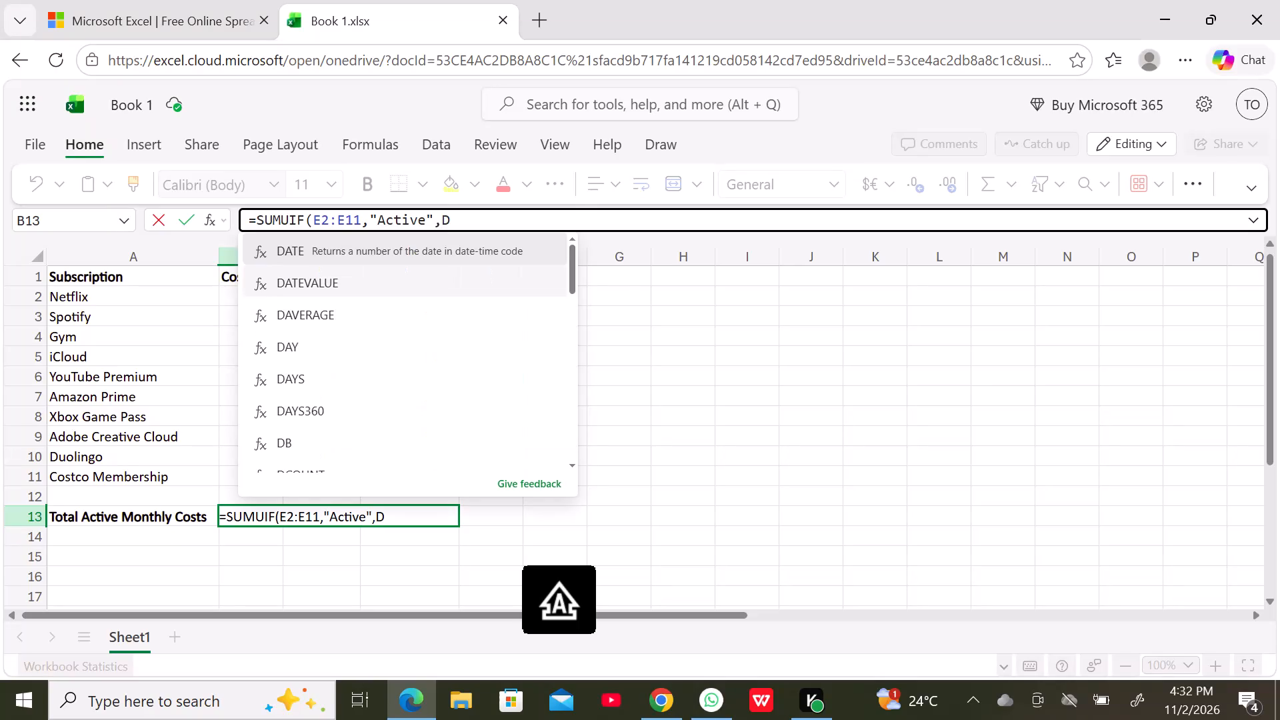
pyautogui.press('2')
pyautogui.hotkey('shift', ':')
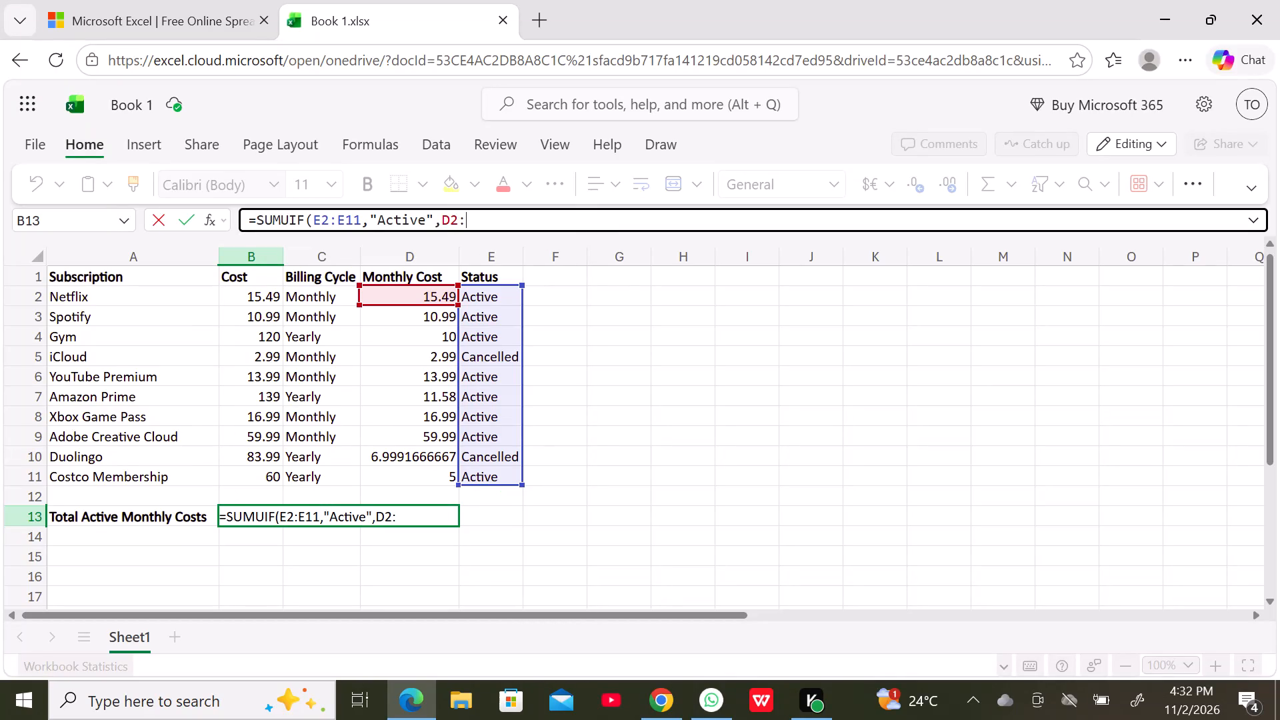
pyautogui.write('D11')
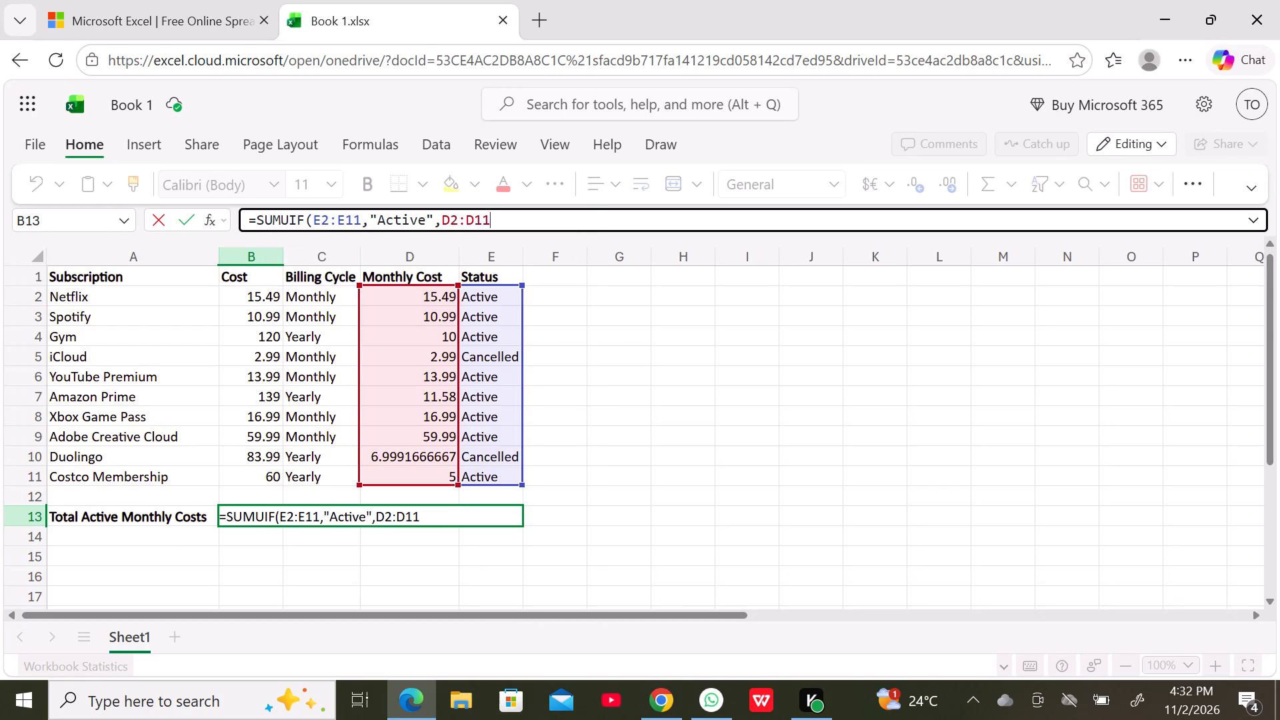
pyautogui.hotkey('shift', ')')
pyautogui.click(259, 515)
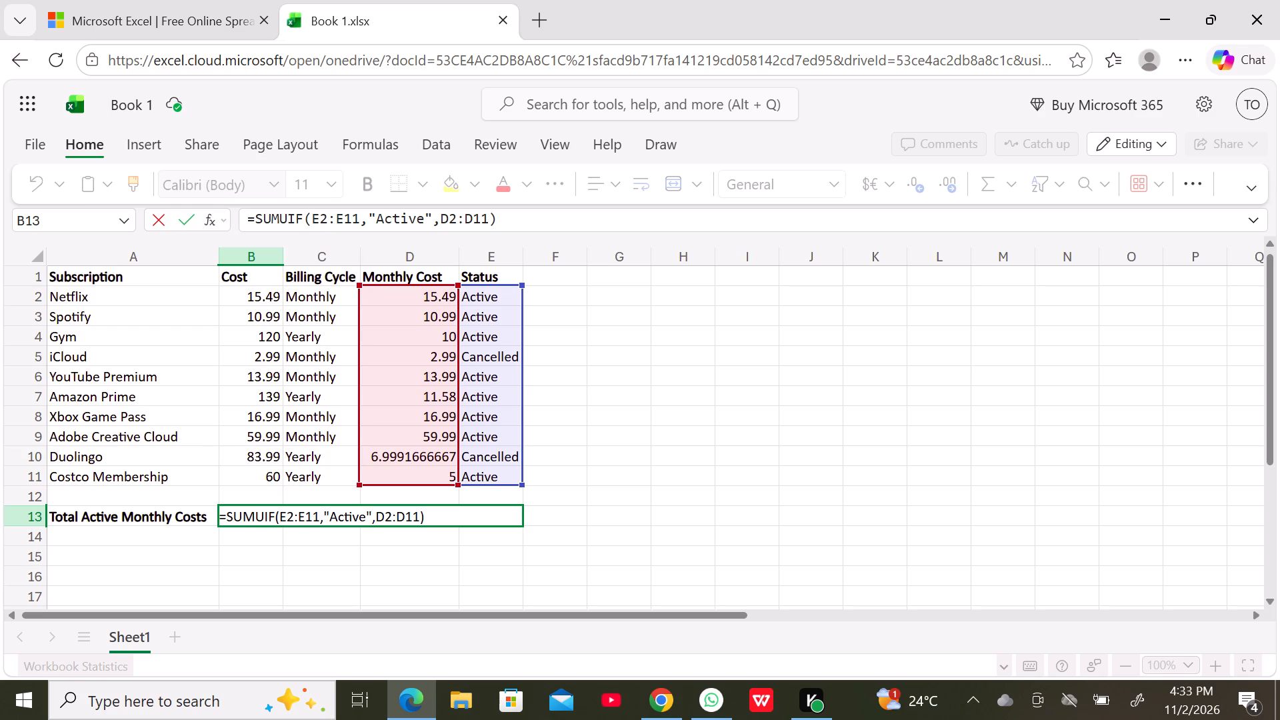
pyautogui.press('Return')
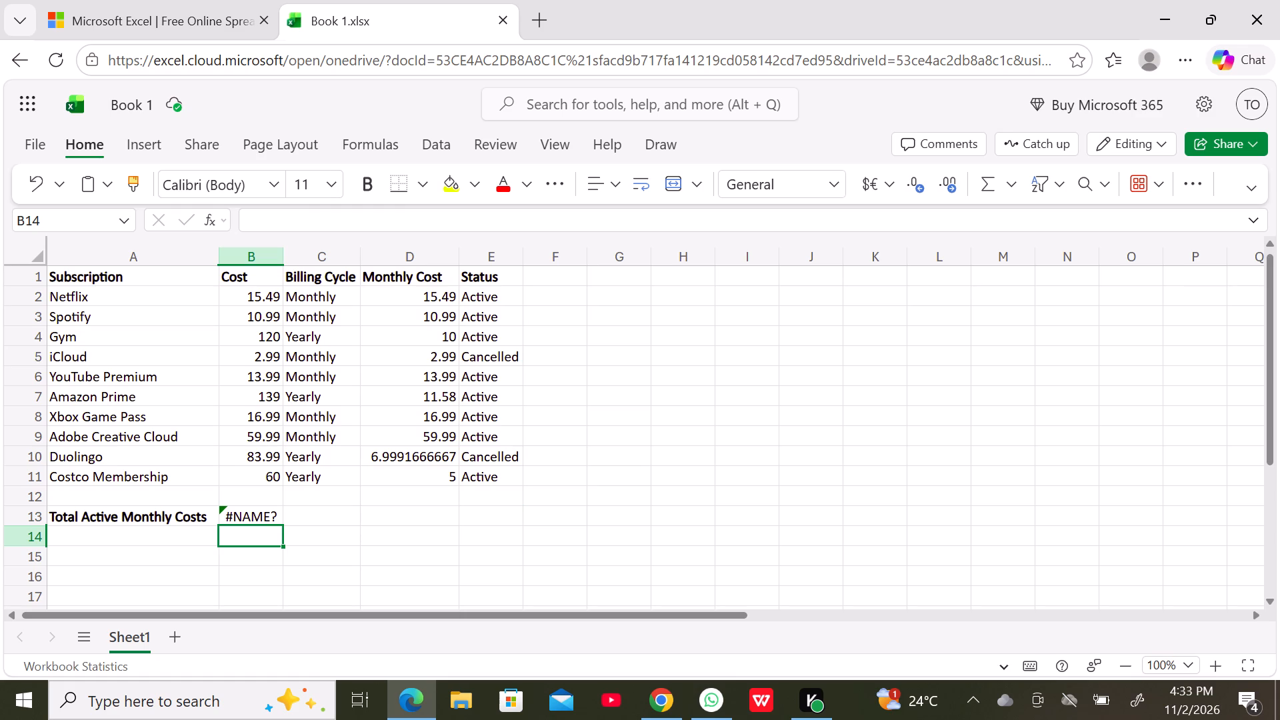
# Correct the function name in cell B13's formula to SUMIF.
pyautogui.click(251, 515)
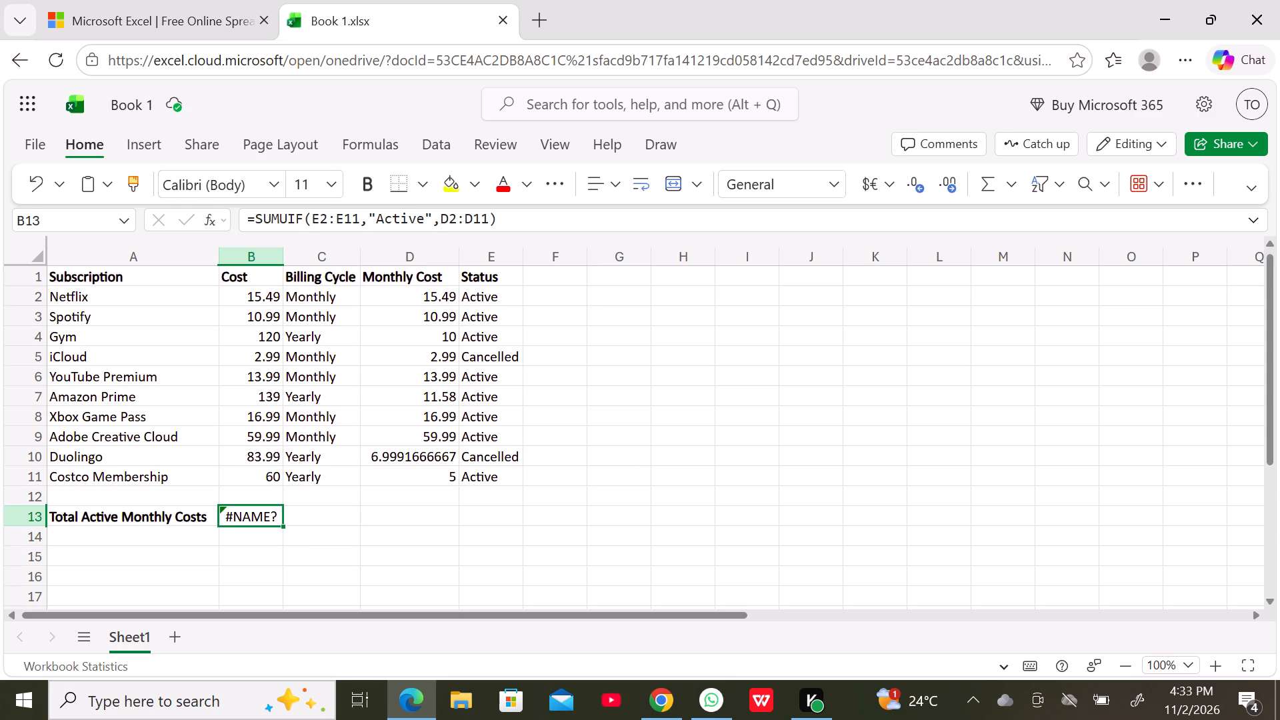
pyautogui.click(290, 216)
pyautogui.press('BackSpace')
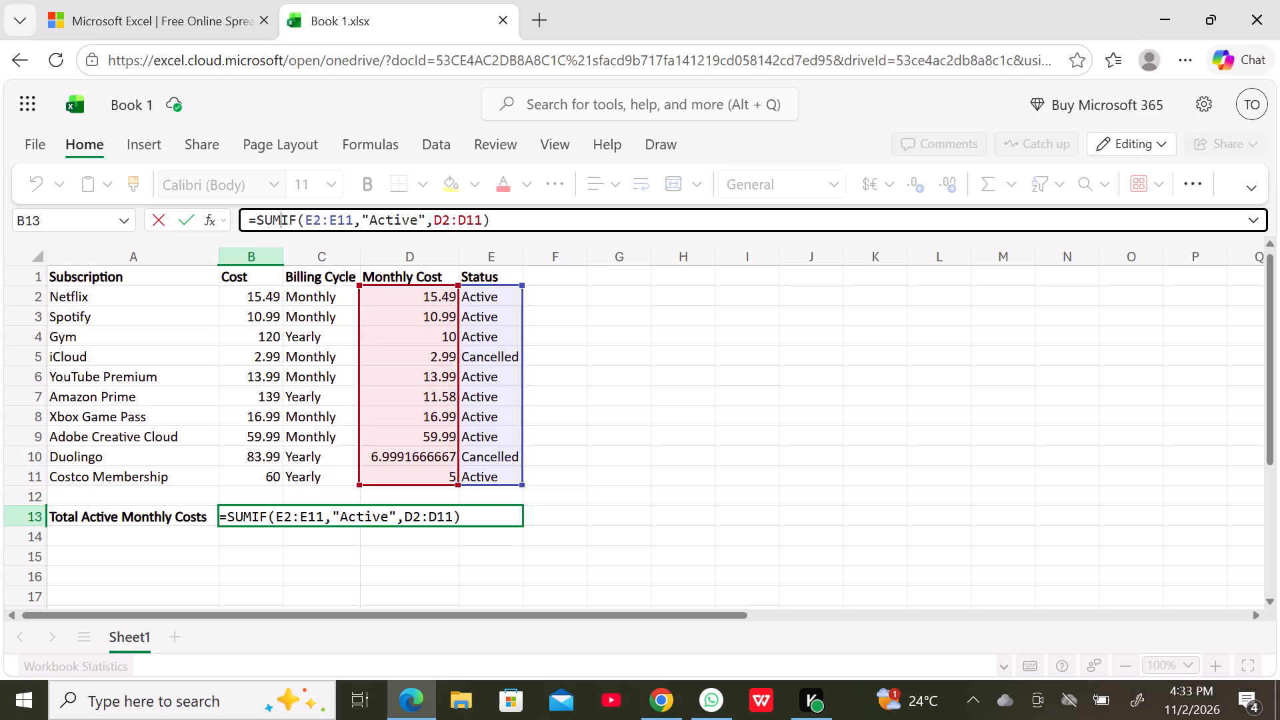
pyautogui.press('Return')
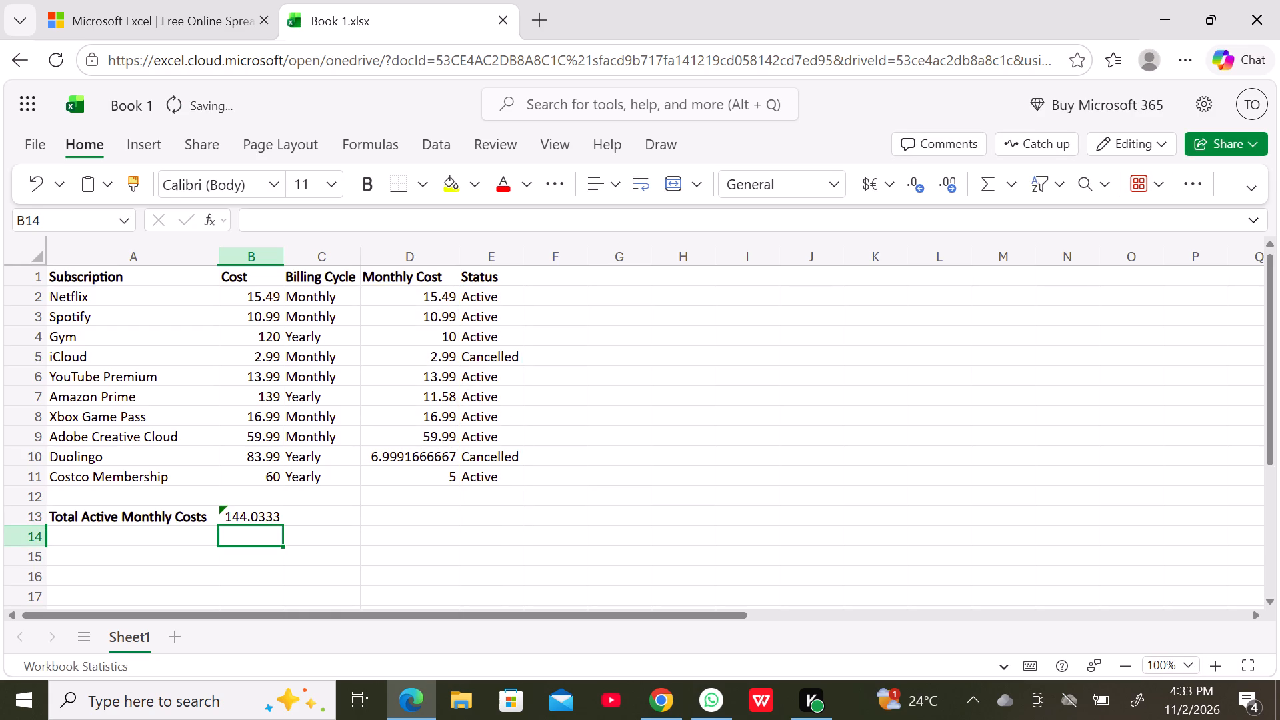
# Try to reduce the number of decimal places shown for Duolingo's Monthly Cost in cell D10.
pyautogui.click(428, 457)
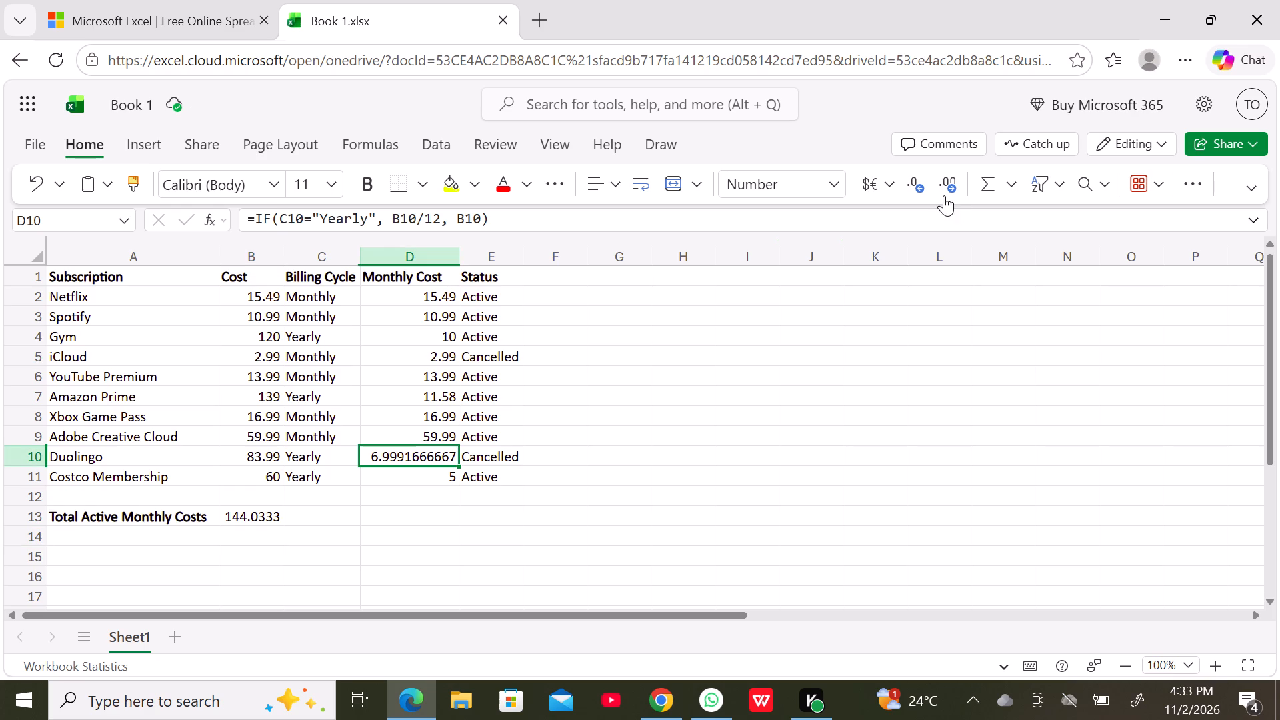
pyautogui.click(921, 187)
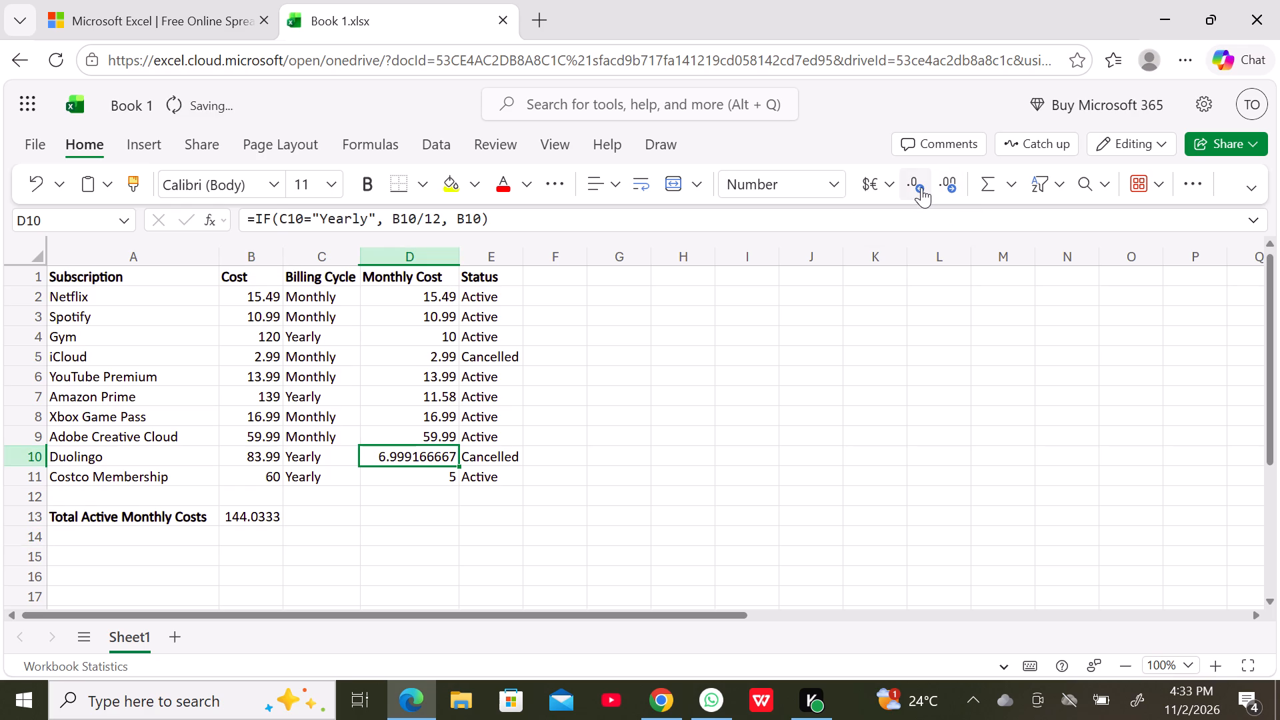
pyautogui.click(921, 187)
pyautogui.click(921, 187)
pyautogui.click(947, 188)
pyautogui.click(947, 188)
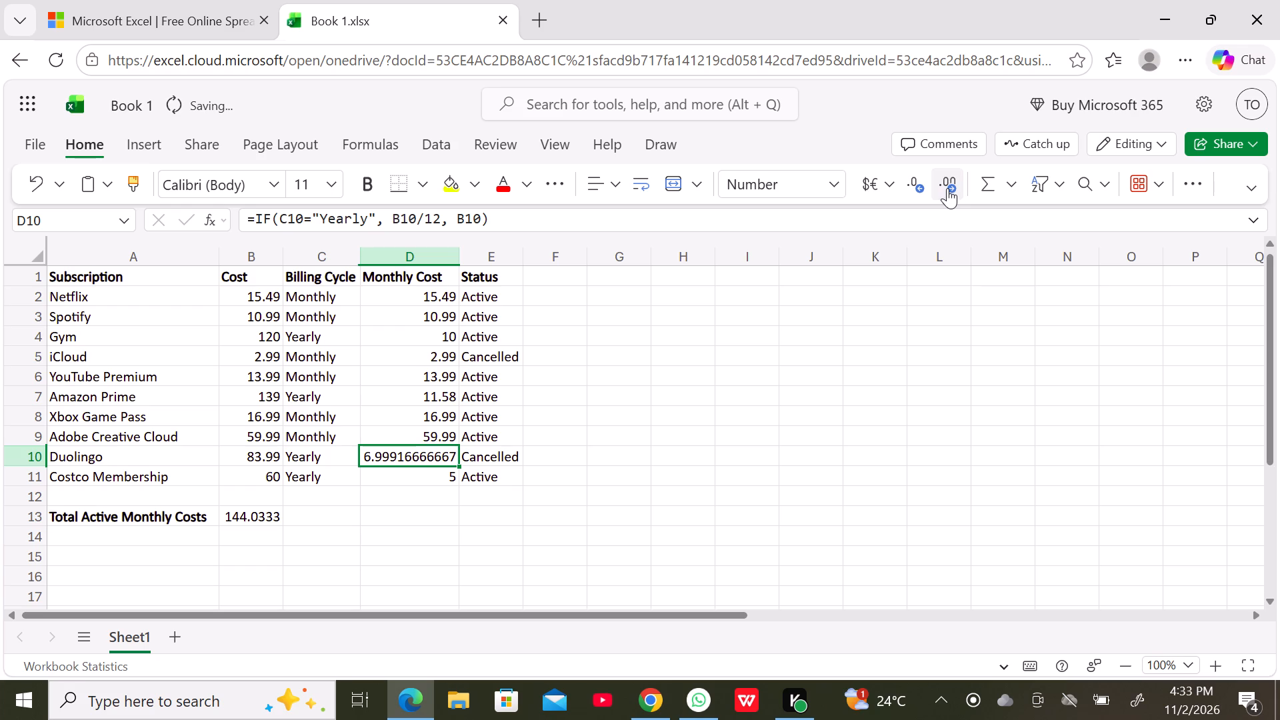
pyautogui.click(947, 188)
pyautogui.click(947, 188)
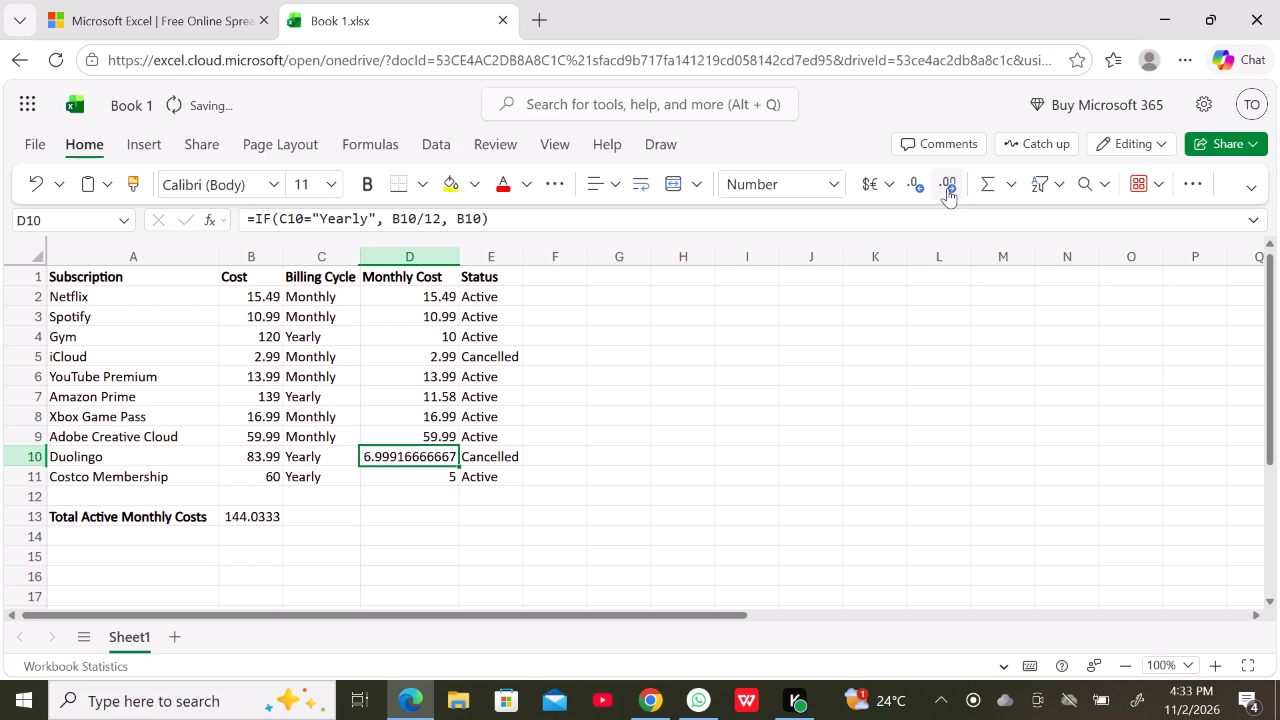
pyautogui.click(956, 188)
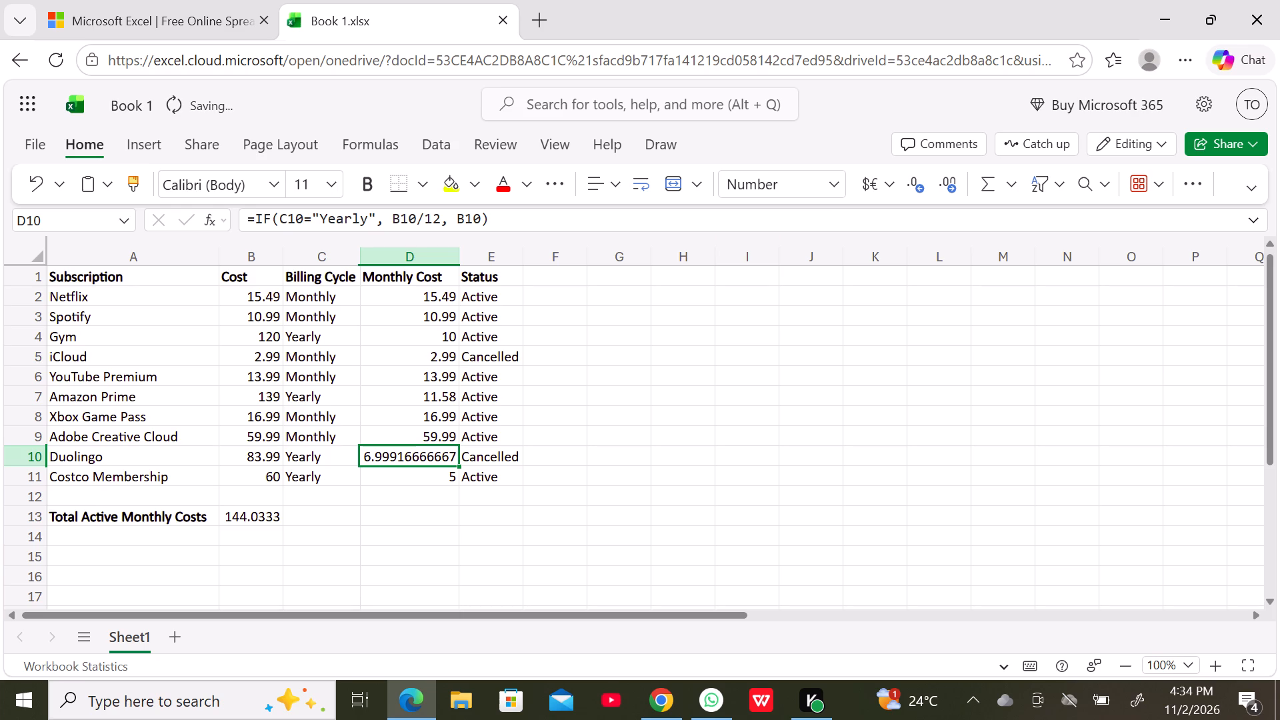
# Enter the label "Most Expensive Sub" in cell A14, below the total active costs label.
pyautogui.click(117, 541)
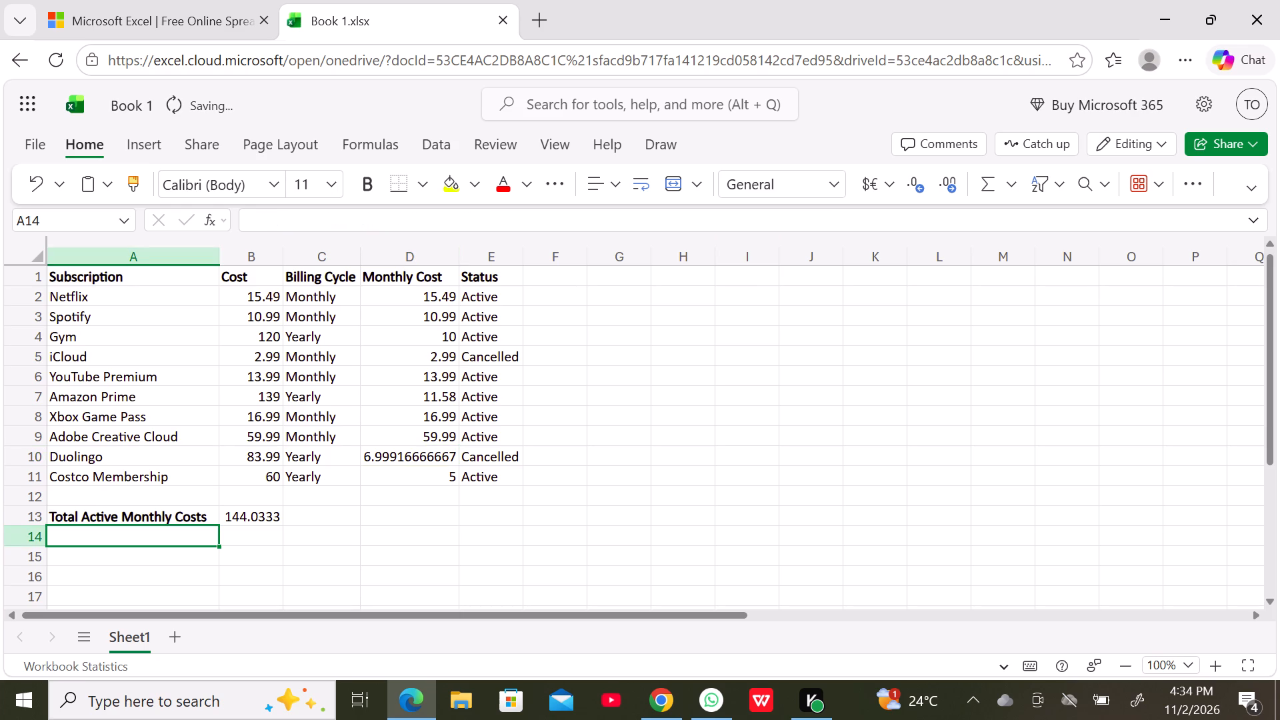
pyautogui.press('m')
pyautogui.write('ost')
pyautogui.press('space')
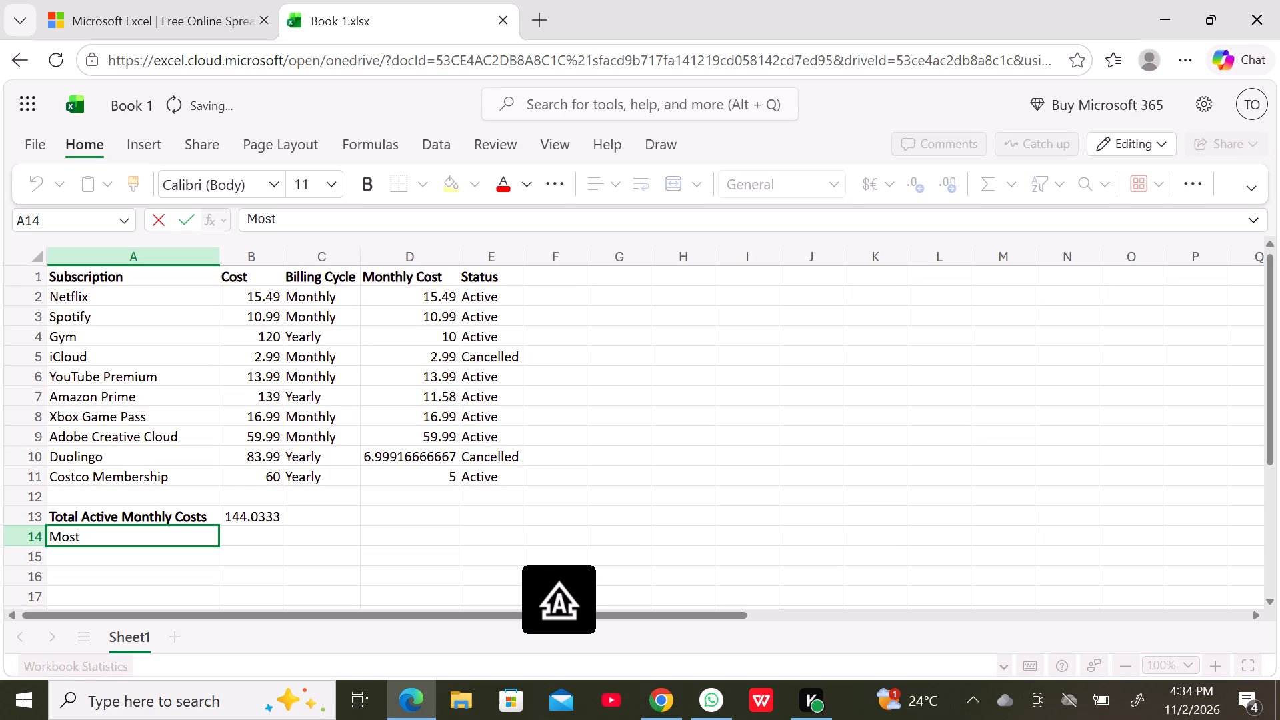
pyautogui.press('e')
pyautogui.write('xpensi')
pyautogui.write('ve')
pyautogui.press('space')
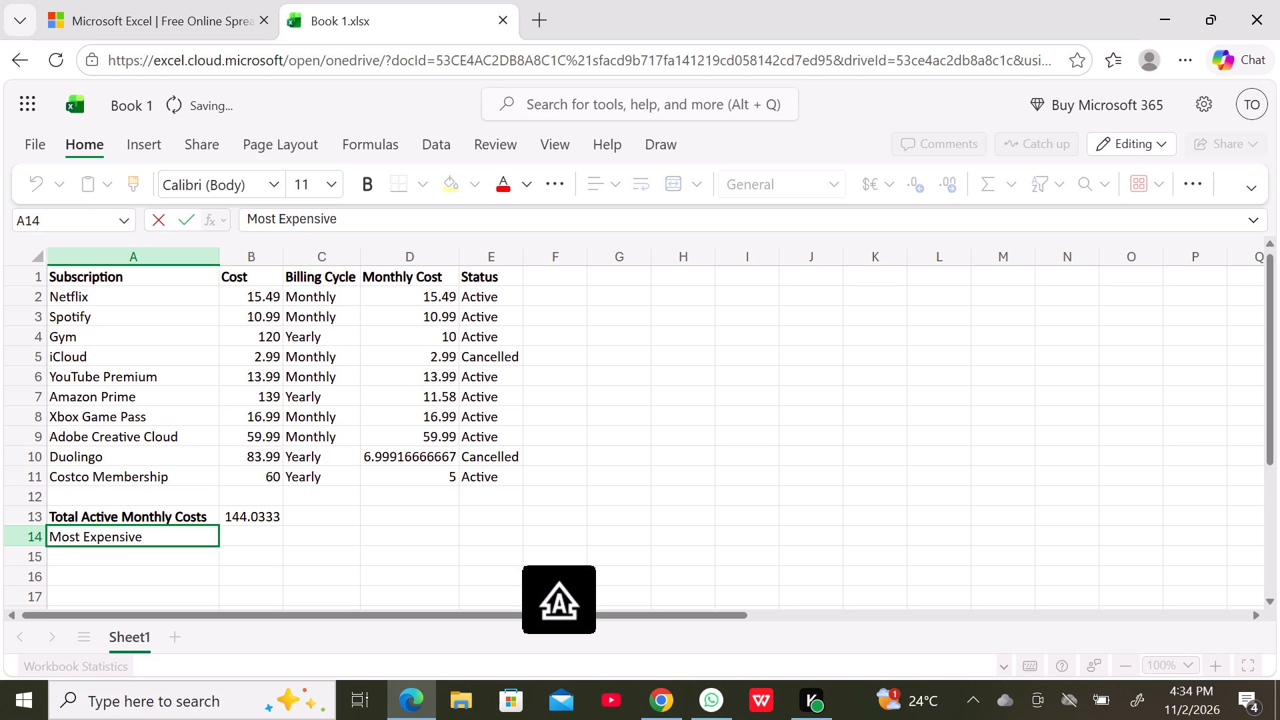
pyautogui.write('ub')
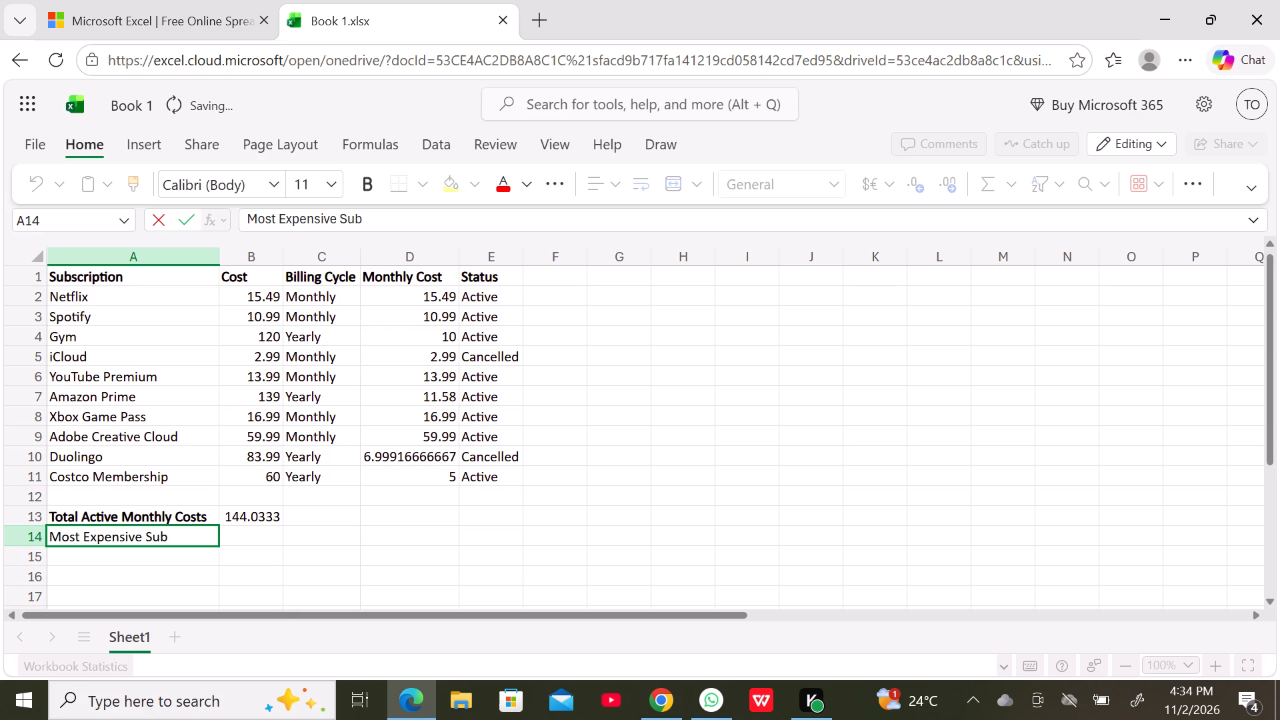
# Enter the label "Total Active Subs" in cell A15, replacing the autocomplete suggestion.
pyautogui.click(158, 557)
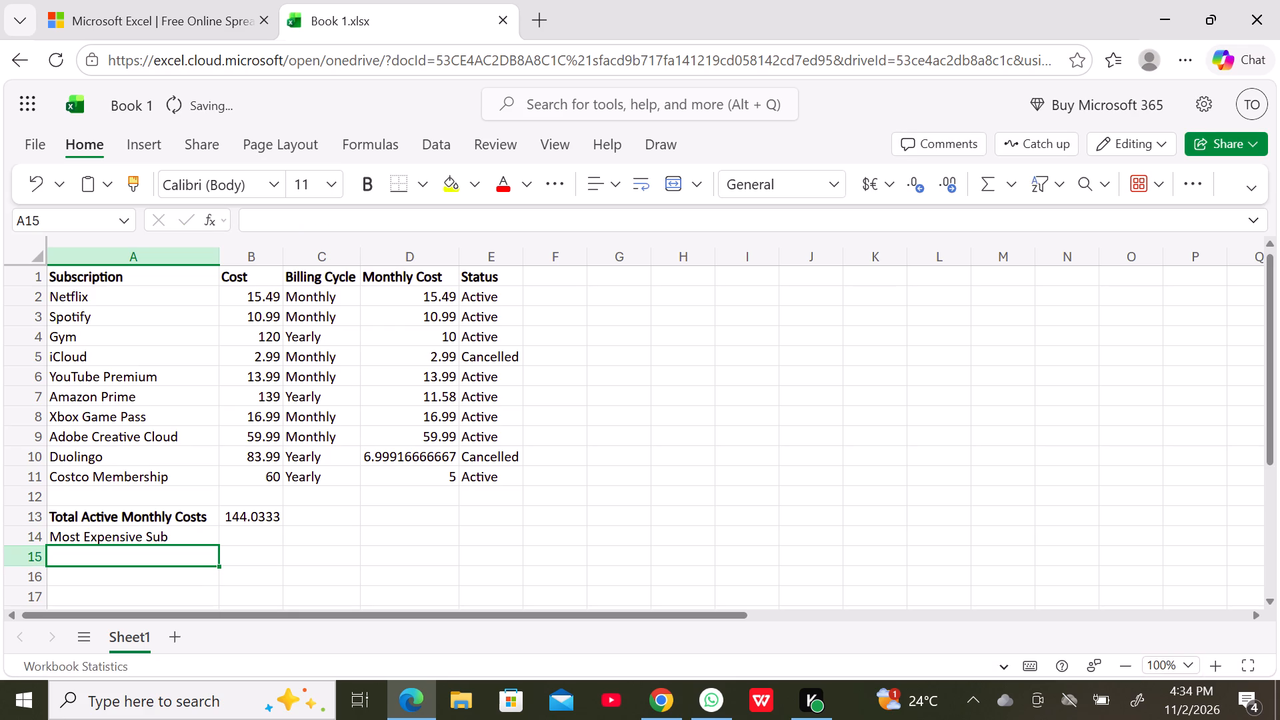
pyautogui.press('t')
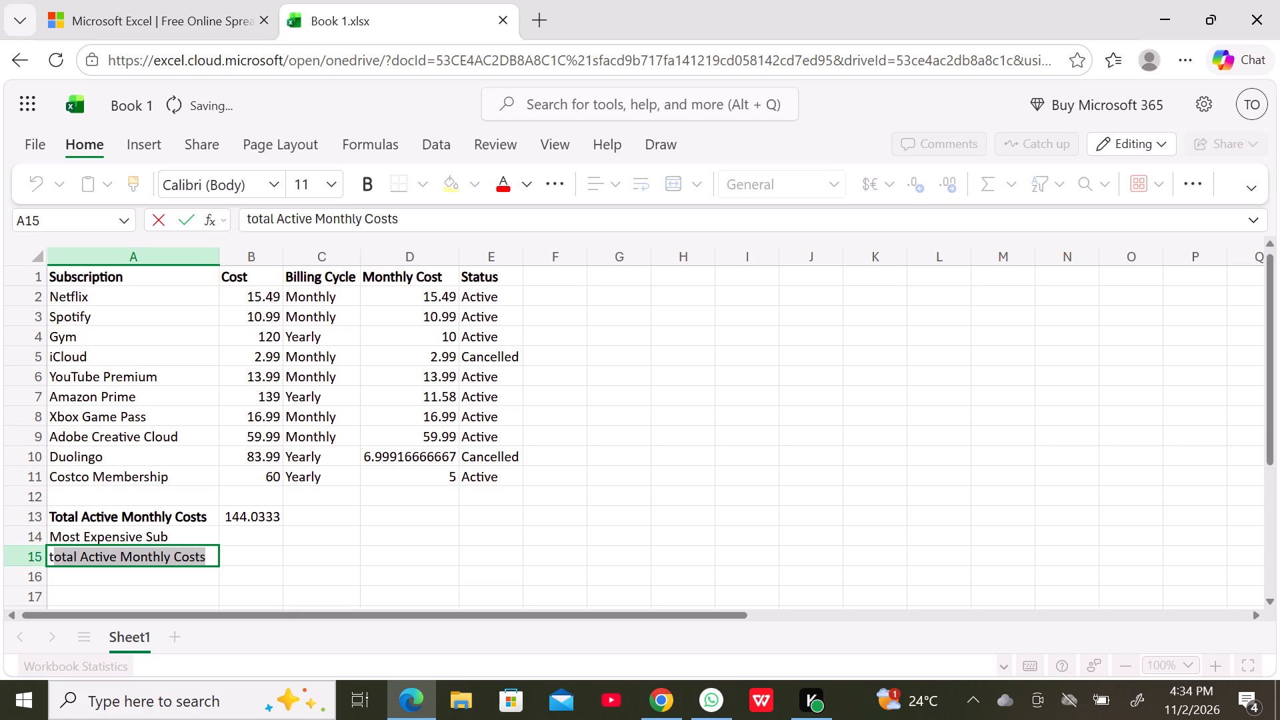
pyautogui.press('BackSpace')
pyautogui.press('BackSpace')
pyautogui.press('t')
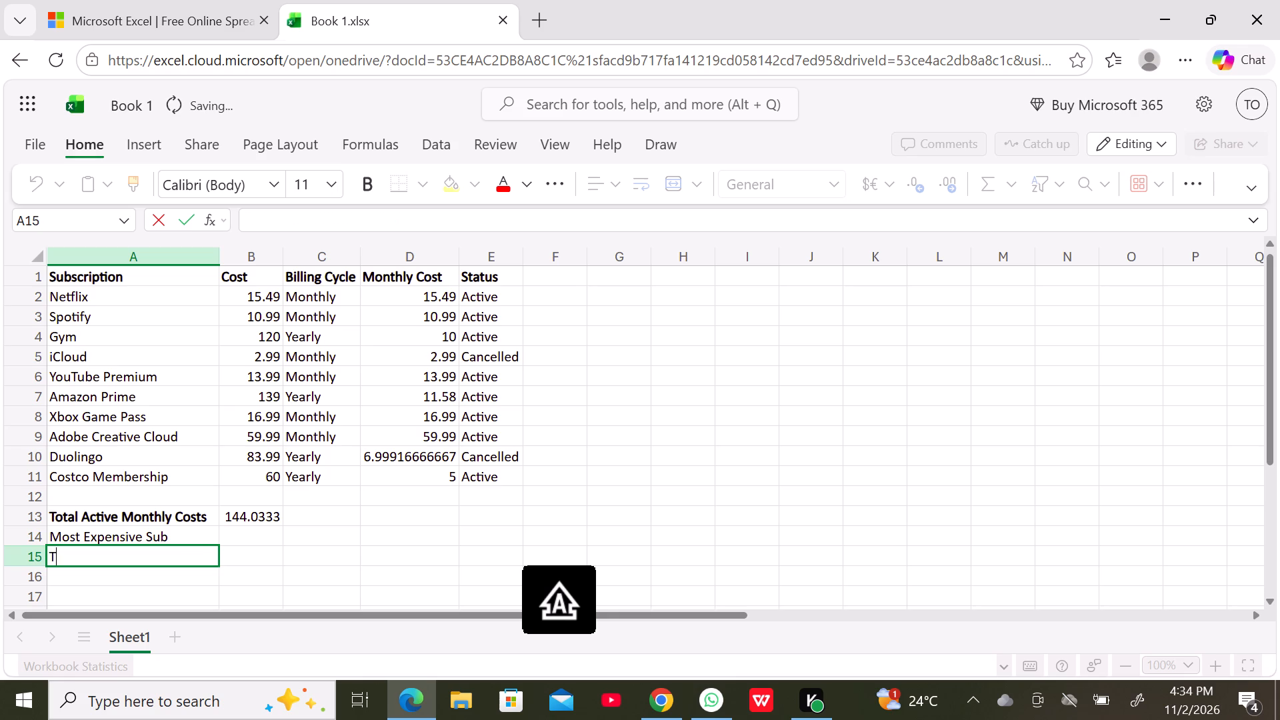
pyautogui.press('o')
pyautogui.write('ta')
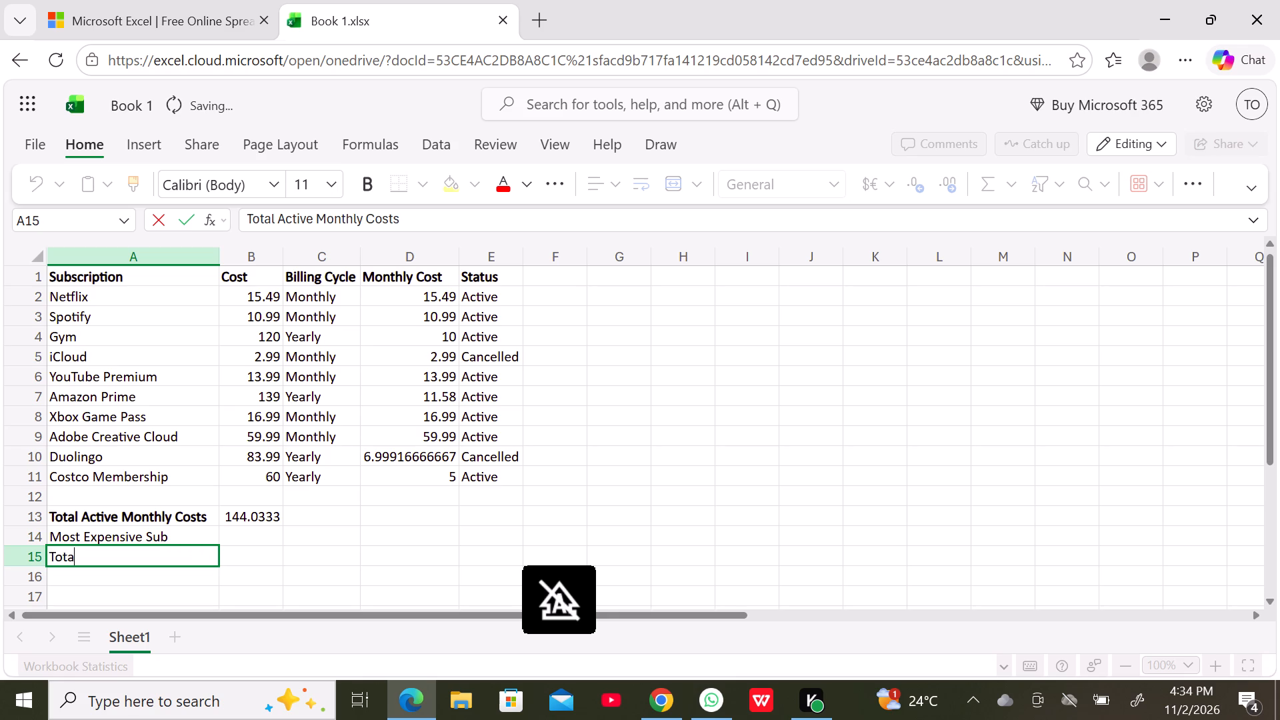
pyautogui.write('l')
pyautogui.press('space')
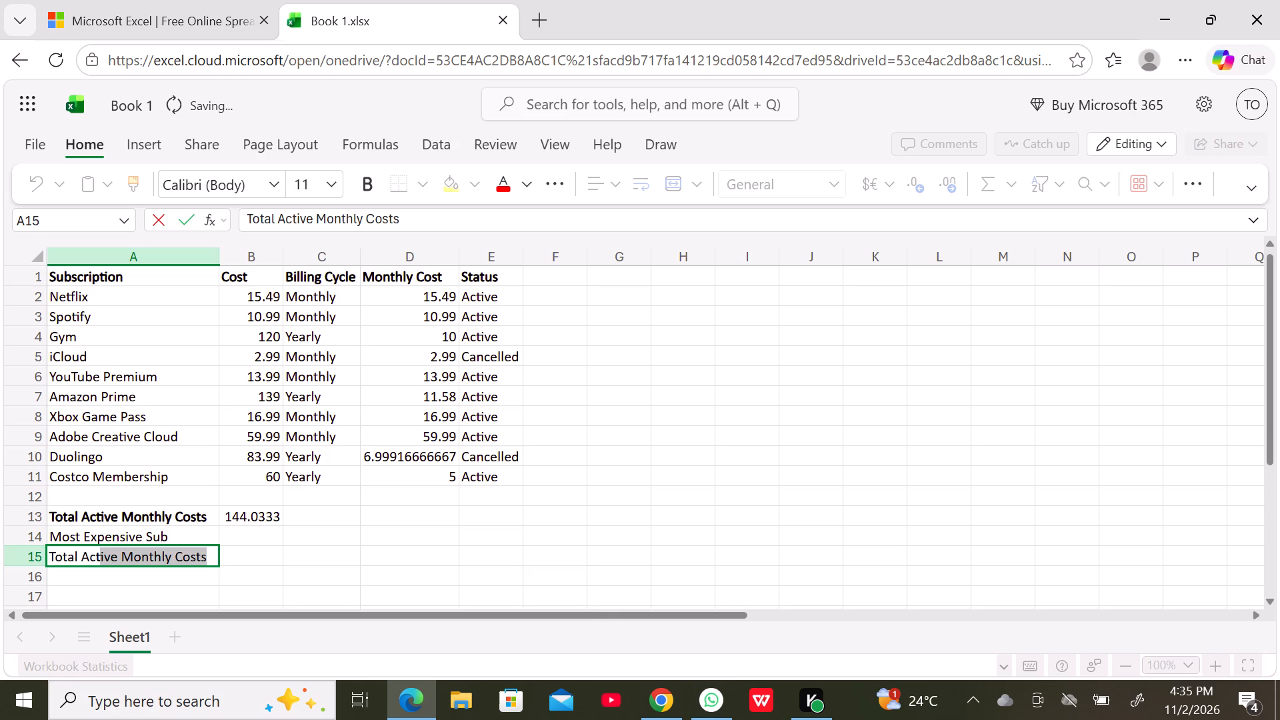
pyautogui.press('i')
pyautogui.write('ve')
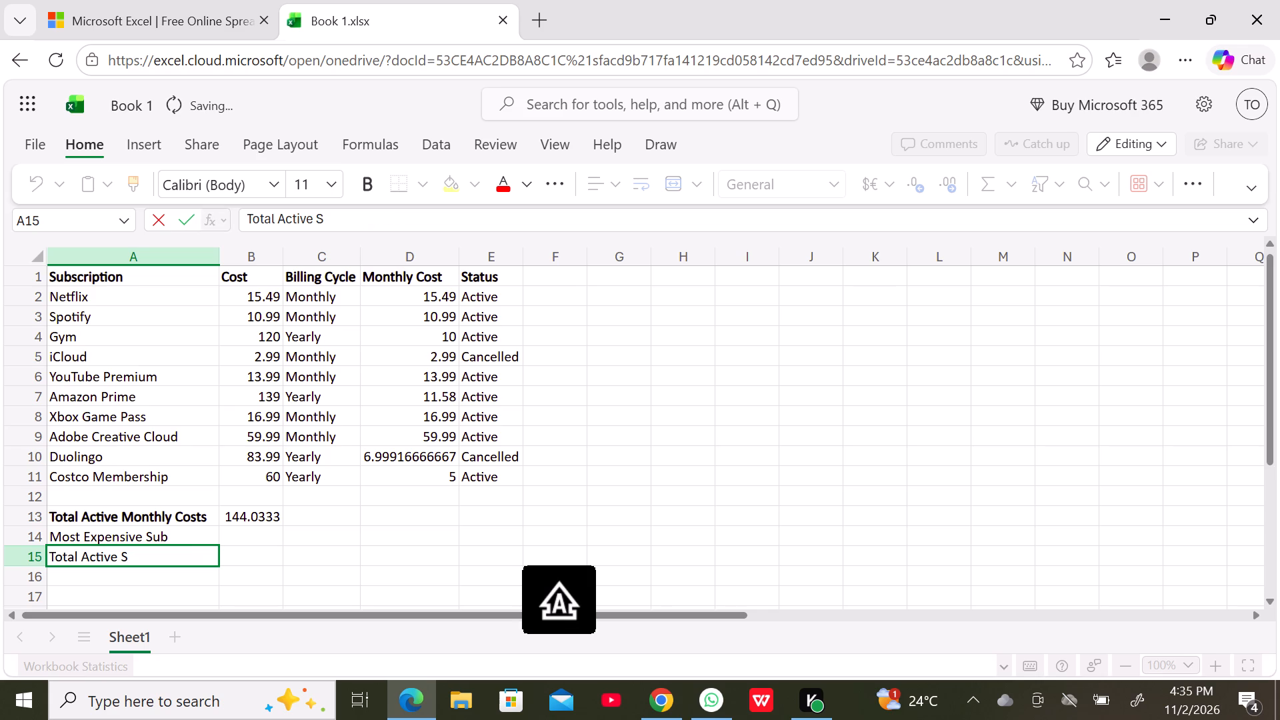
pyautogui.write('ub')
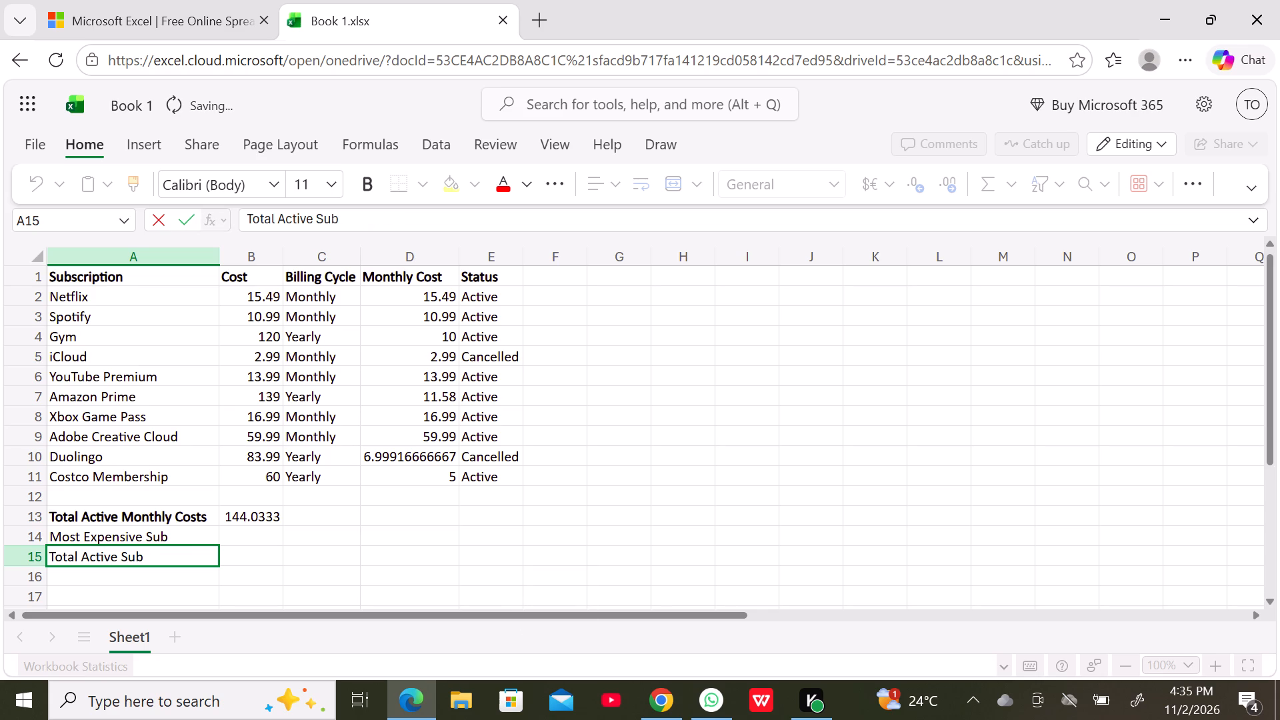
pyautogui.press('s')
pyautogui.press('Tab')
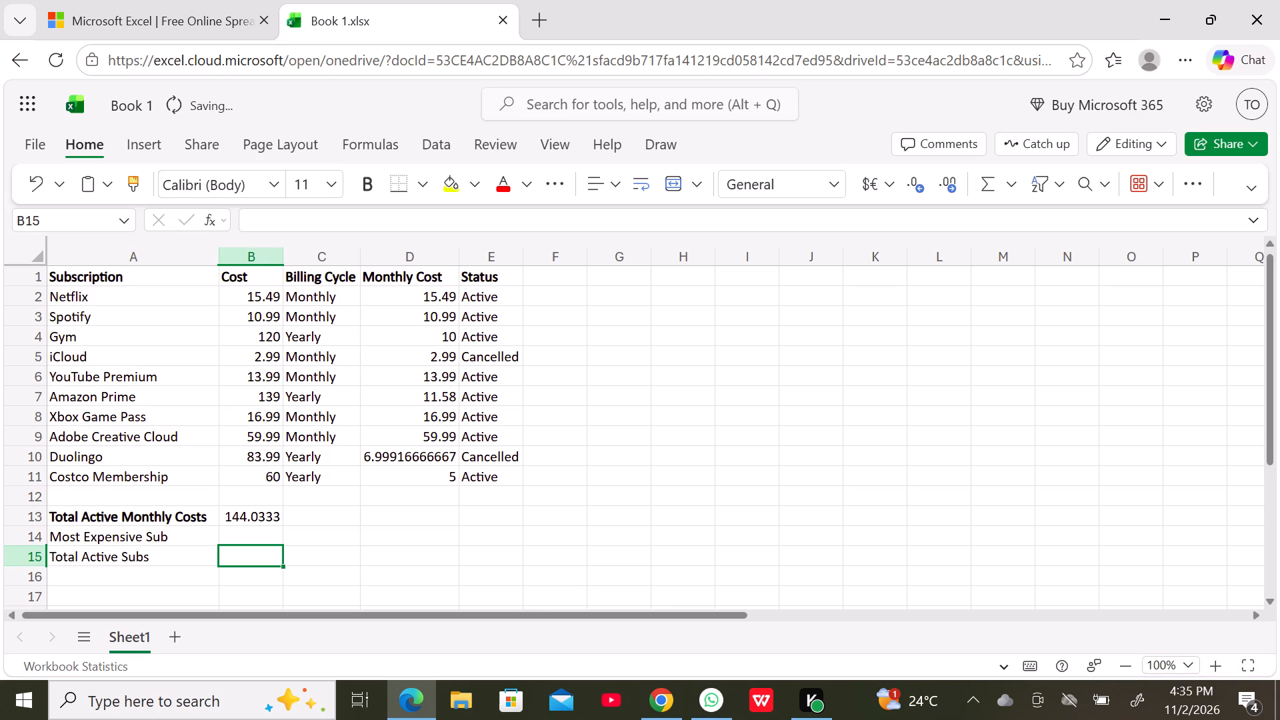
# Enter the formula =MAX(D2:D11) in cell B14, beside the Most Expensive Sub label.
pyautogui.click(237, 536)
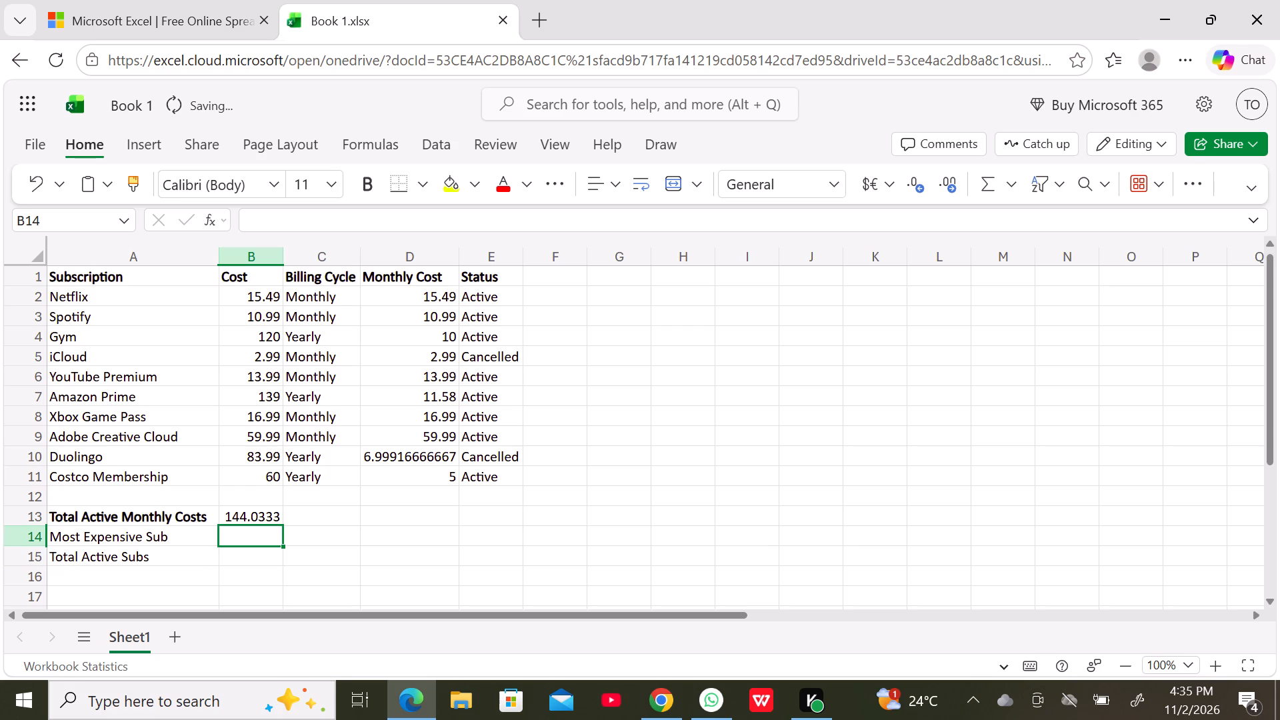
pyautogui.click(291, 215)
pyautogui.press('=')
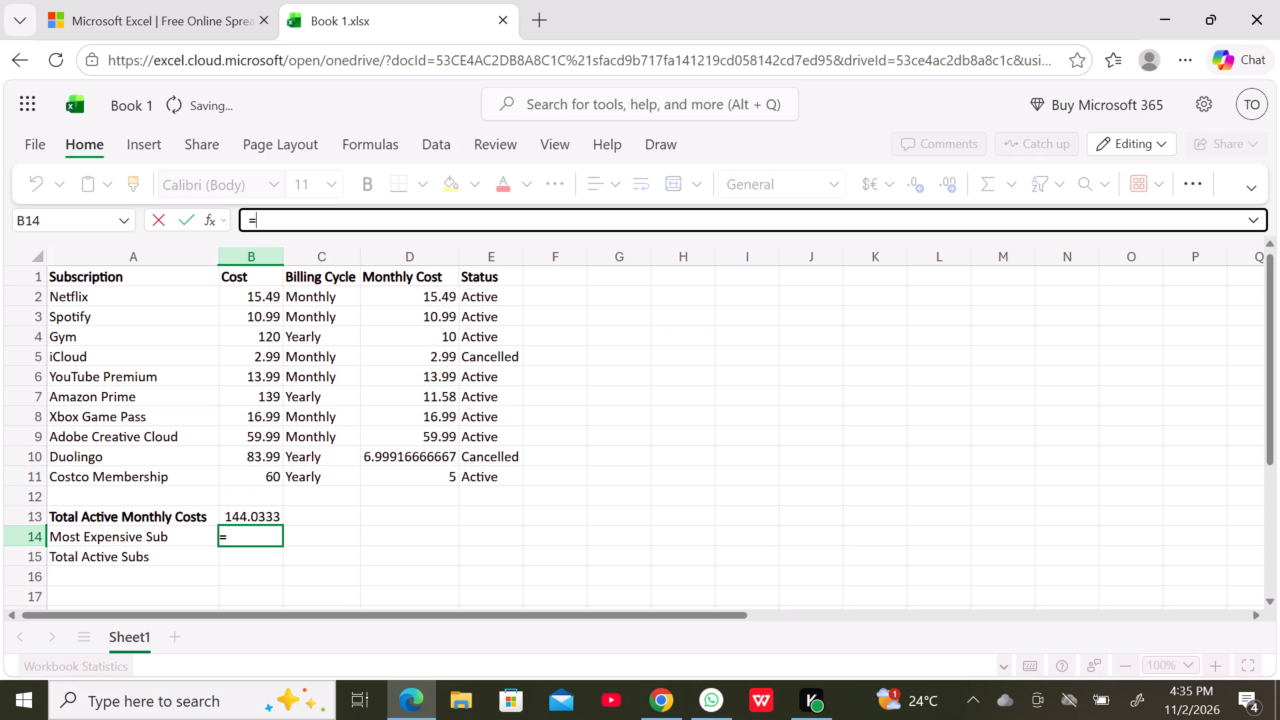
pyautogui.press('m')
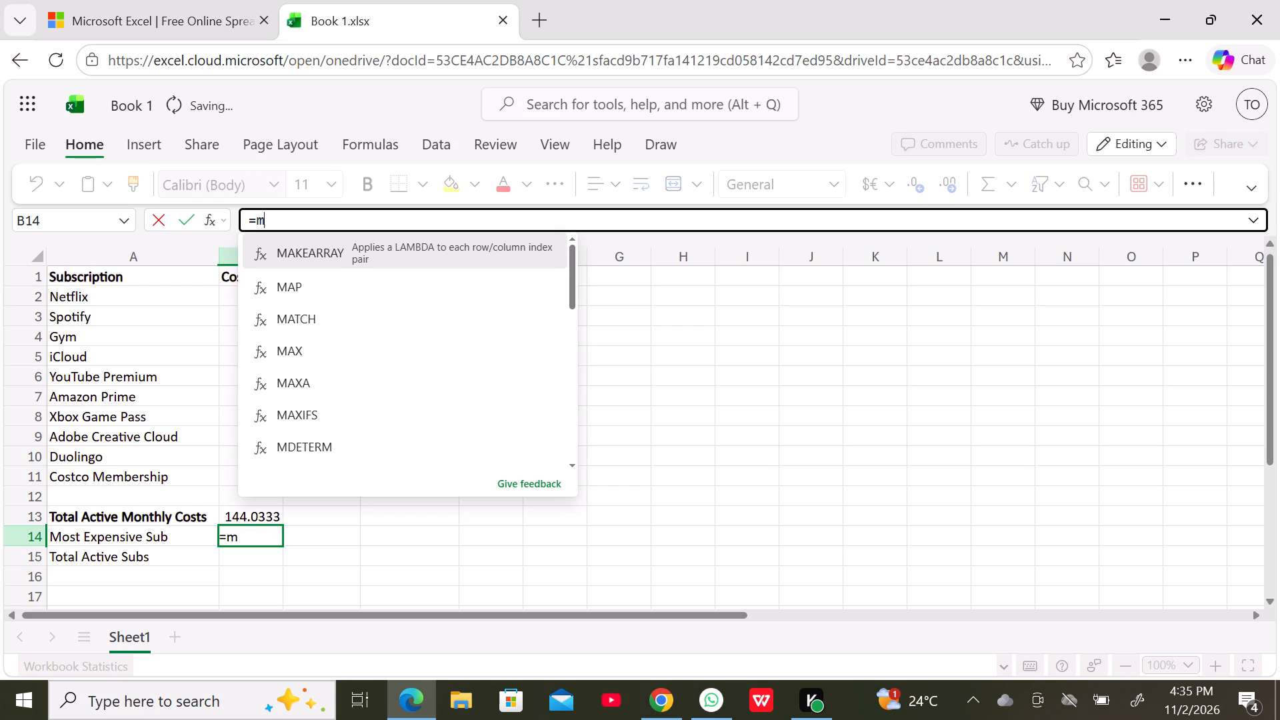
pyautogui.press('BackSpace')
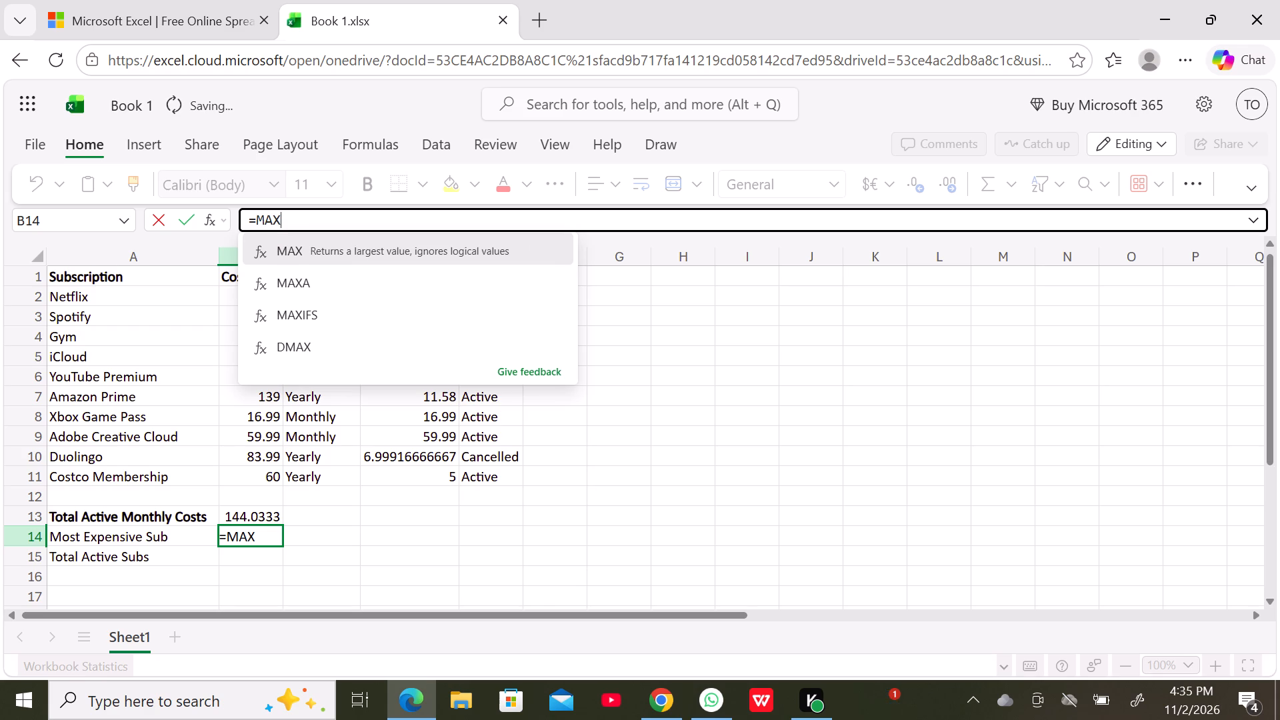
pyautogui.hotkey('shift', '(')
pyautogui.write('D2')
pyautogui.hotkey('shift', ':')
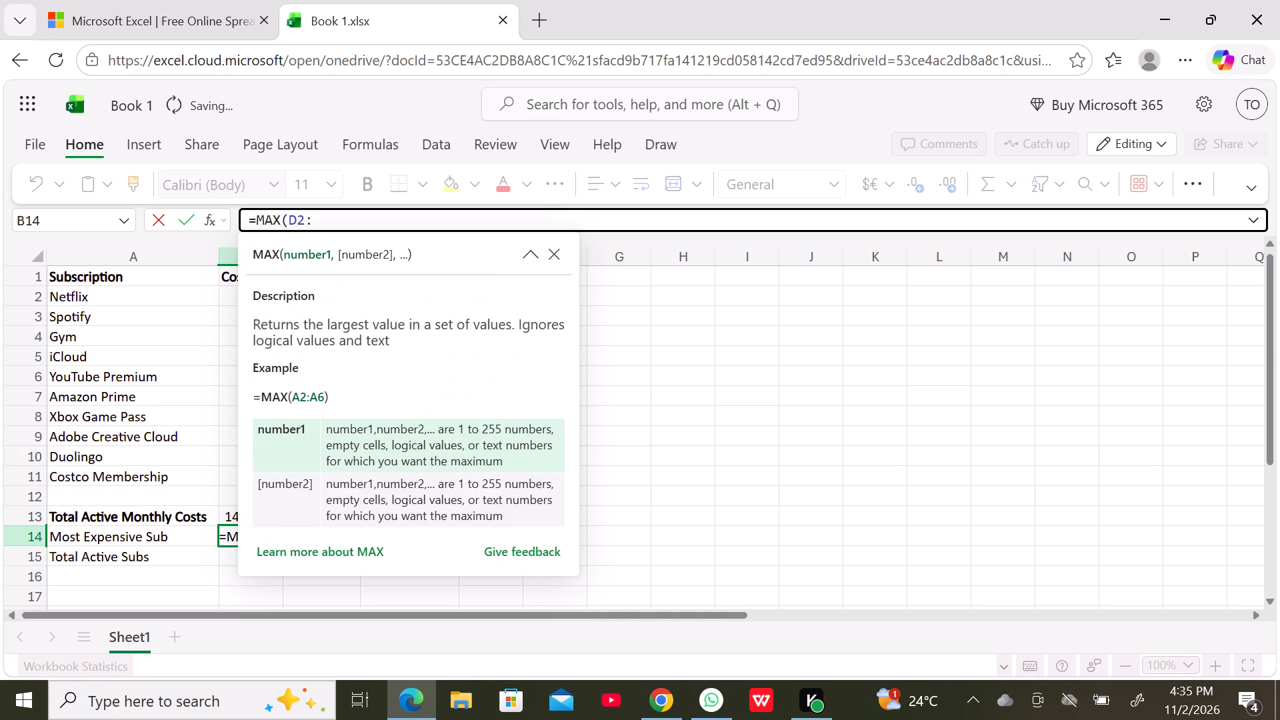
pyautogui.write('D11')
pyautogui.hotkey('shift', ')')
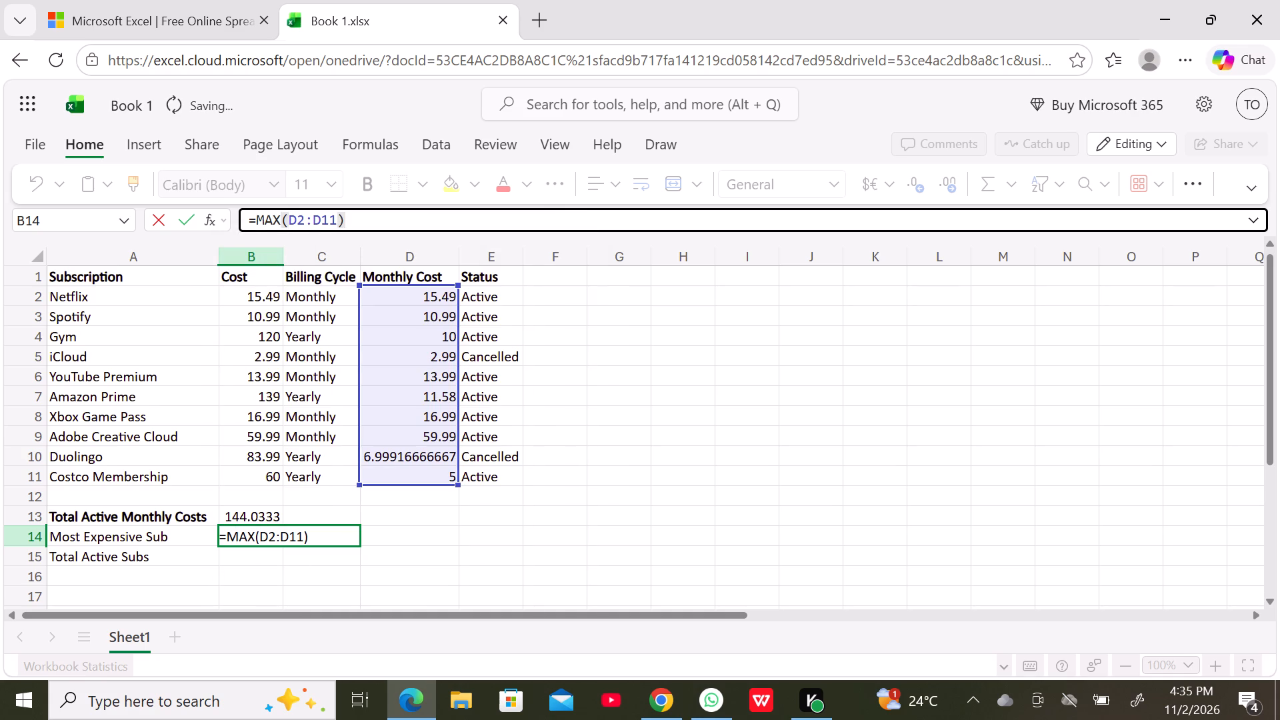
pyautogui.press('Return')
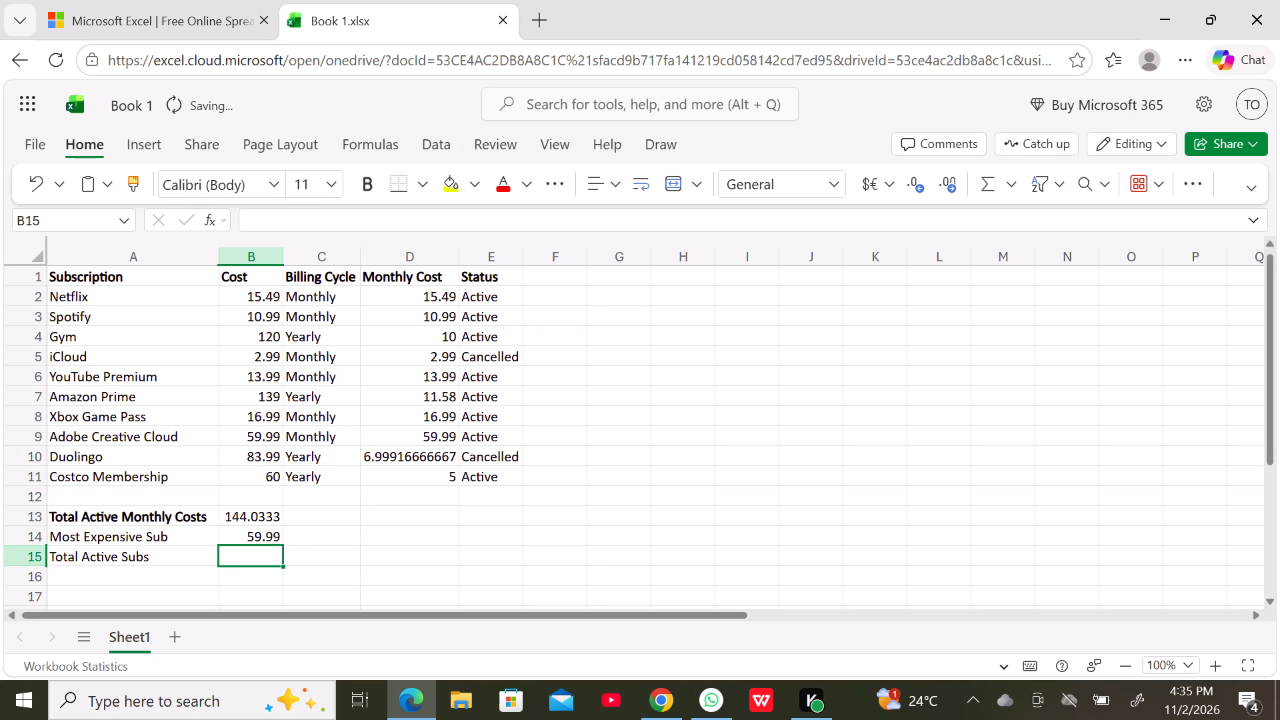
# Enter a COUNTIF formula in cell B15 that counts the "Active" entries in E2:E11, beside the Total Active Subs label.
pyautogui.click(274, 221)
pyautogui.press('=')
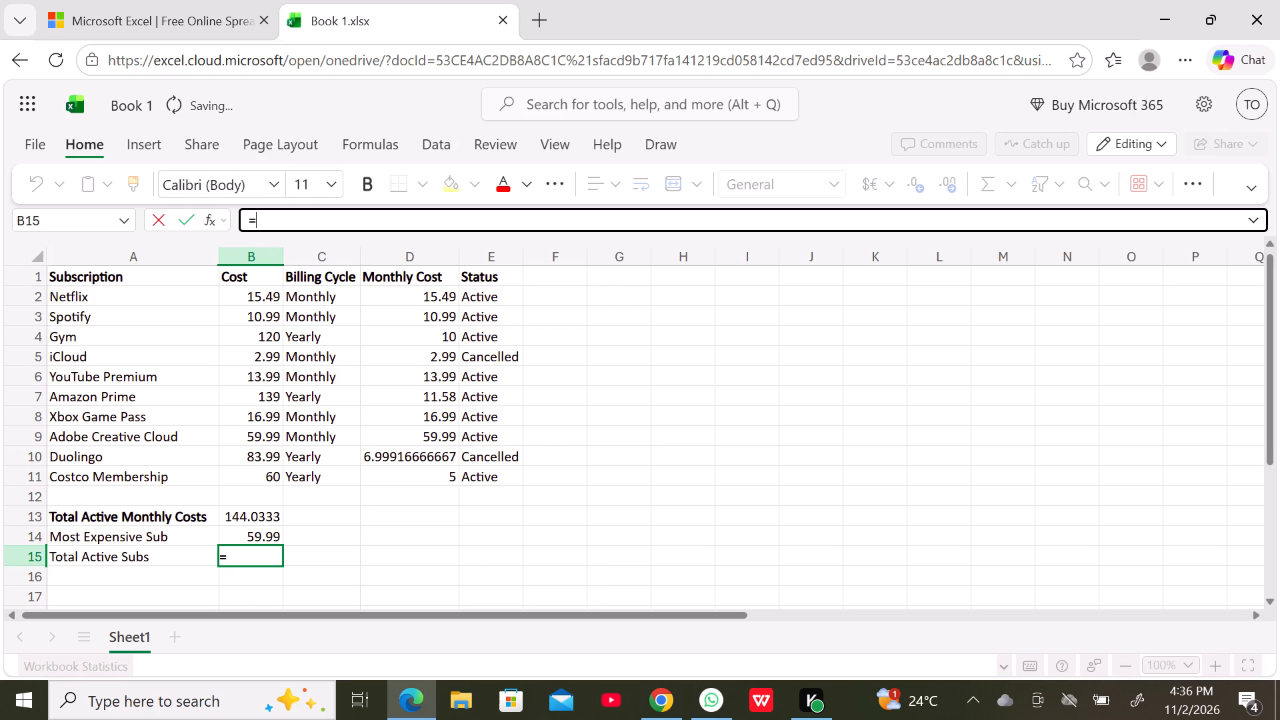
pyautogui.write('COUNT')
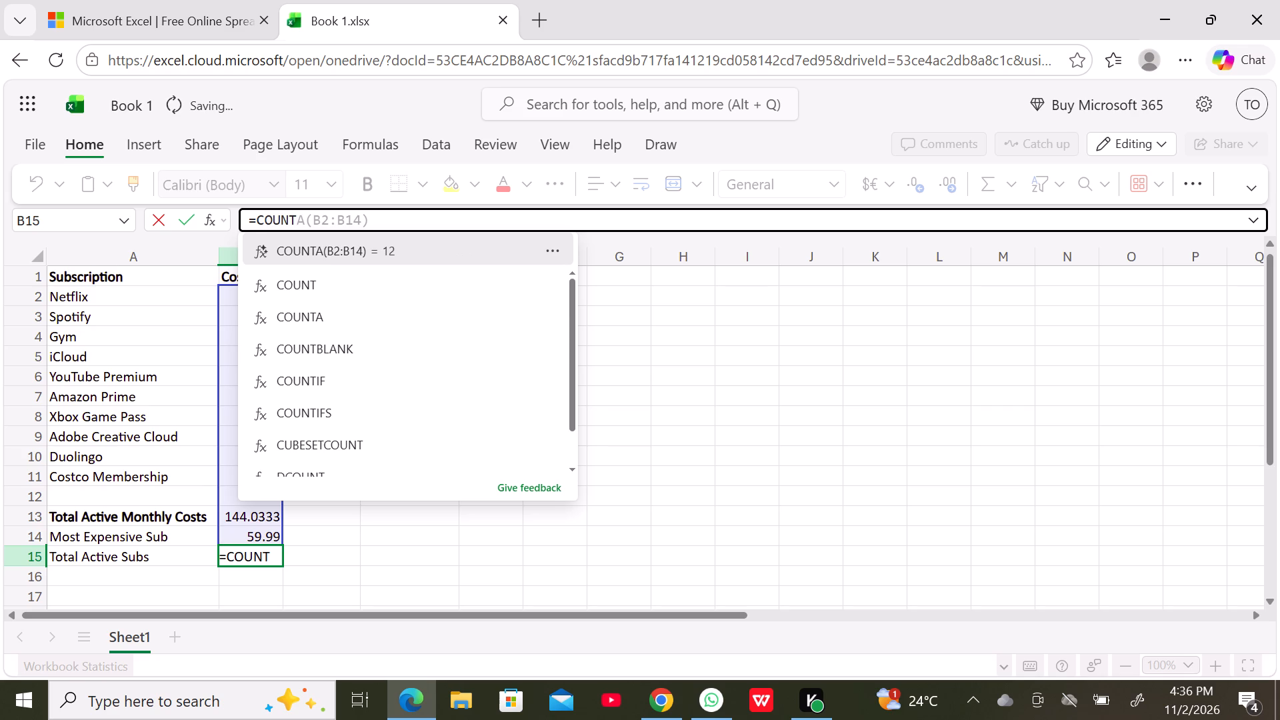
pyautogui.write('IF')
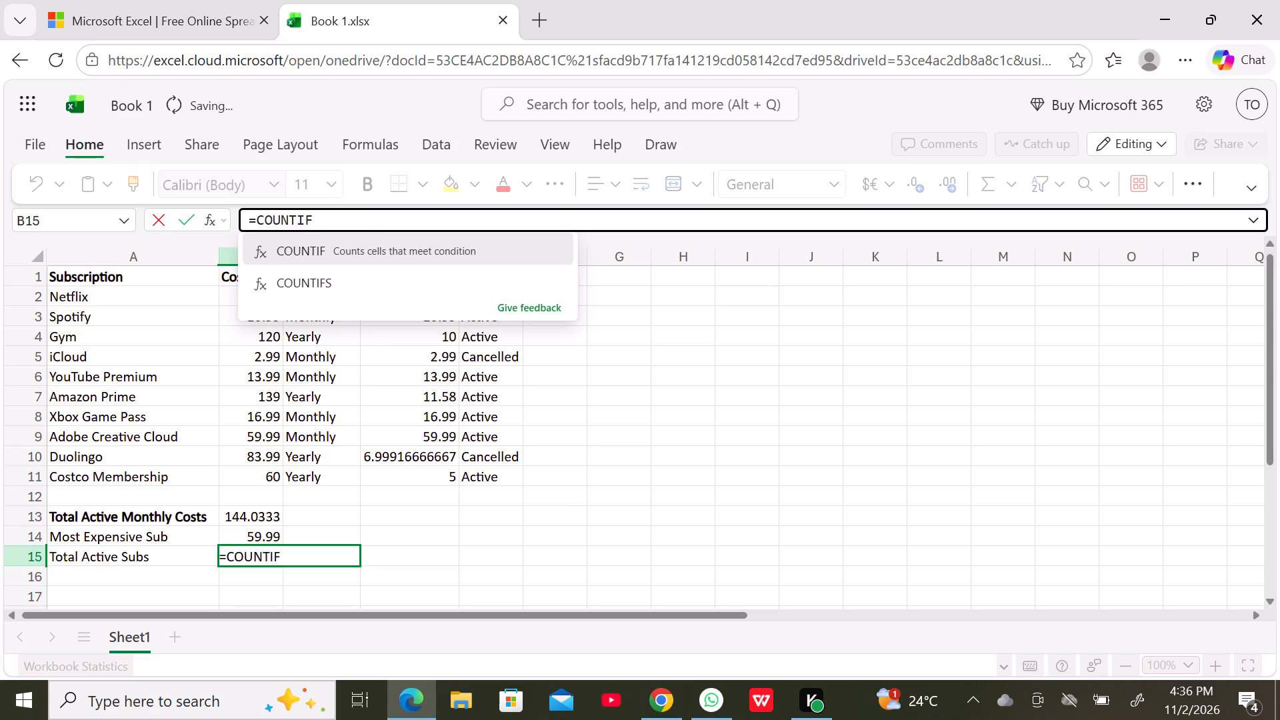
pyautogui.hotkey('shift', '(')
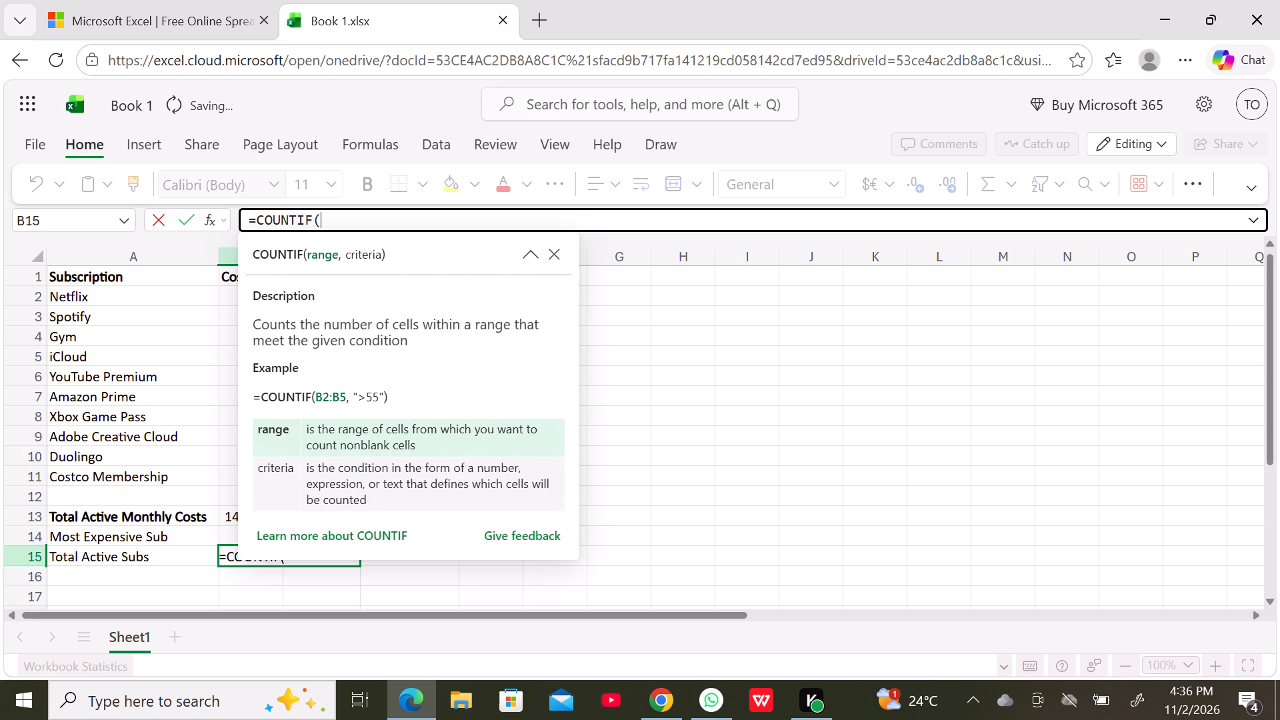
pyautogui.write('E2')
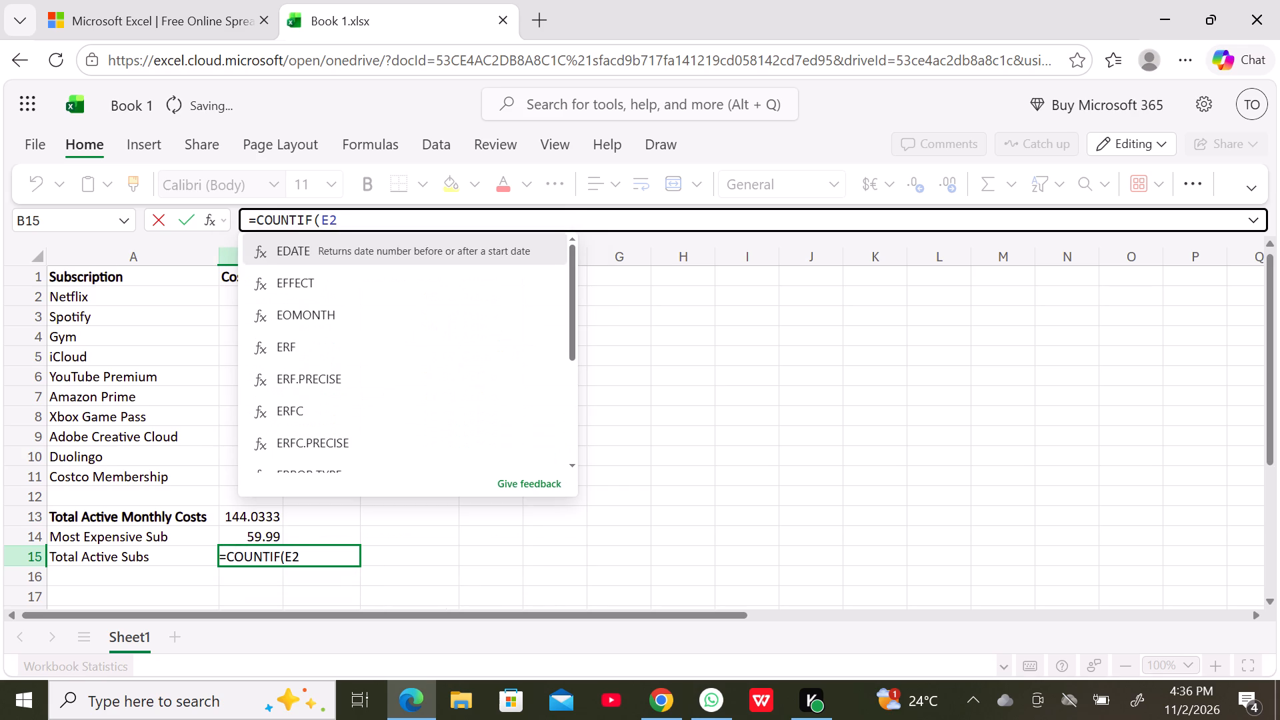
pyautogui.write(':E')
pyautogui.write('11')
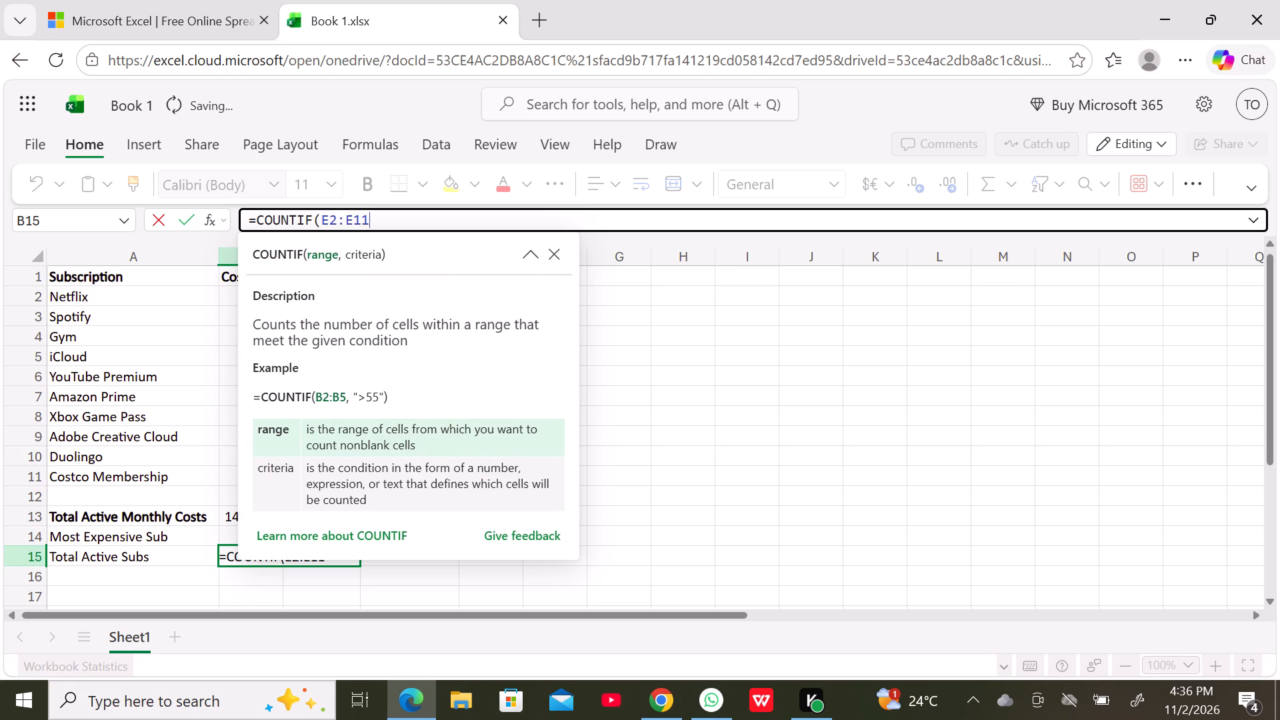
pyautogui.press(',')
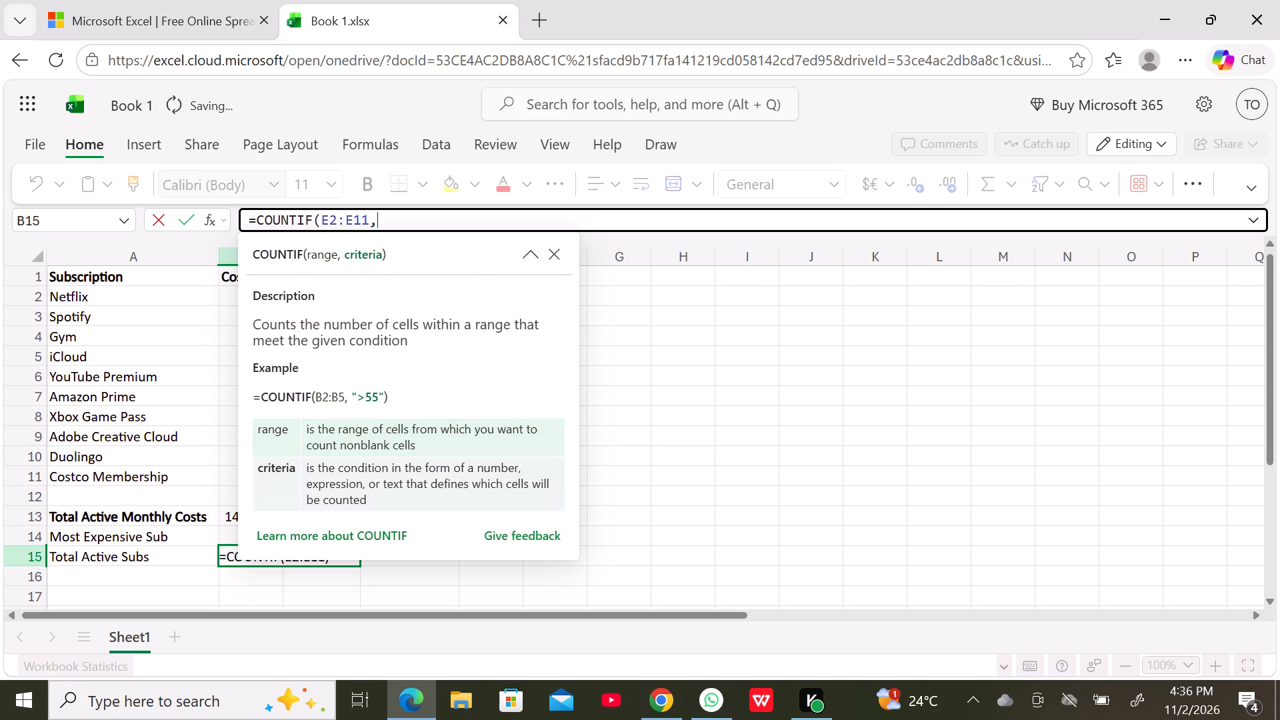
pyautogui.hotkey('shift', '"')
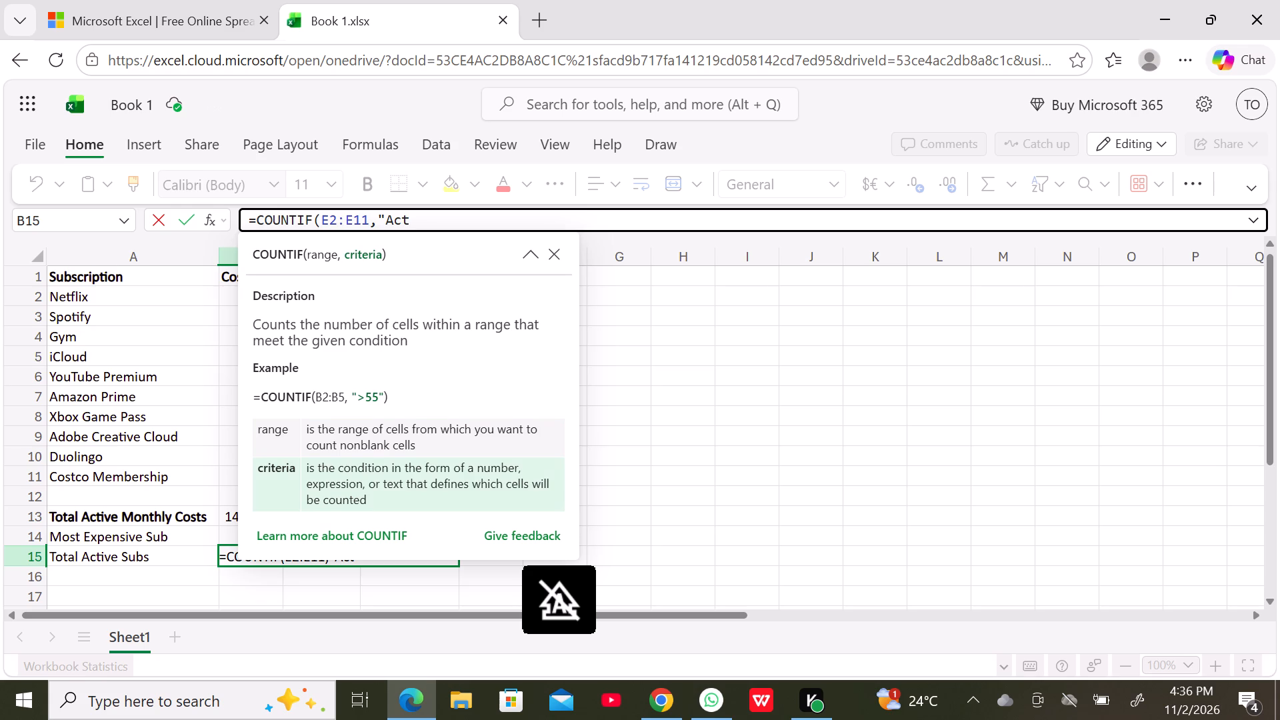
pyautogui.press('i')
pyautogui.write('ve')
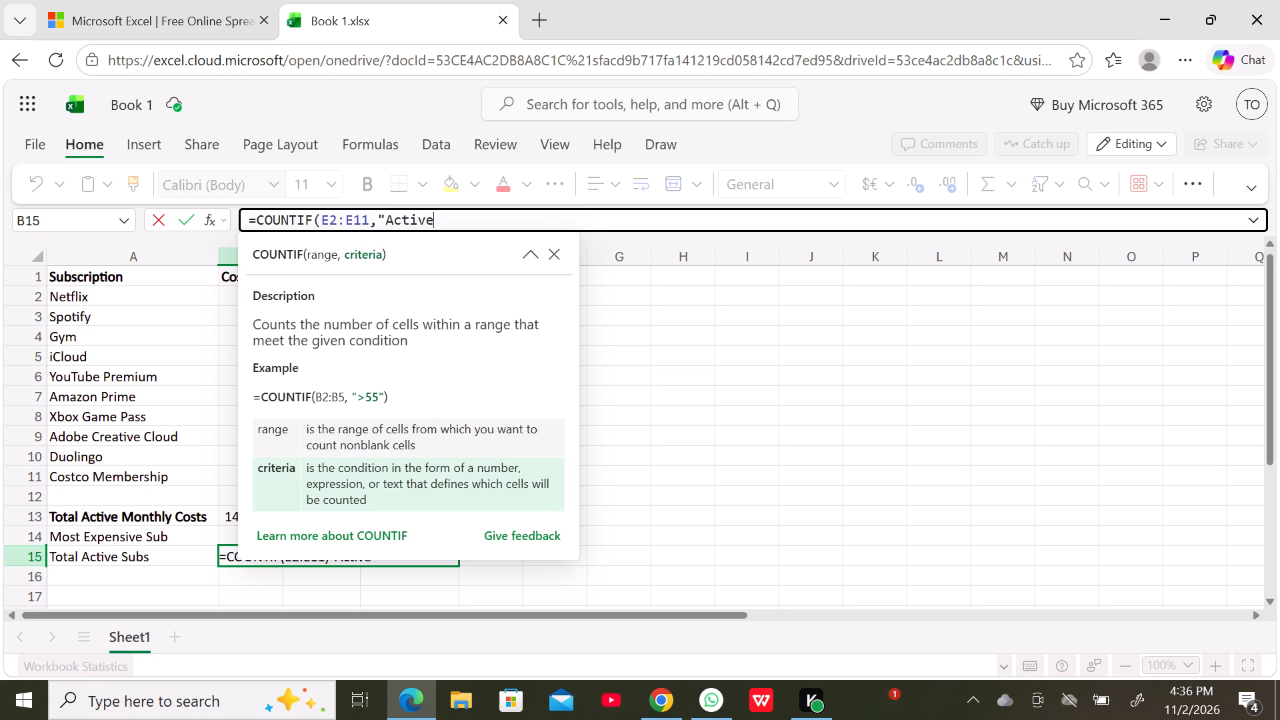
pyautogui.hotkey('shift', ':')
pyautogui.press('BackSpace')
pyautogui.hotkey('shift', '"')
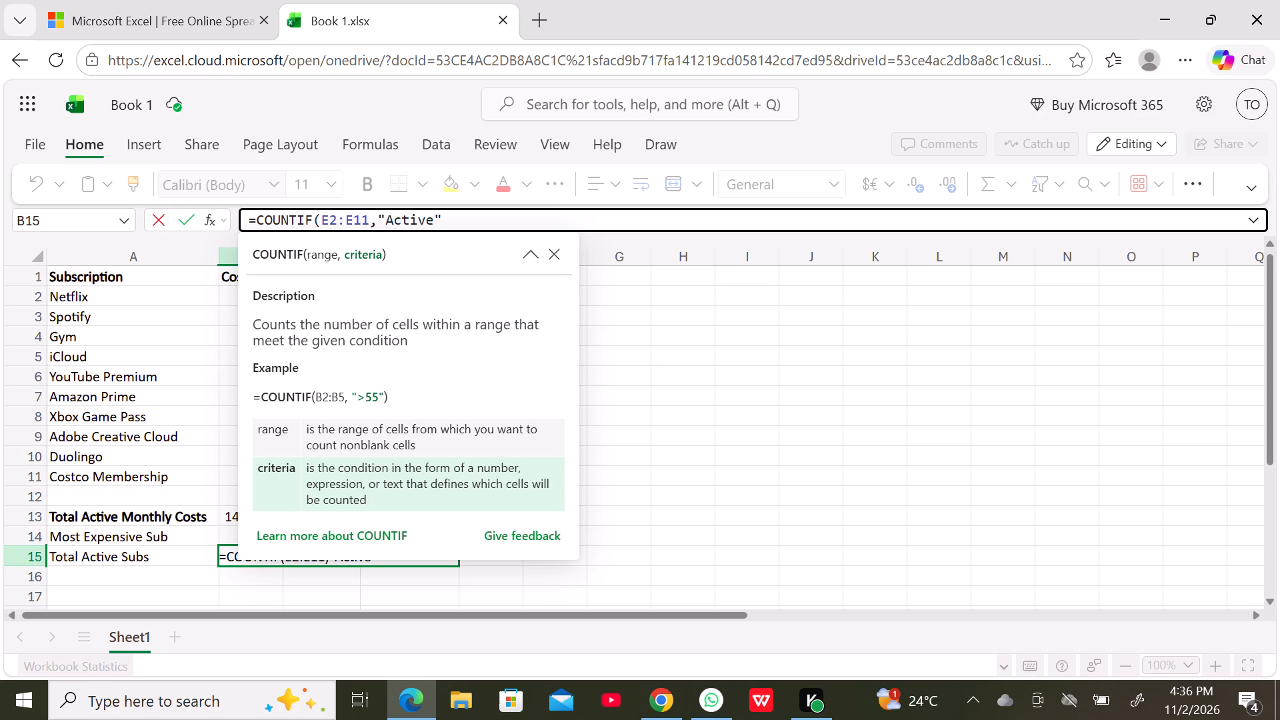
pyautogui.hotkey('shift', ')')
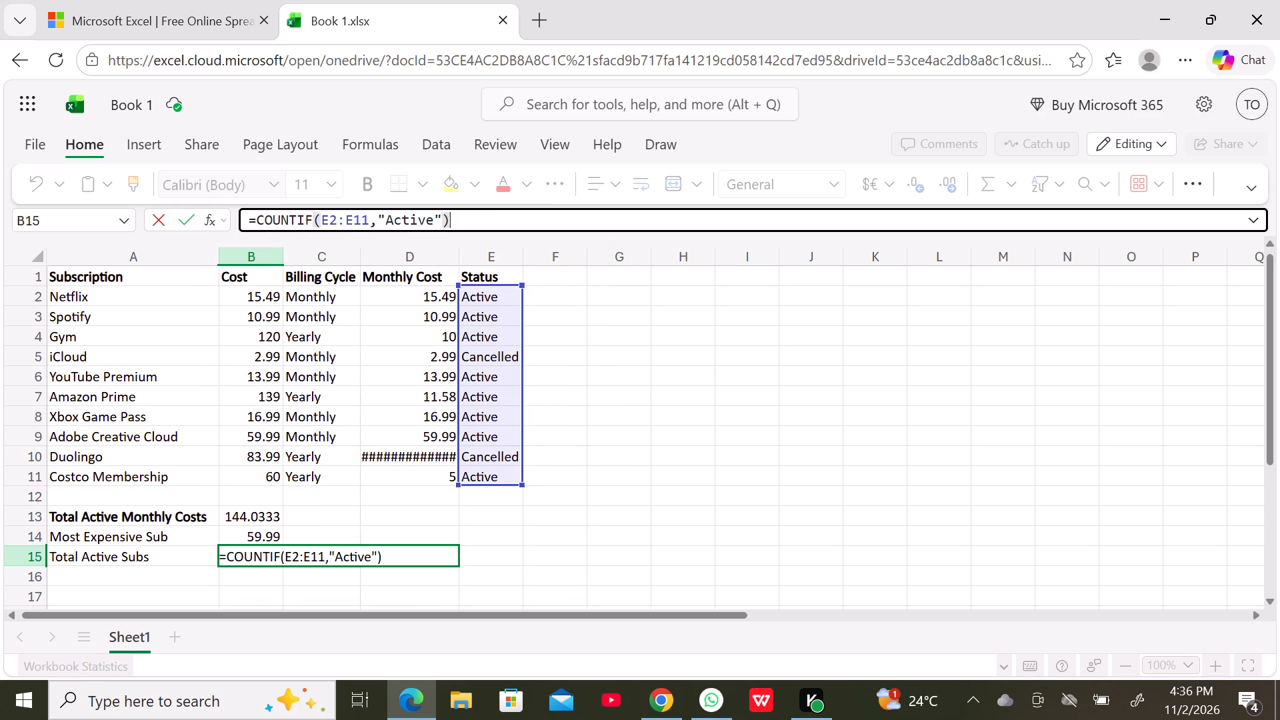
pyautogui.press('.')
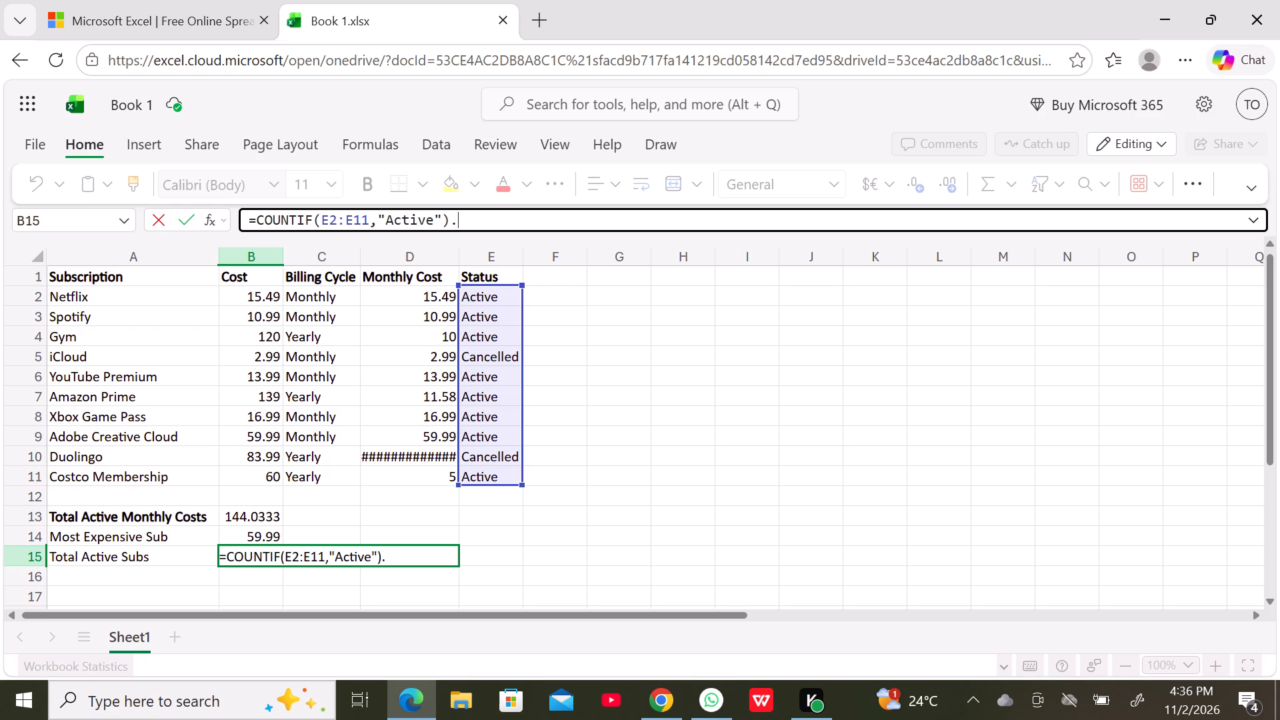
pyautogui.press('Return')
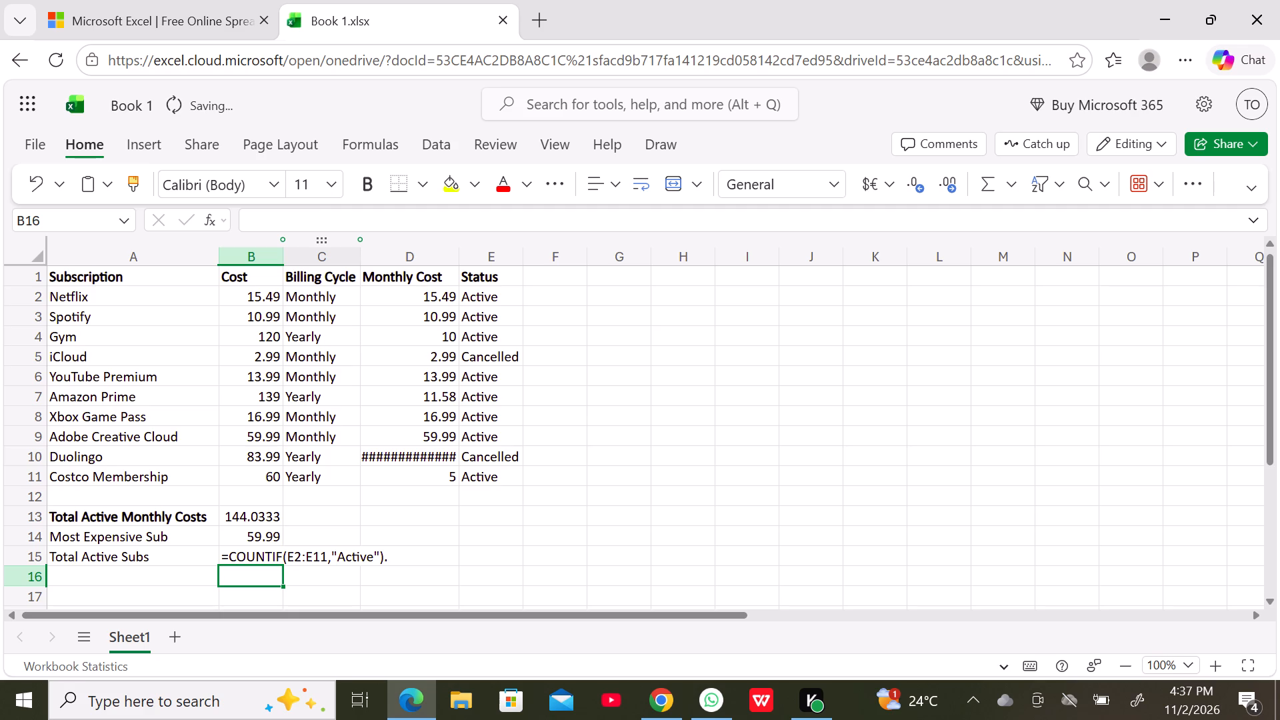
# Remove the trailing period from cell B15's formula so it reads =COUNTIF(E2:E11,"Active").
pyautogui.click(264, 554)
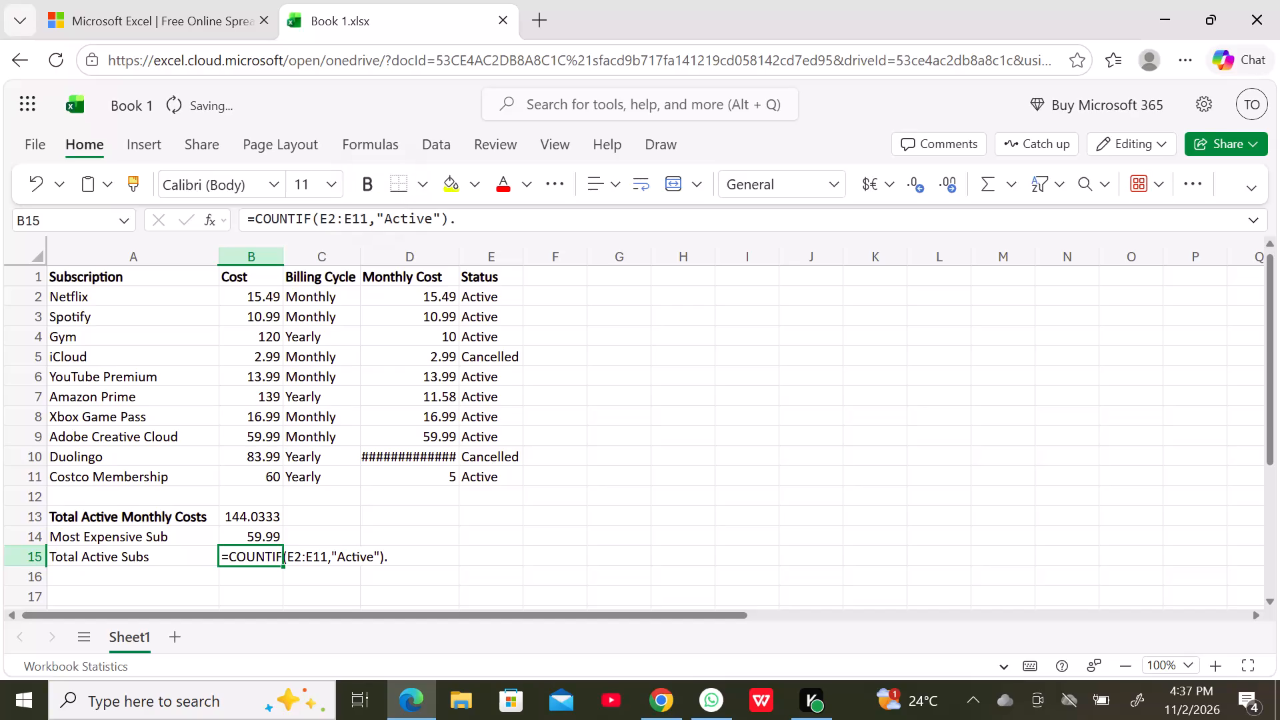
pyautogui.click(455, 223)
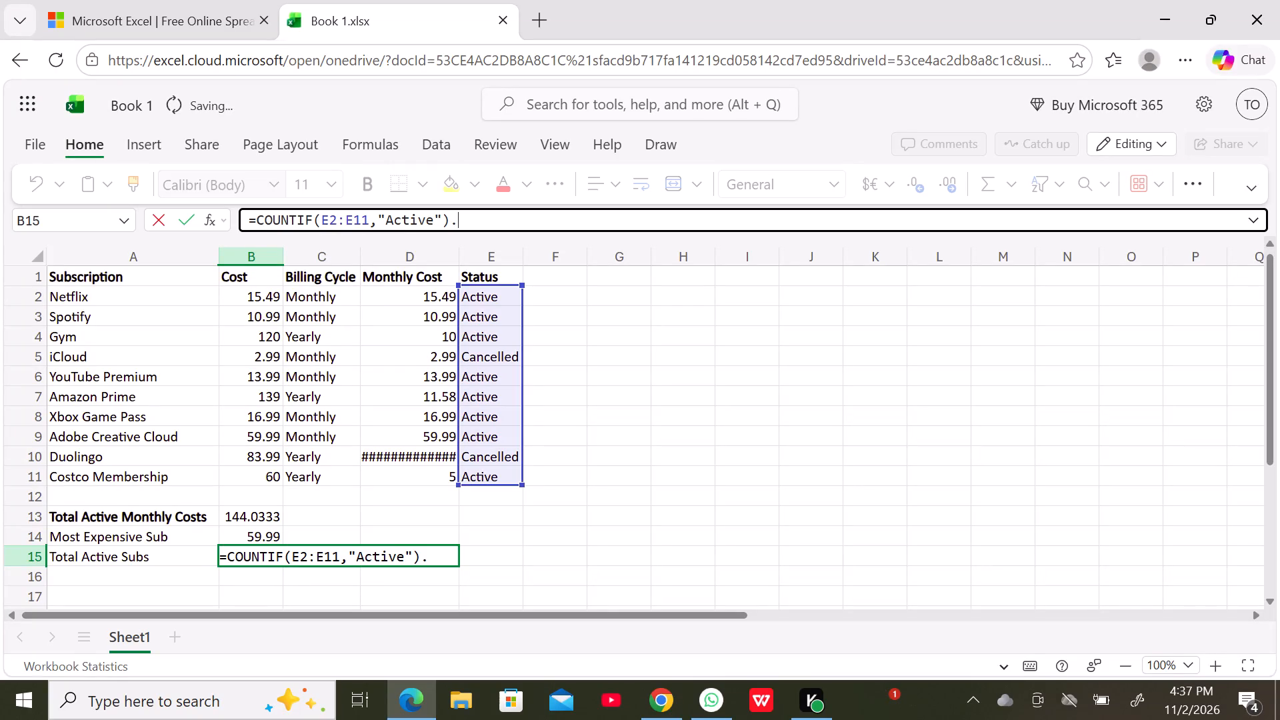
pyautogui.press('BackSpace')
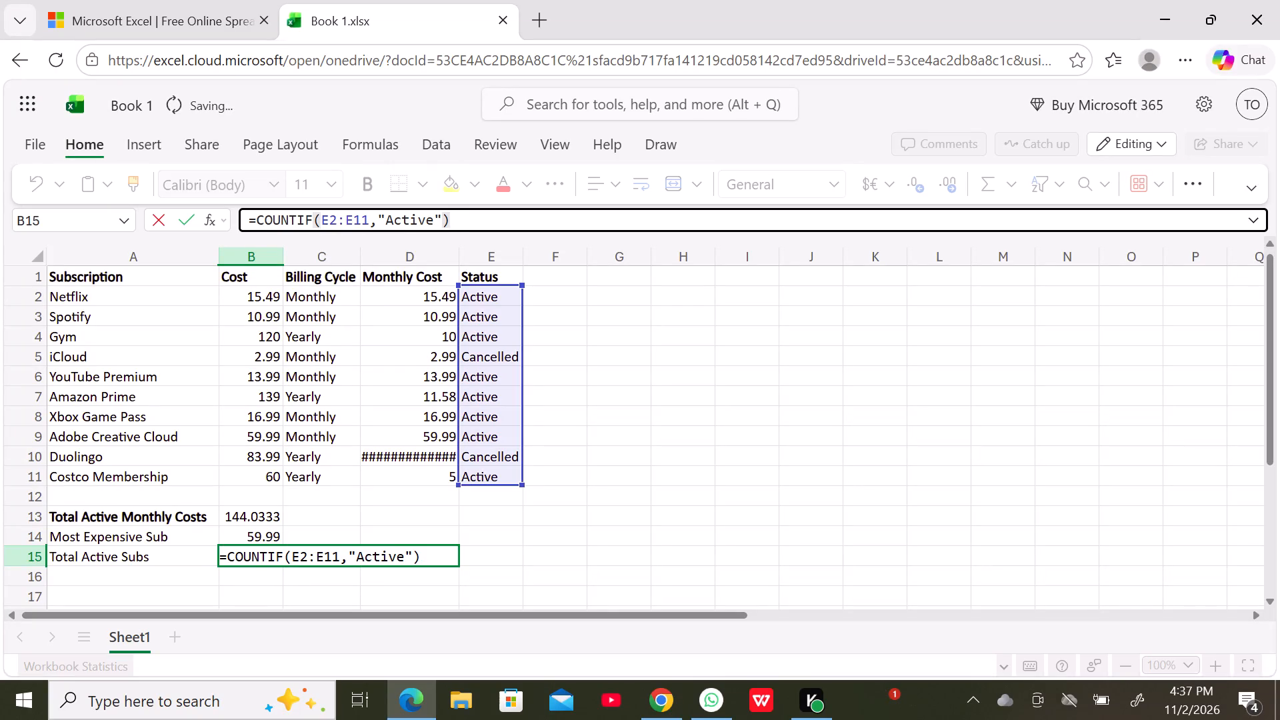
pyautogui.press('Return')
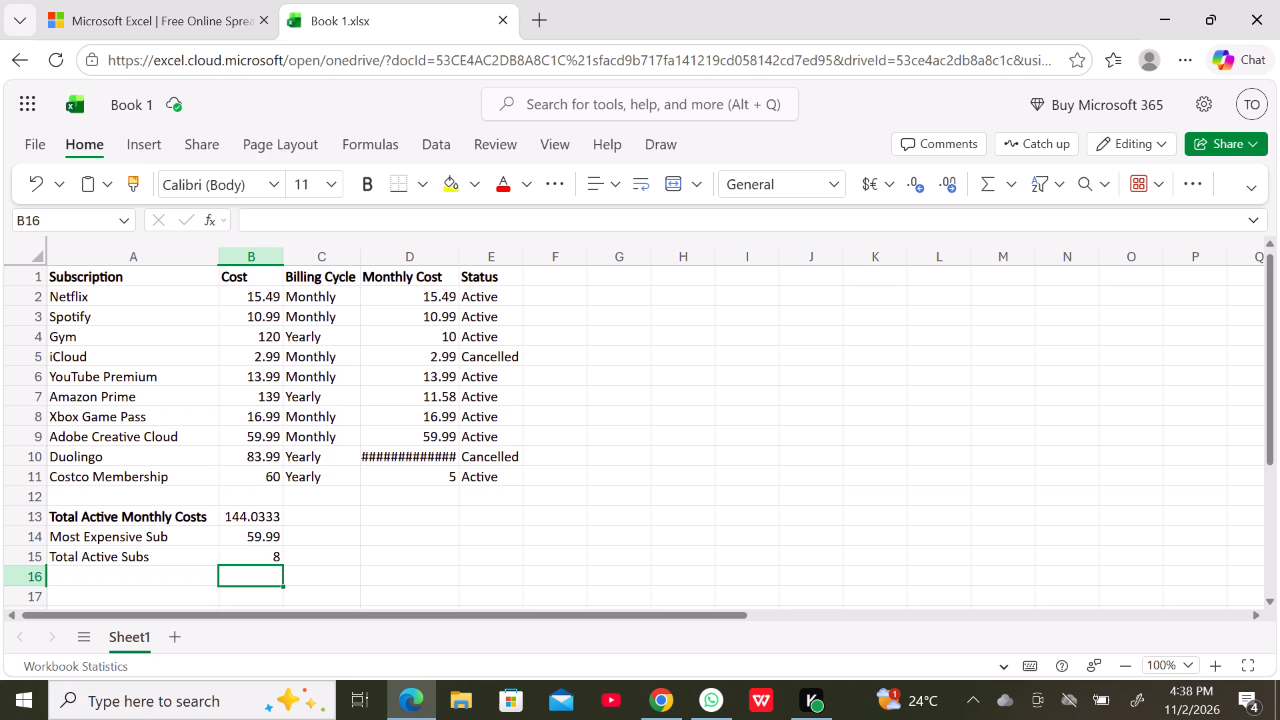
# Try to adjust the number of decimal places shown for Duolingo's Monthly Cost in cell D10.
pyautogui.click(423, 460)
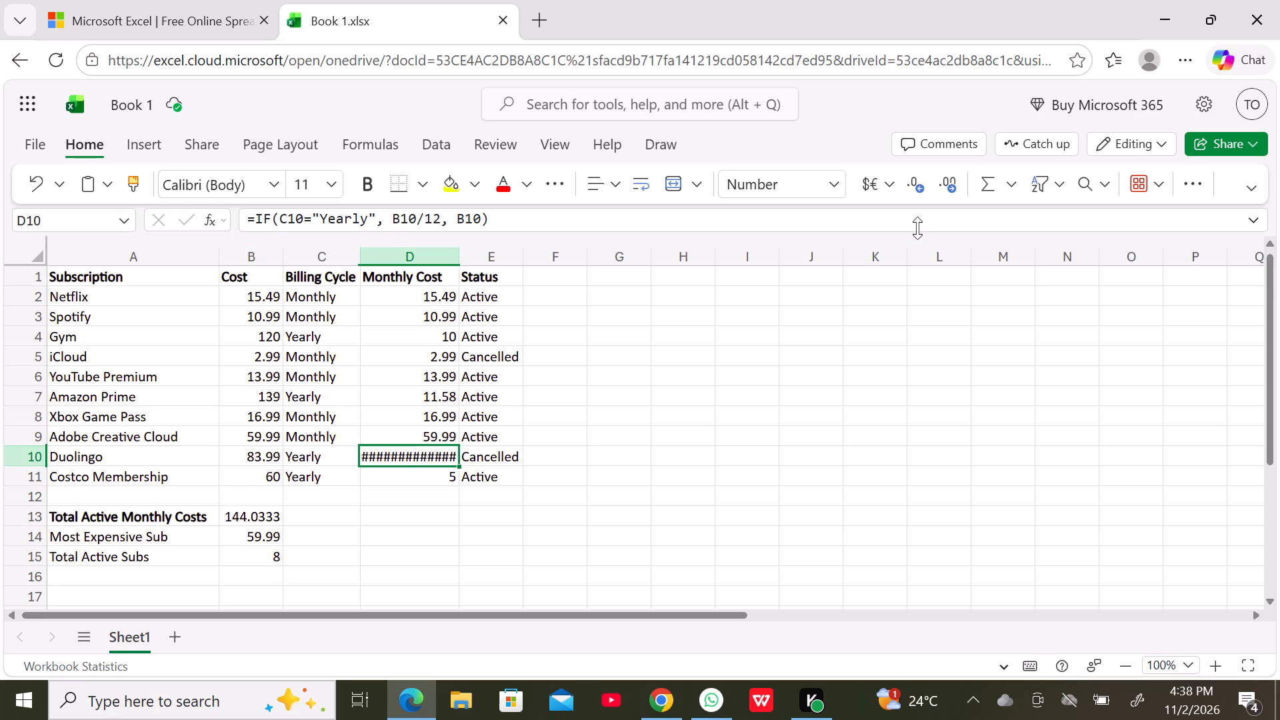
pyautogui.click(920, 191)
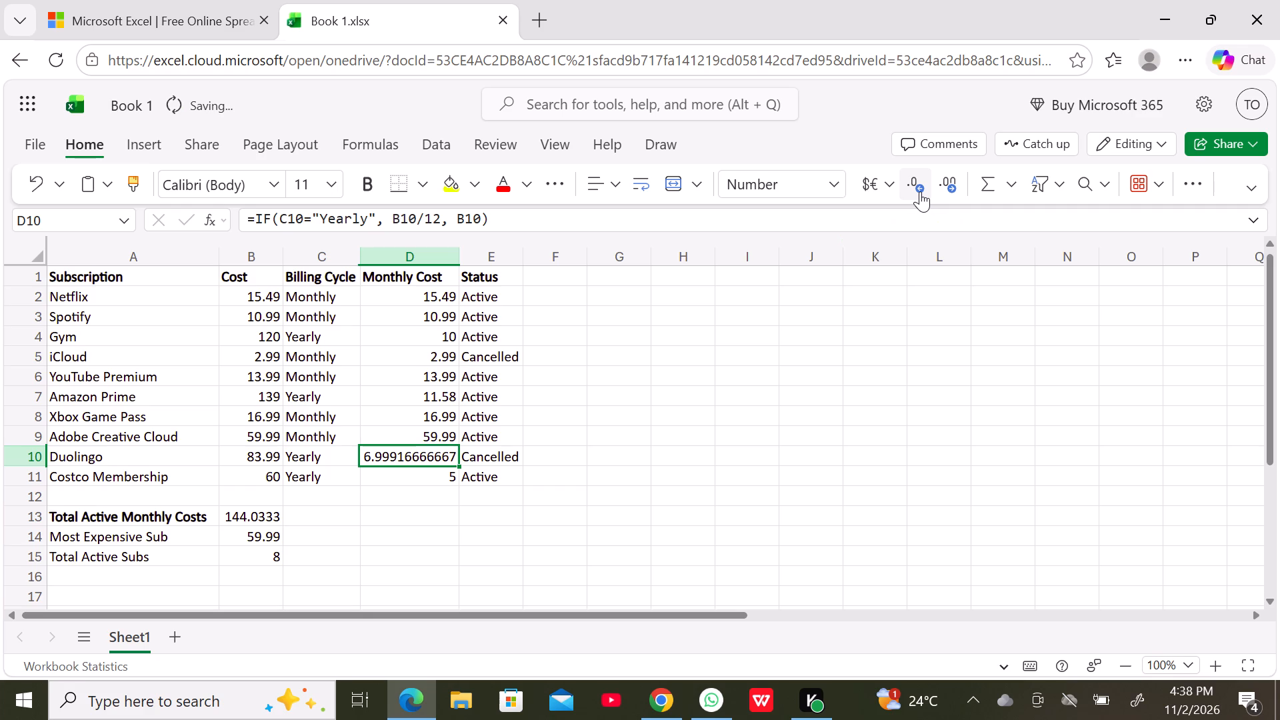
pyautogui.click(921, 189)
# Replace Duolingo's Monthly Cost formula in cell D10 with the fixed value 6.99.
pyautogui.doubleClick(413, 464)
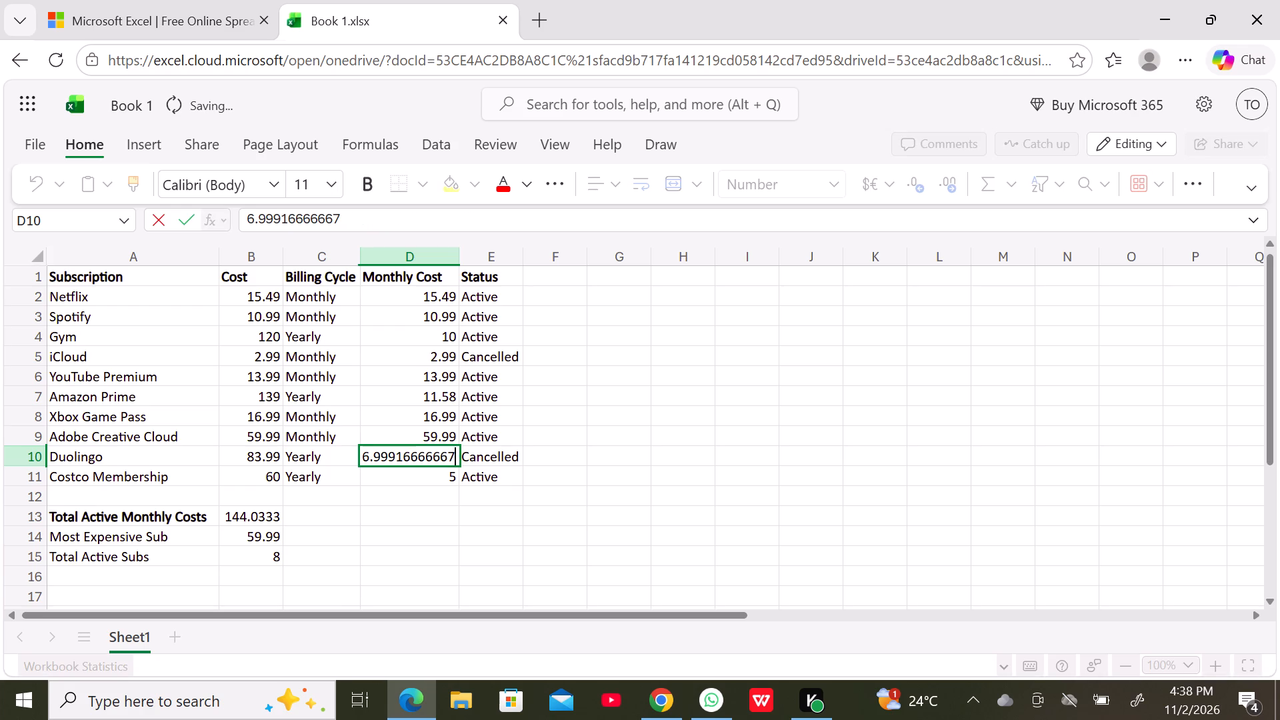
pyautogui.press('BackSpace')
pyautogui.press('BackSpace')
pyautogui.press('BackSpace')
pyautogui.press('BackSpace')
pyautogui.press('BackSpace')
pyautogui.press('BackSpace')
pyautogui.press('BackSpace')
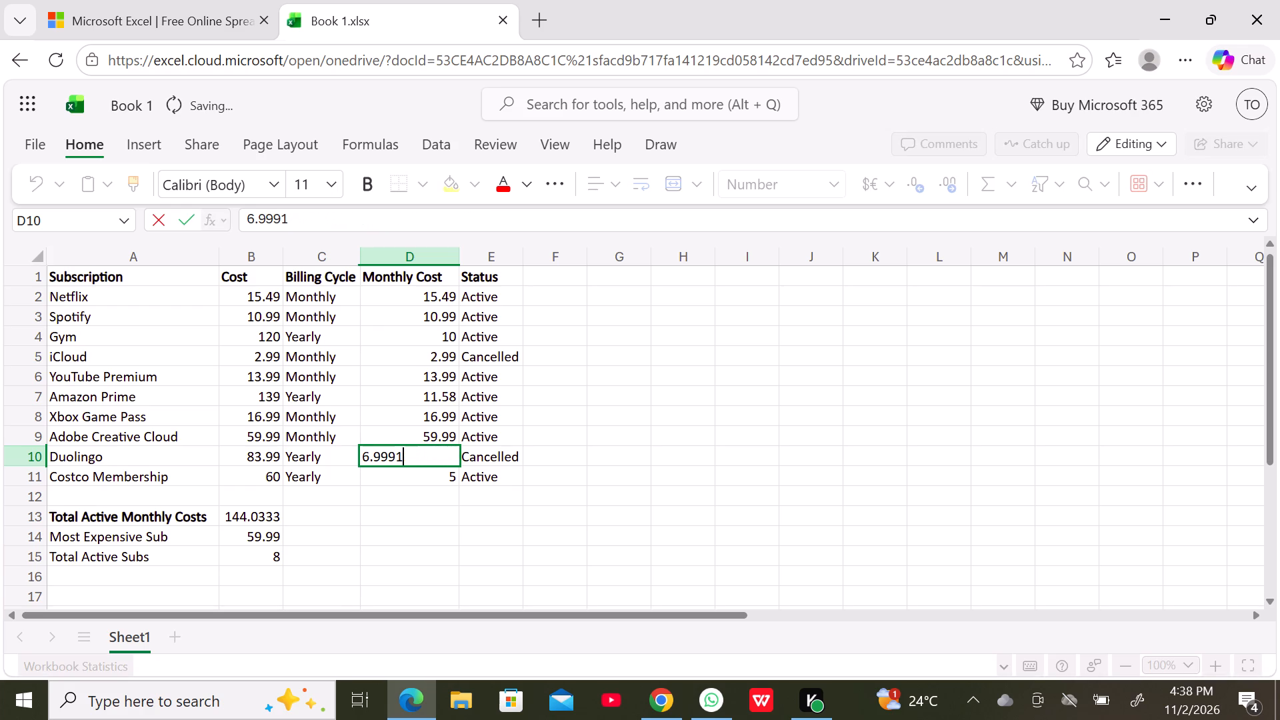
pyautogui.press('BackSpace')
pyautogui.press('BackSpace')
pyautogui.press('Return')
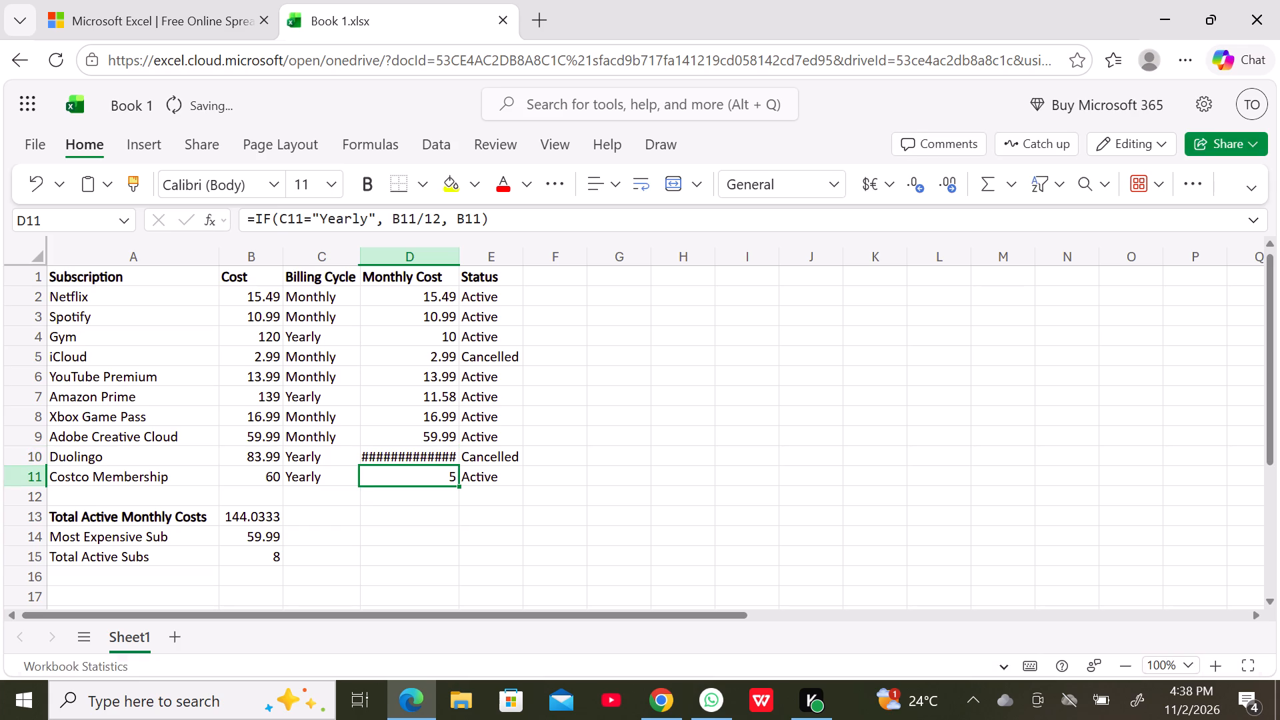
# Set Duolingo's Monthly Cost in cell D10 to 6.9.
pyautogui.click(451, 458)
pyautogui.doubleClick(451, 458)
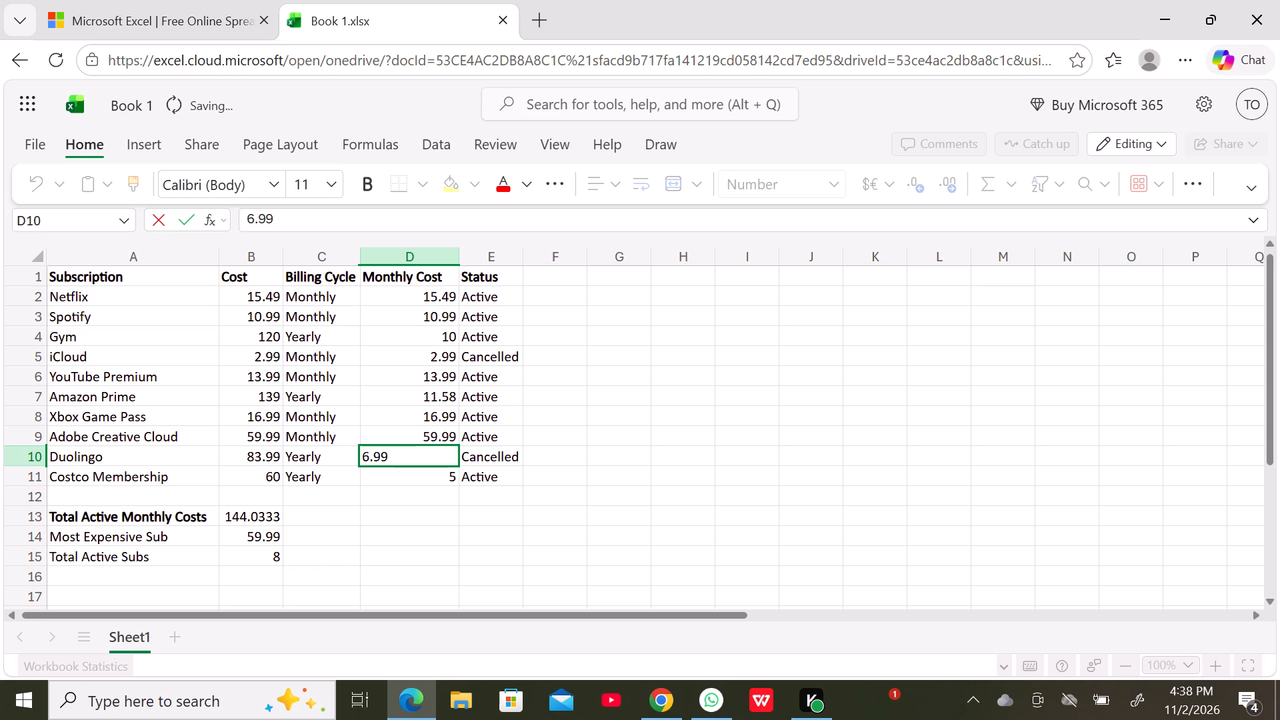
pyautogui.press('Tab')
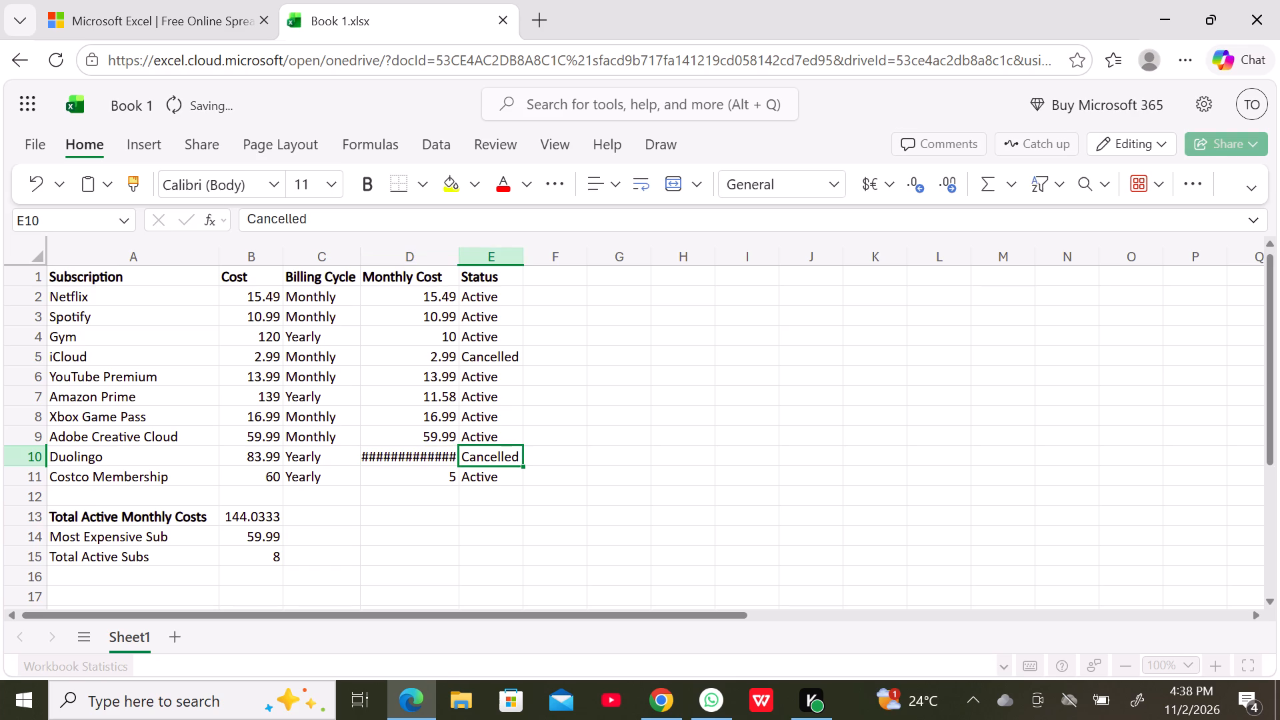
pyautogui.click(413, 461)
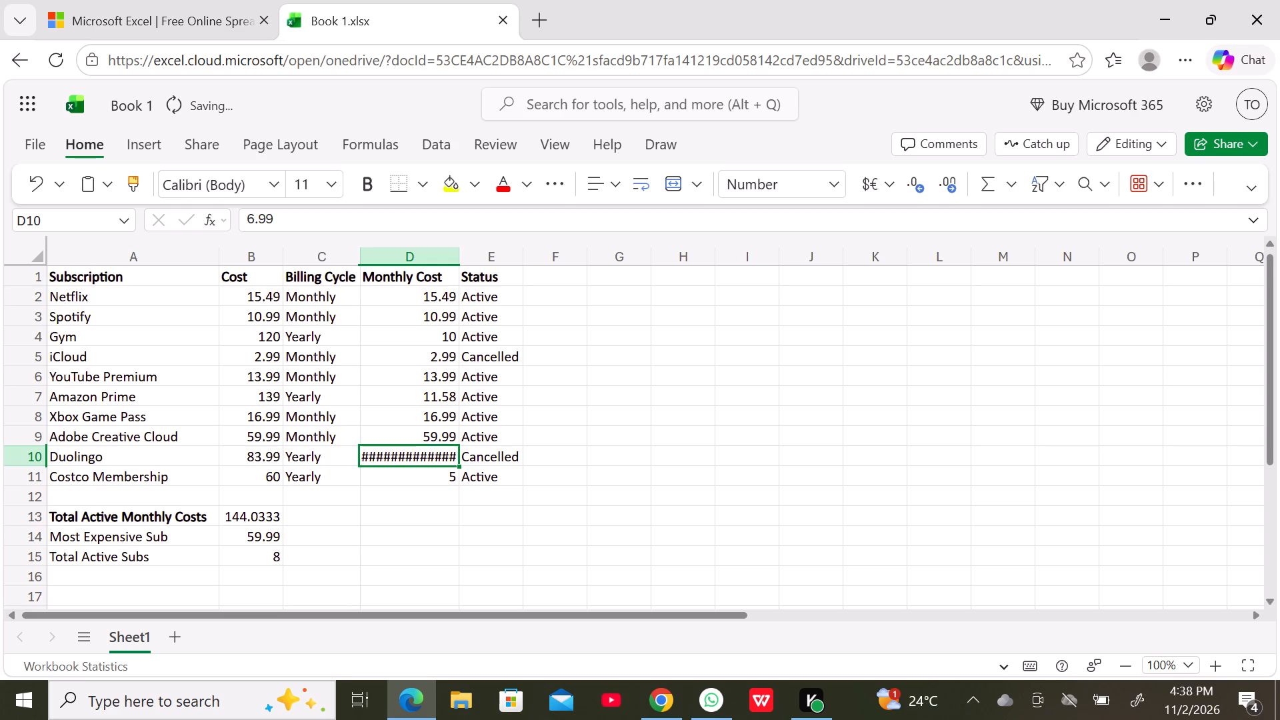
pyautogui.click(407, 454)
pyautogui.doubleClick(407, 454)
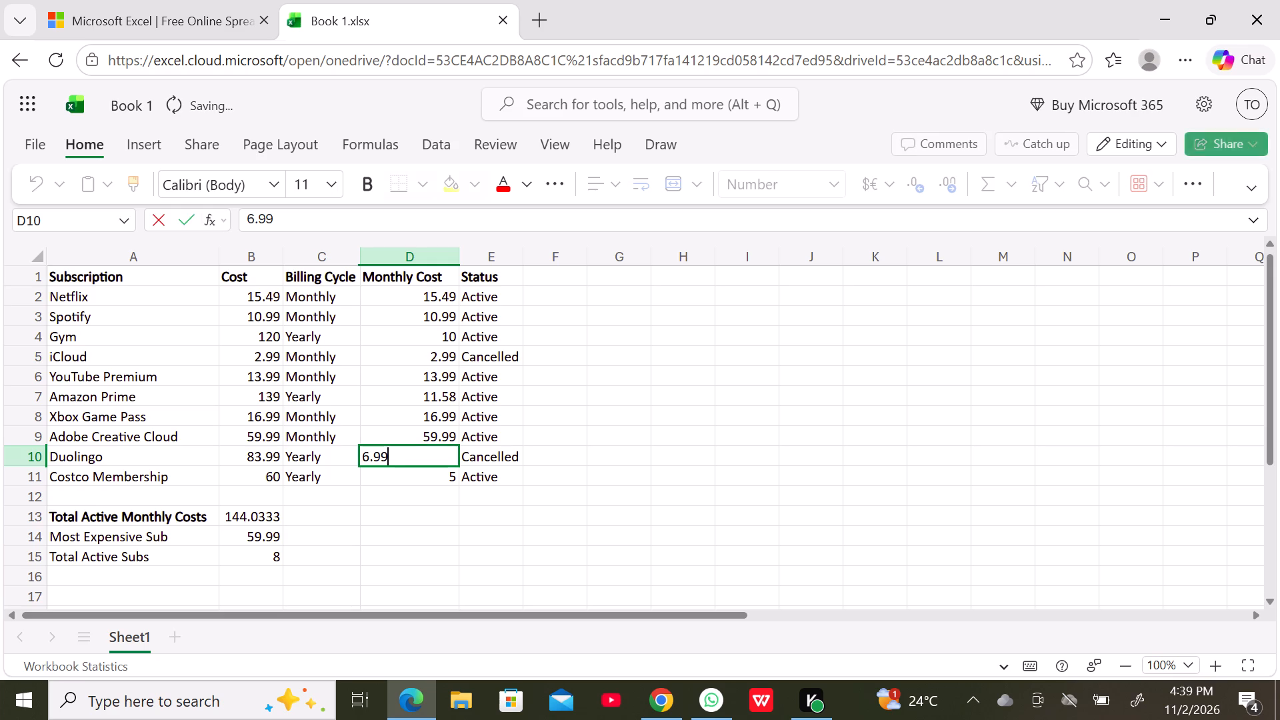
pyautogui.press('BackSpace')
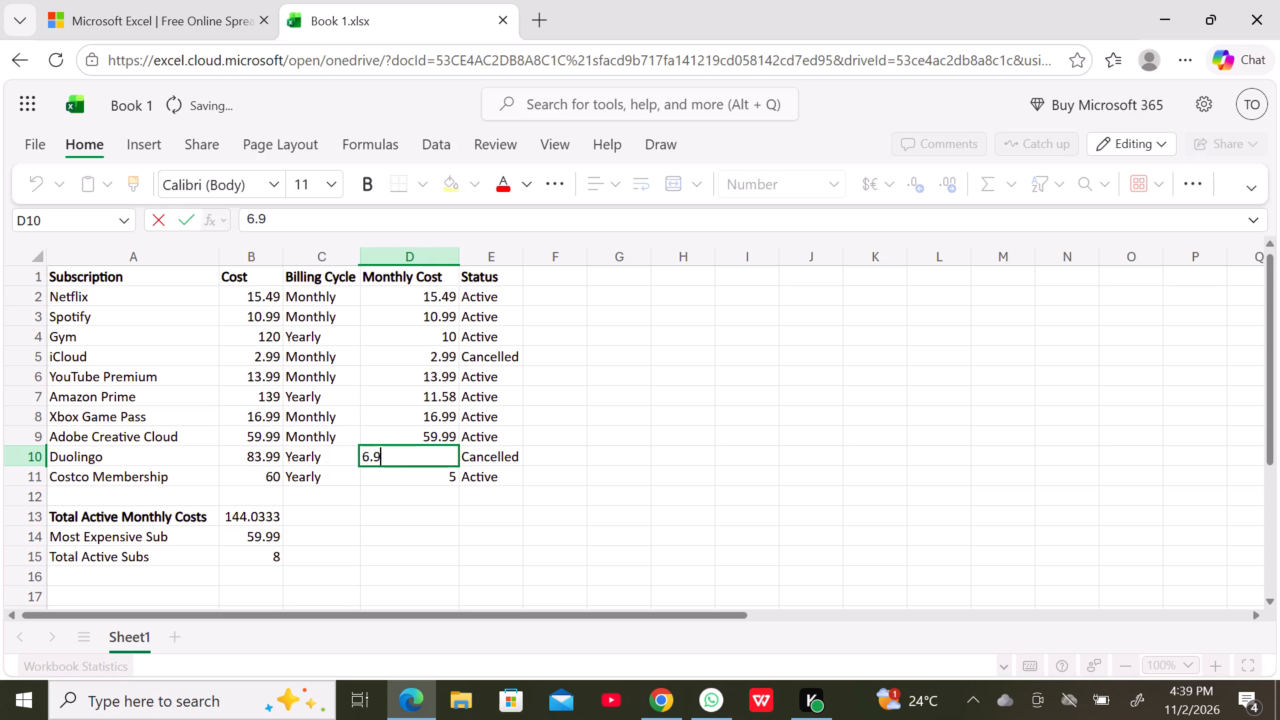
pyautogui.press('space')
pyautogui.press('BackSpace')
pyautogui.press('Tab')
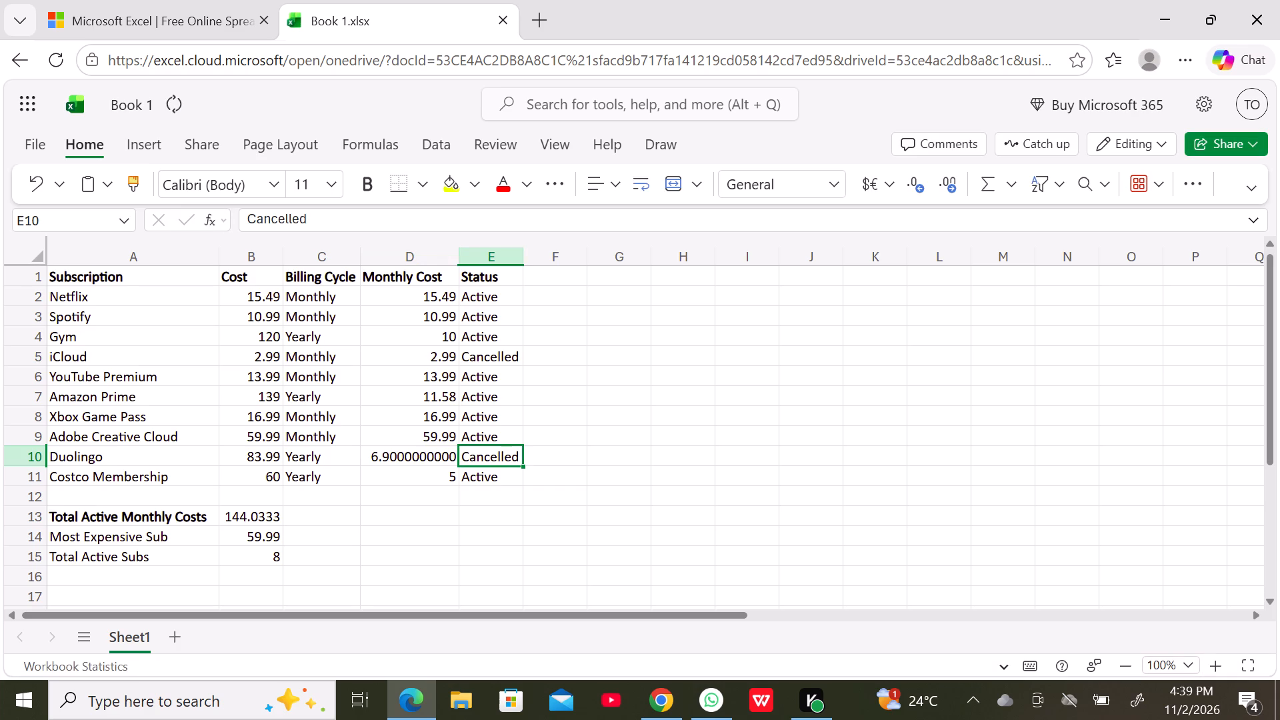
# Set Duolingo's Monthly Cost in cell D10 to 6.99.
pyautogui.click(445, 460)
pyautogui.click(451, 460)
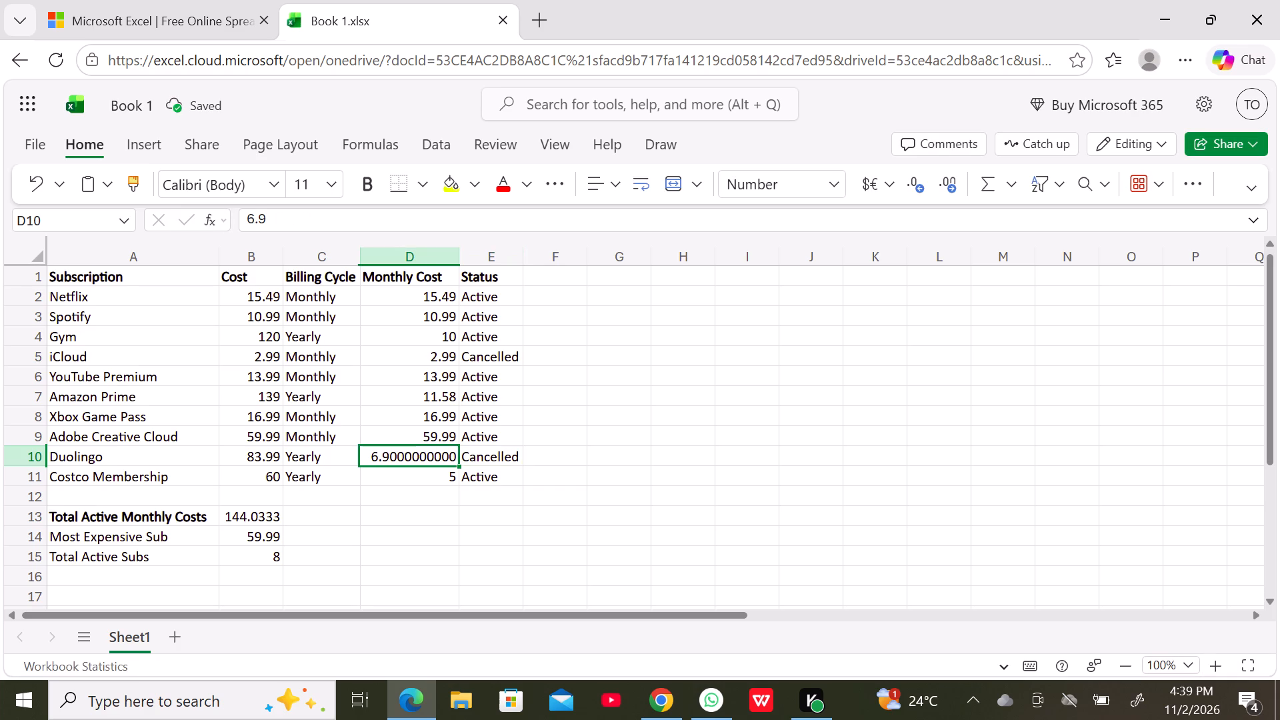
pyautogui.doubleClick(443, 455)
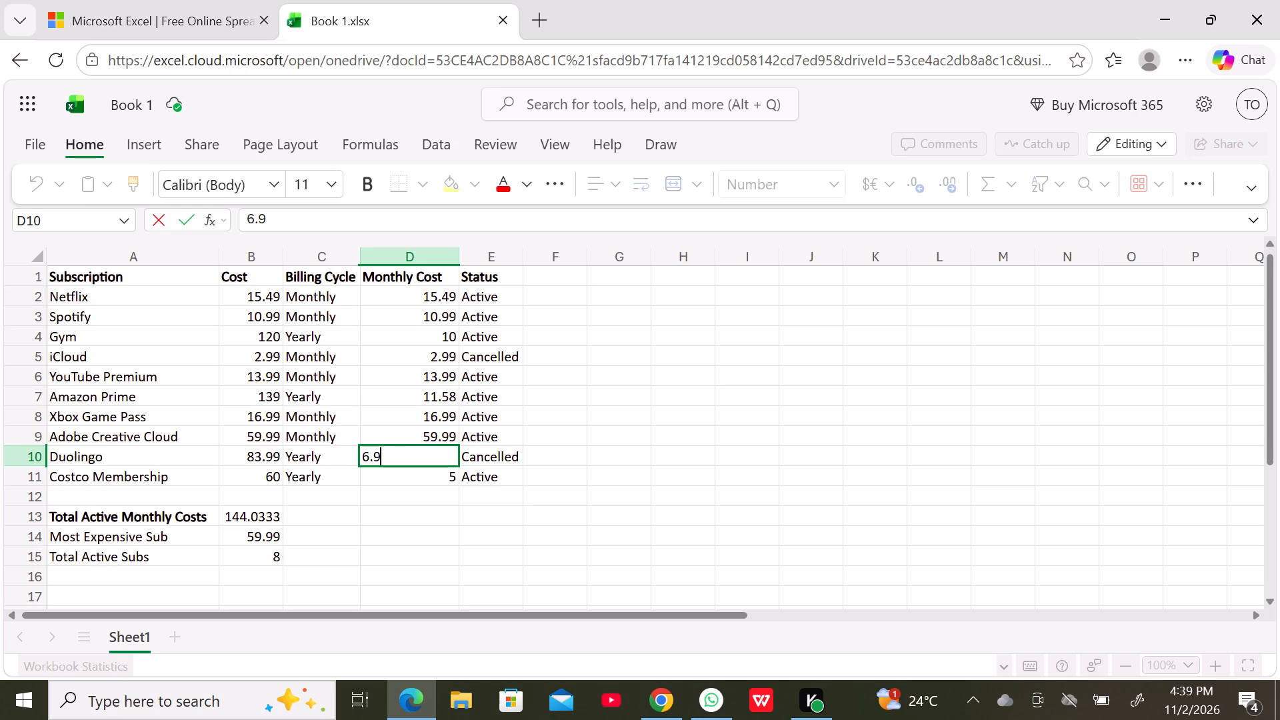
pyautogui.press('9')
pyautogui.press('Return')
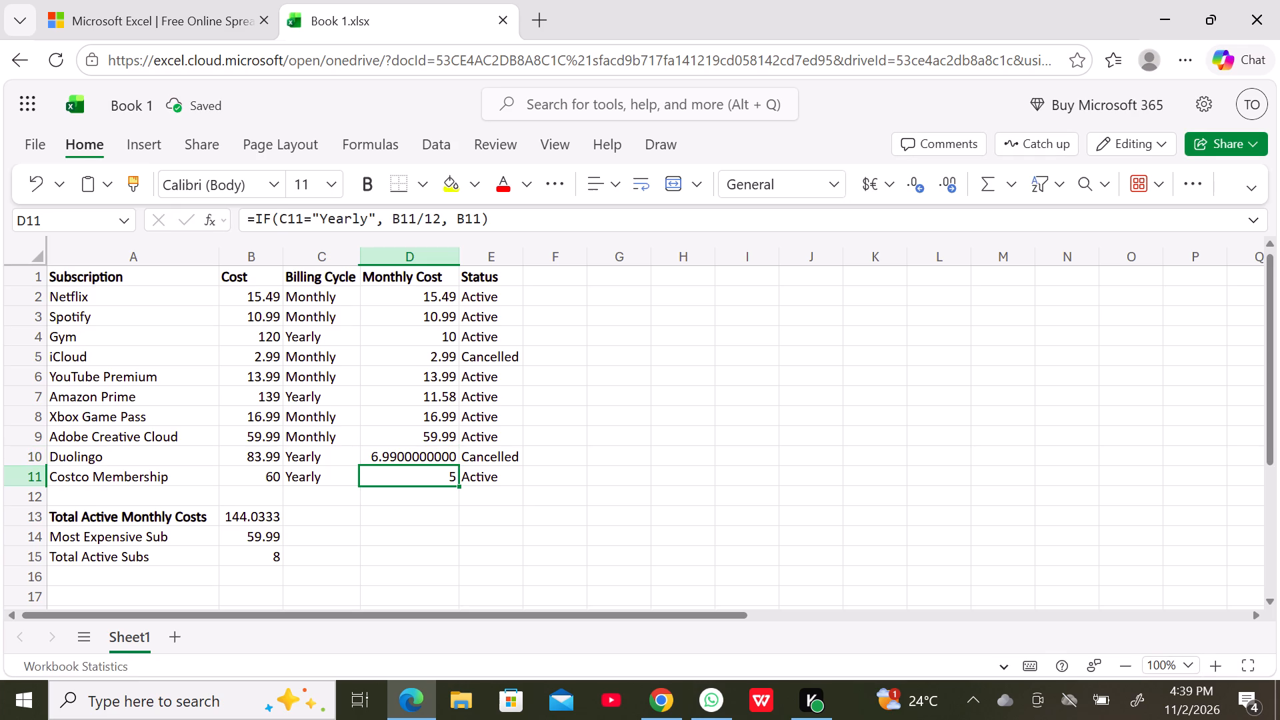
# Reduce the decimal places shown for Duolingo's Monthly Cost in cell D10 to eight.
pyautogui.click(952, 189)
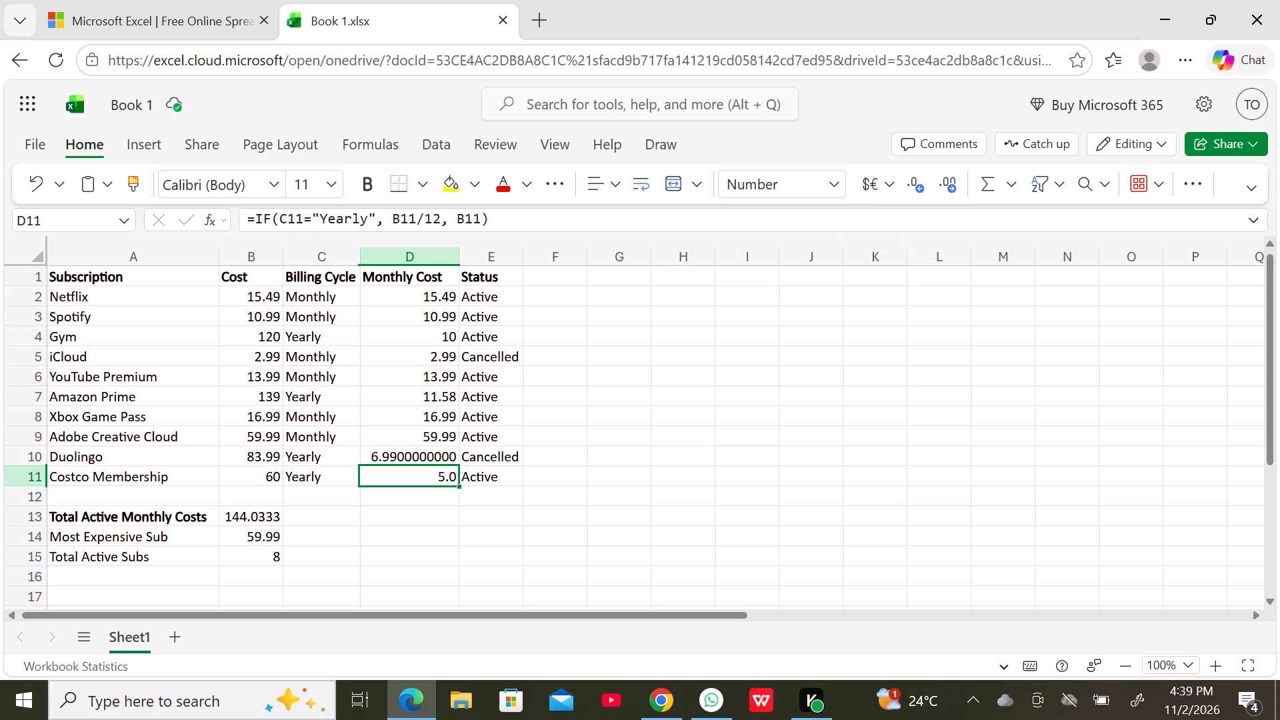
pyautogui.click(913, 185)
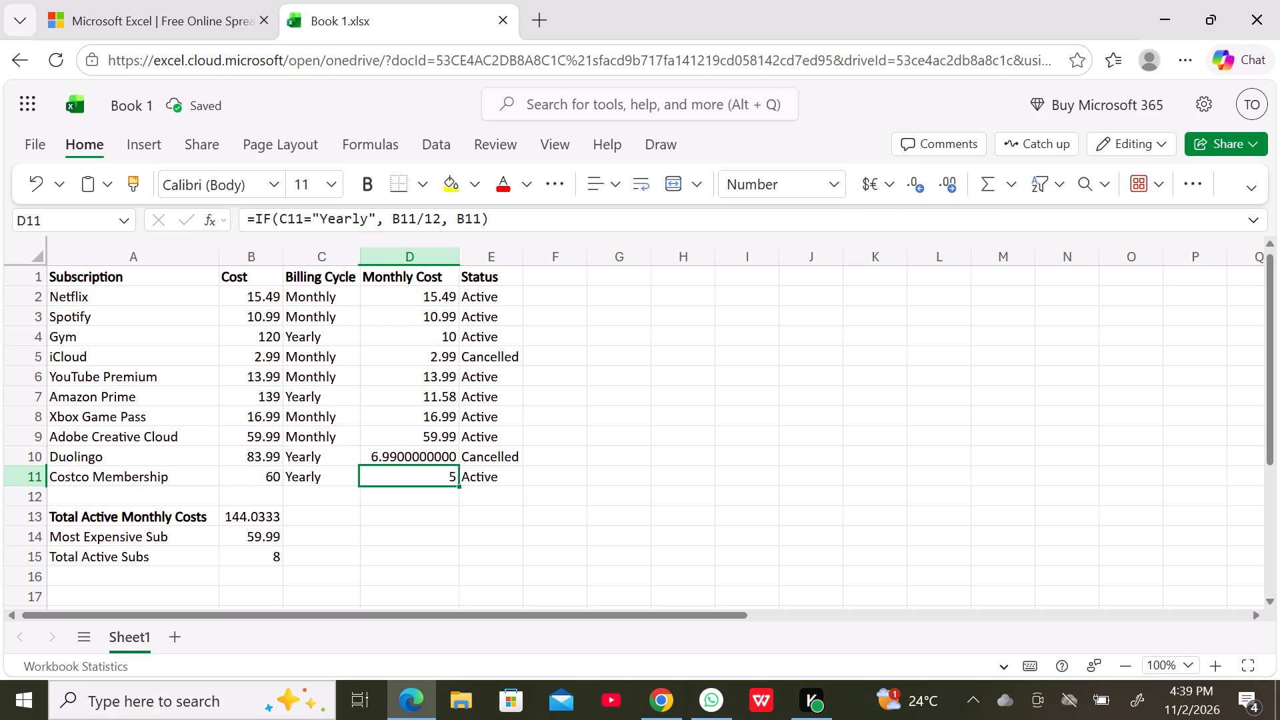
pyautogui.click(423, 457)
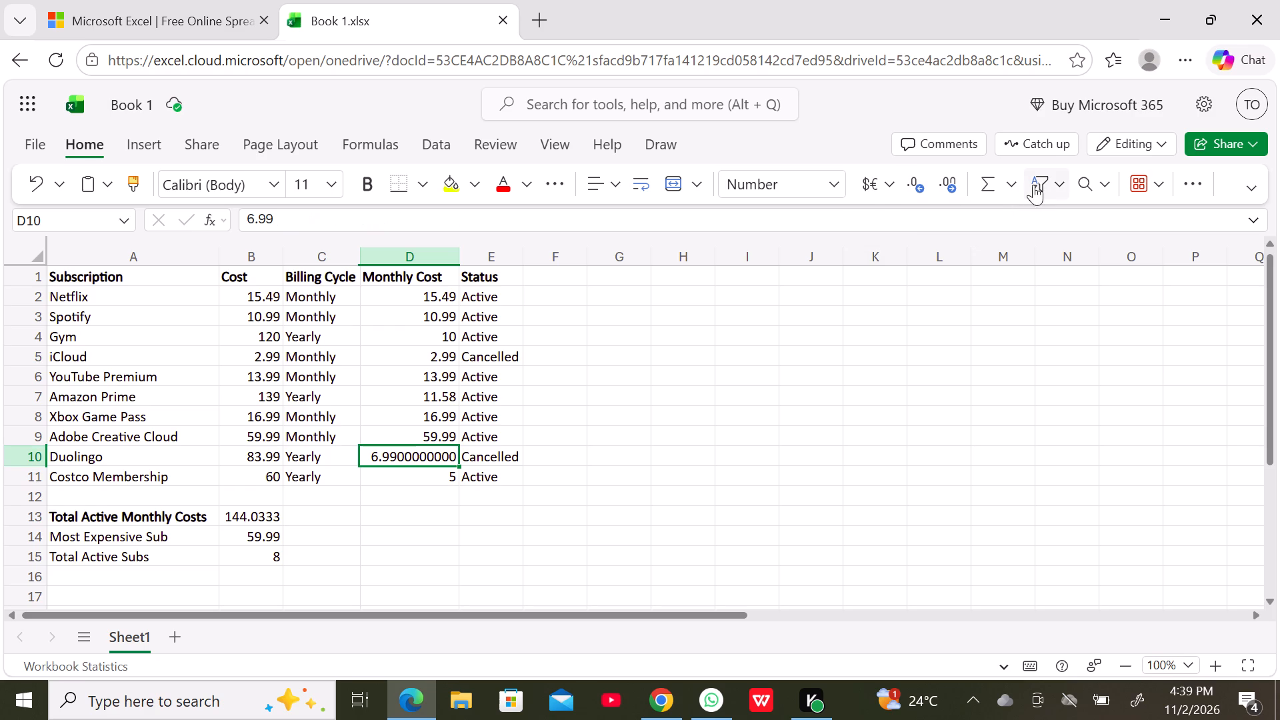
pyautogui.click(920, 183)
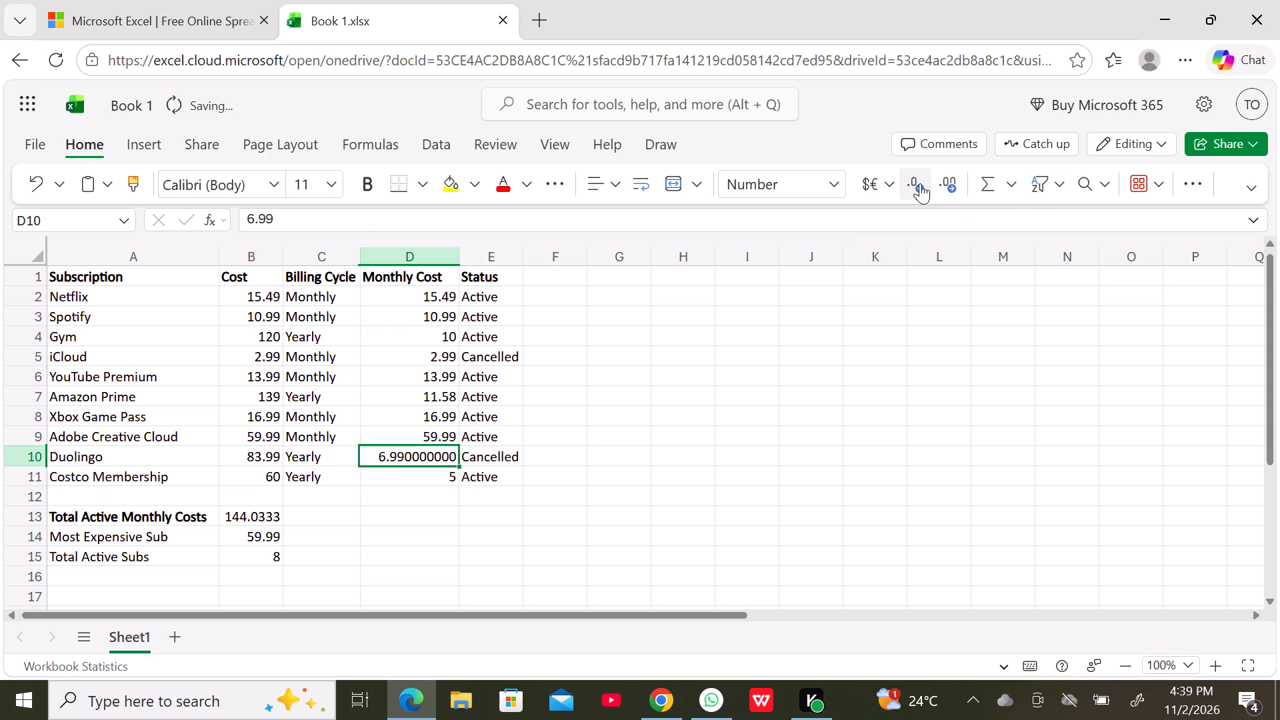
pyautogui.click(920, 183)
# Make the summary labels Most Expensive Sub in A14 and Total Active Subs in A15 bold.
pyautogui.tripleClick(91, 541)
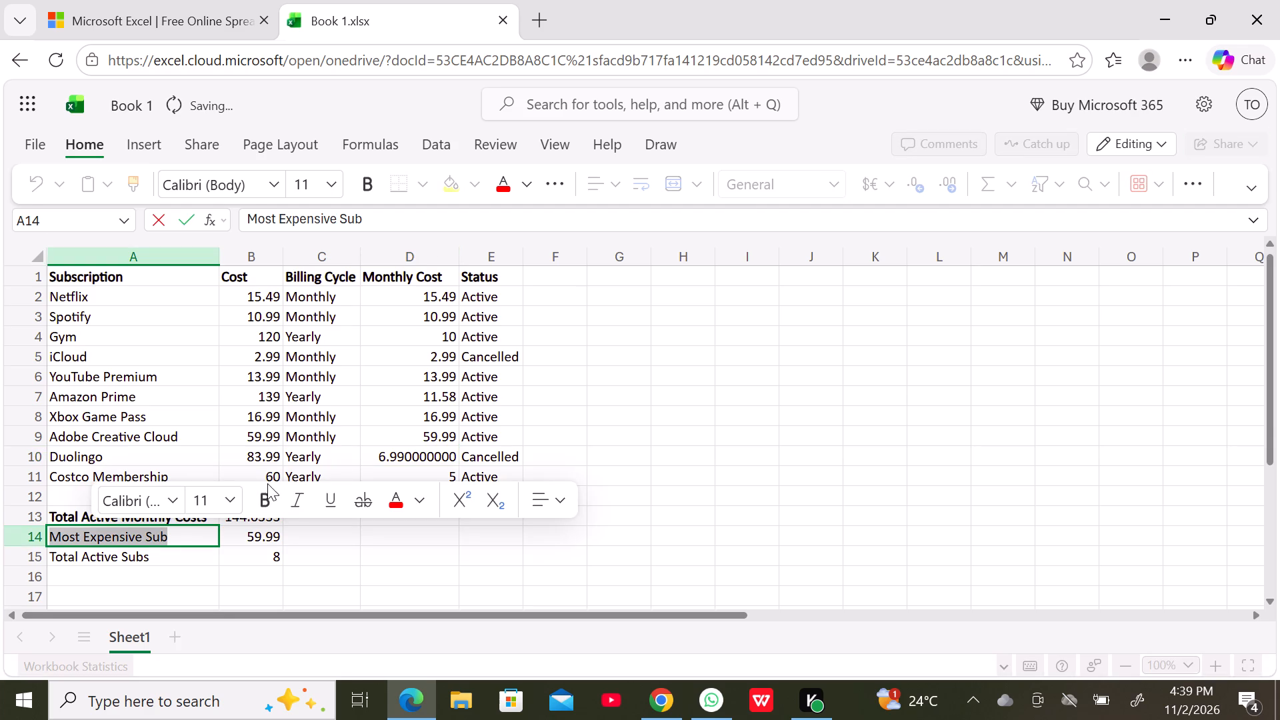
pyautogui.click(267, 502)
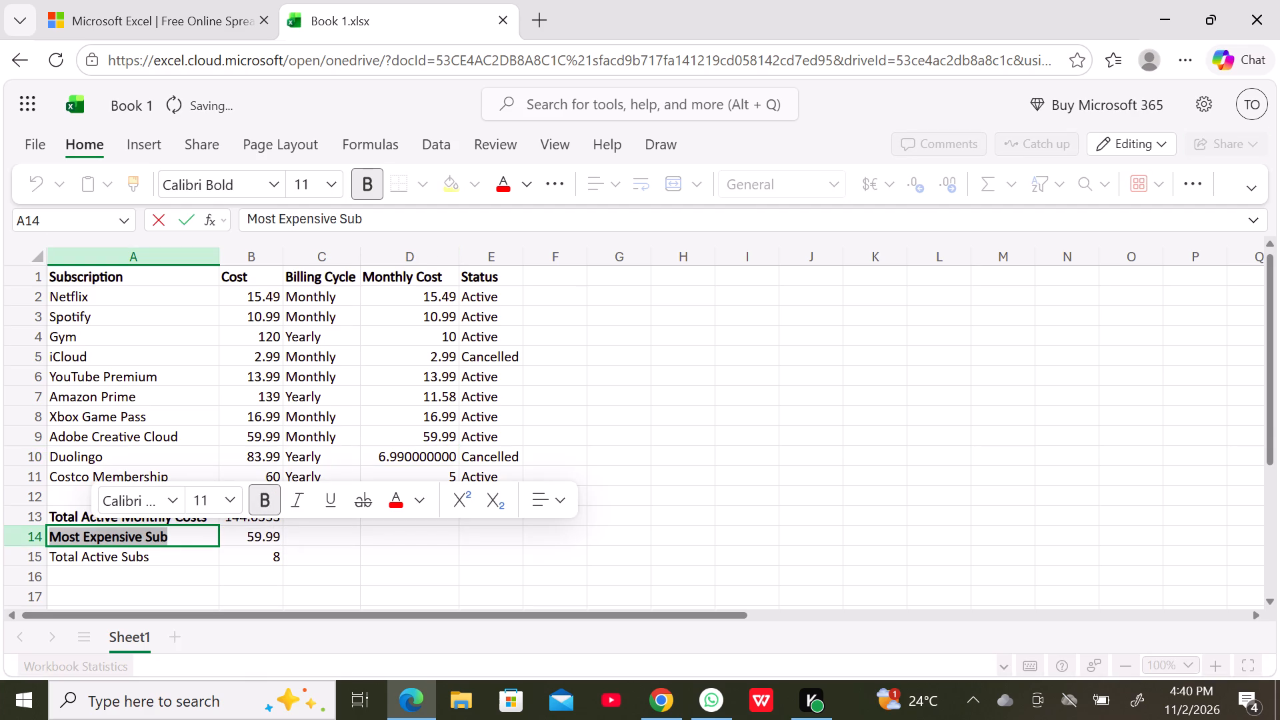
pyautogui.tripleClick(129, 561)
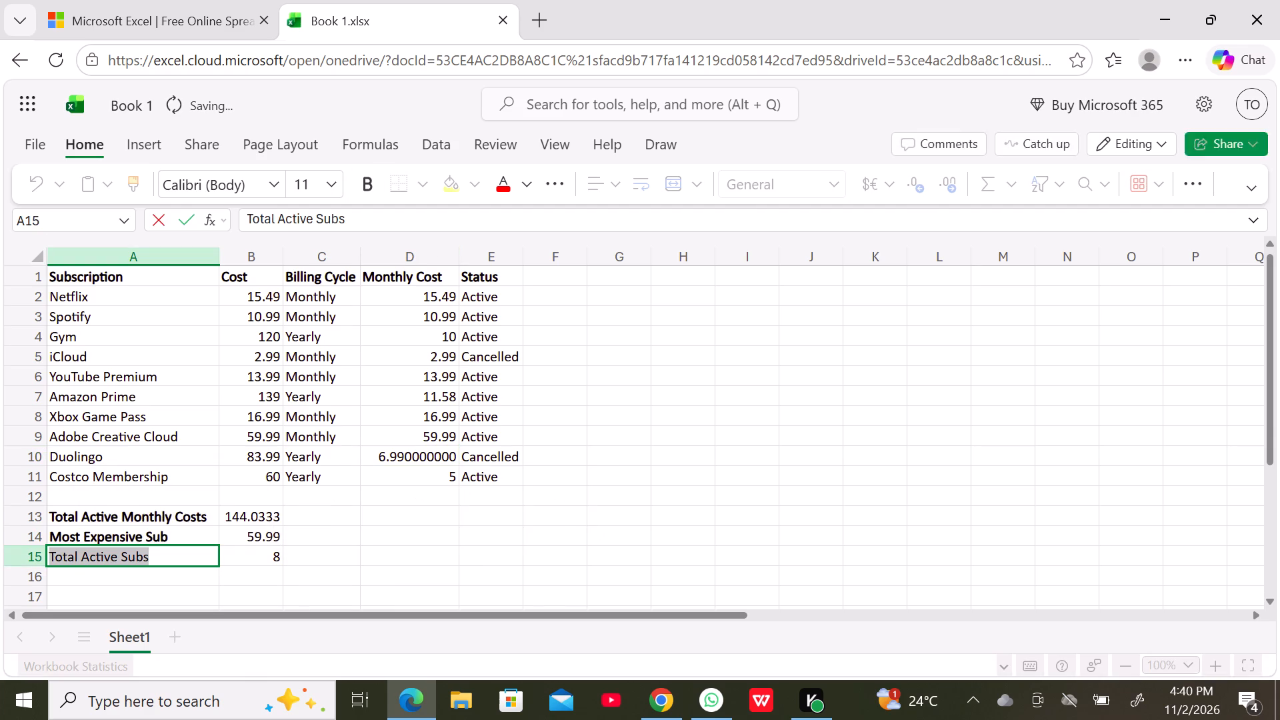
pyautogui.click(308, 514)
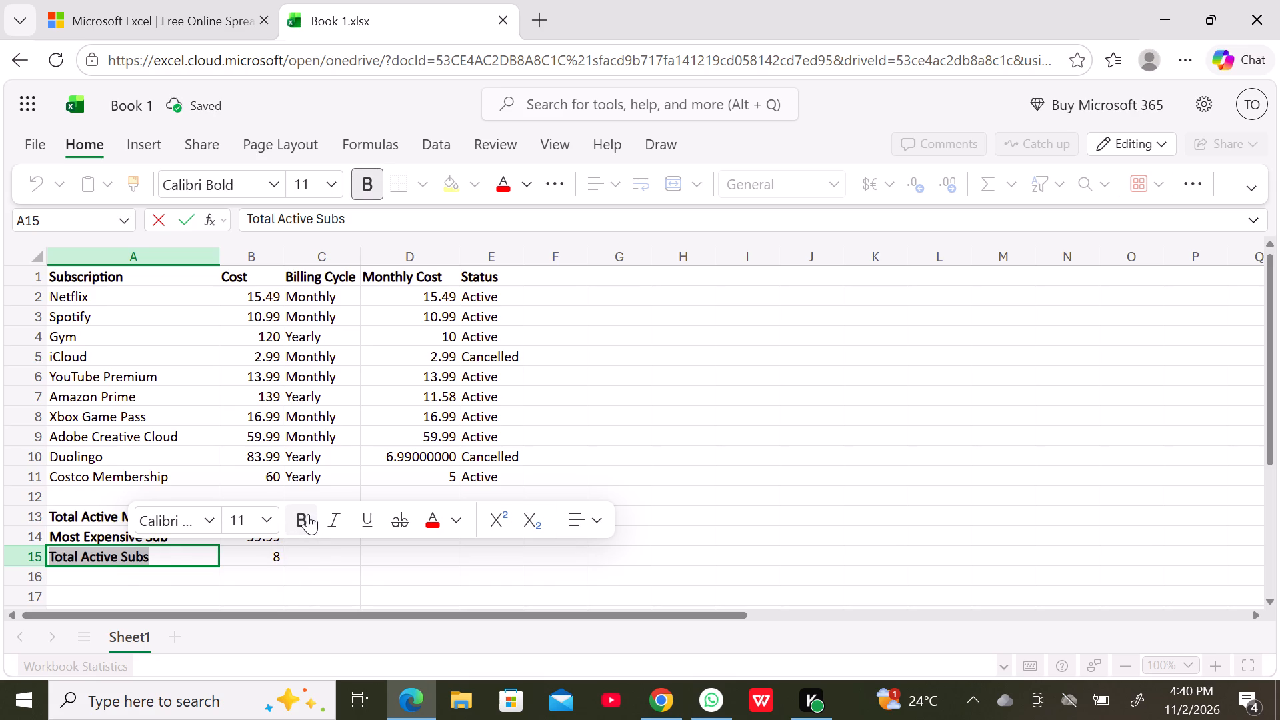
pyautogui.click(431, 461)
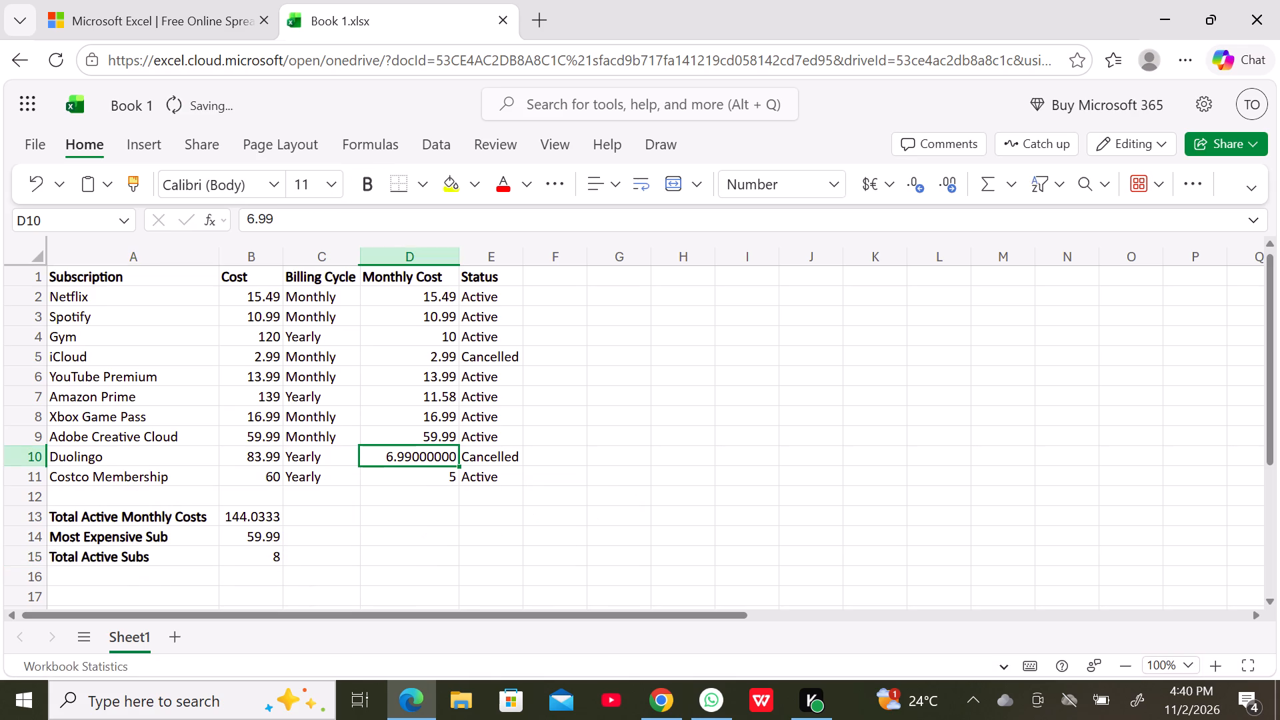
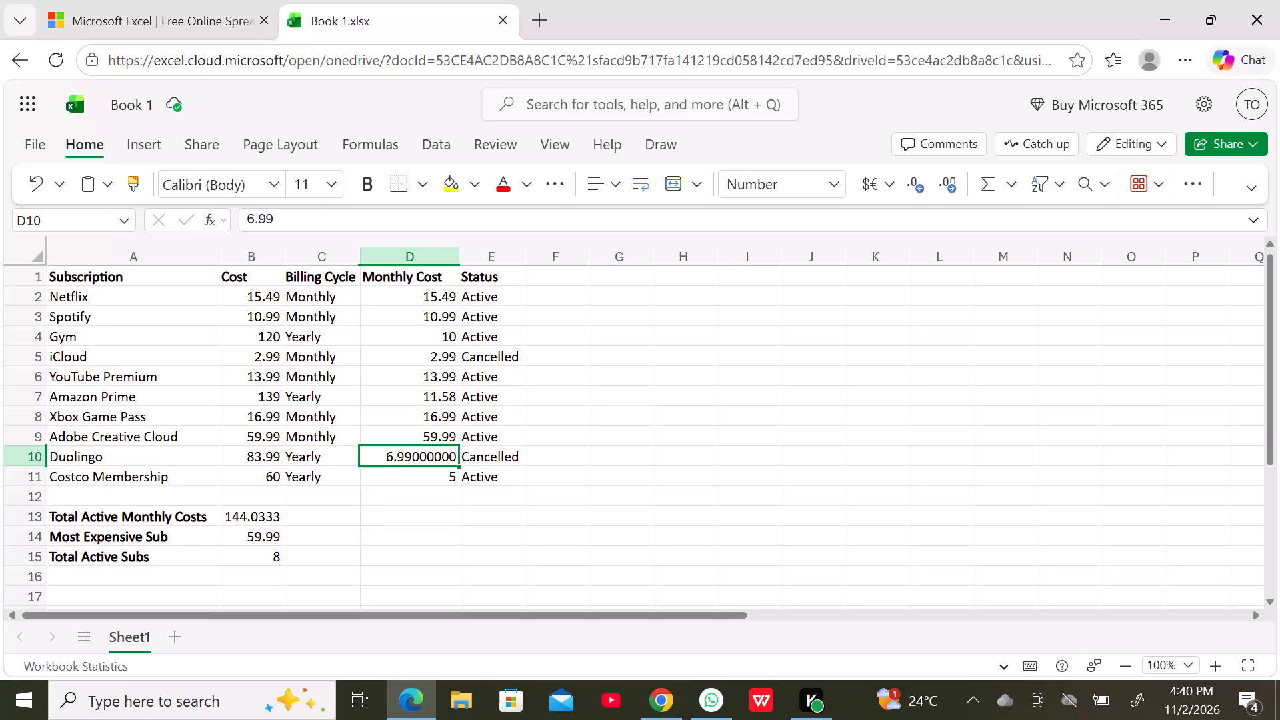
# Reduce the decimal places shown for Duolingo's Monthly Cost in cell D10 to two.
pyautogui.click(918, 182)
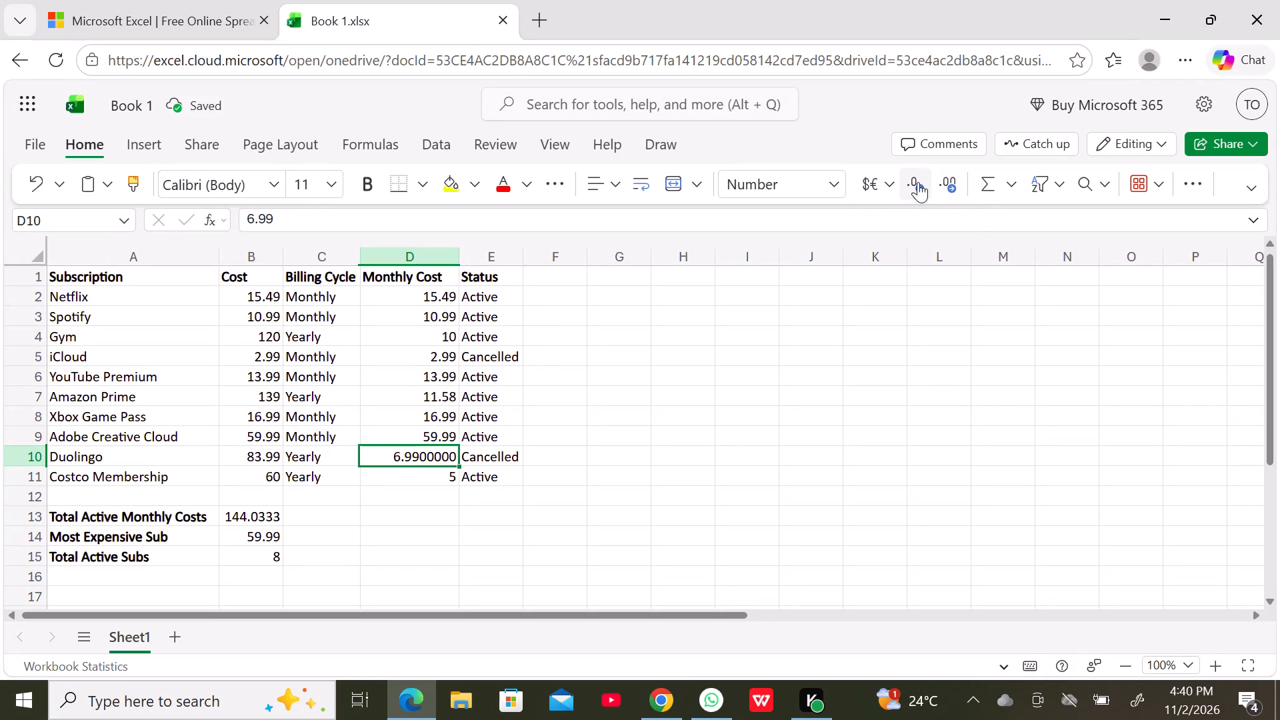
pyautogui.click(918, 182)
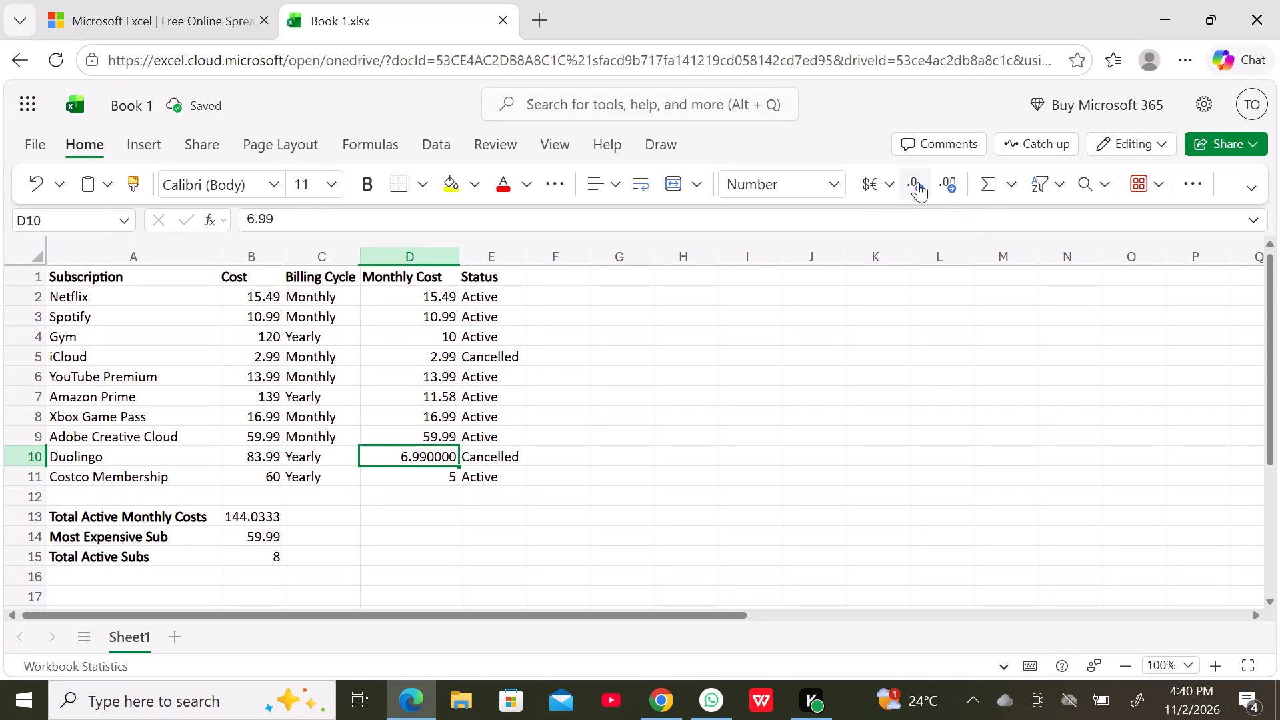
pyautogui.click(918, 182)
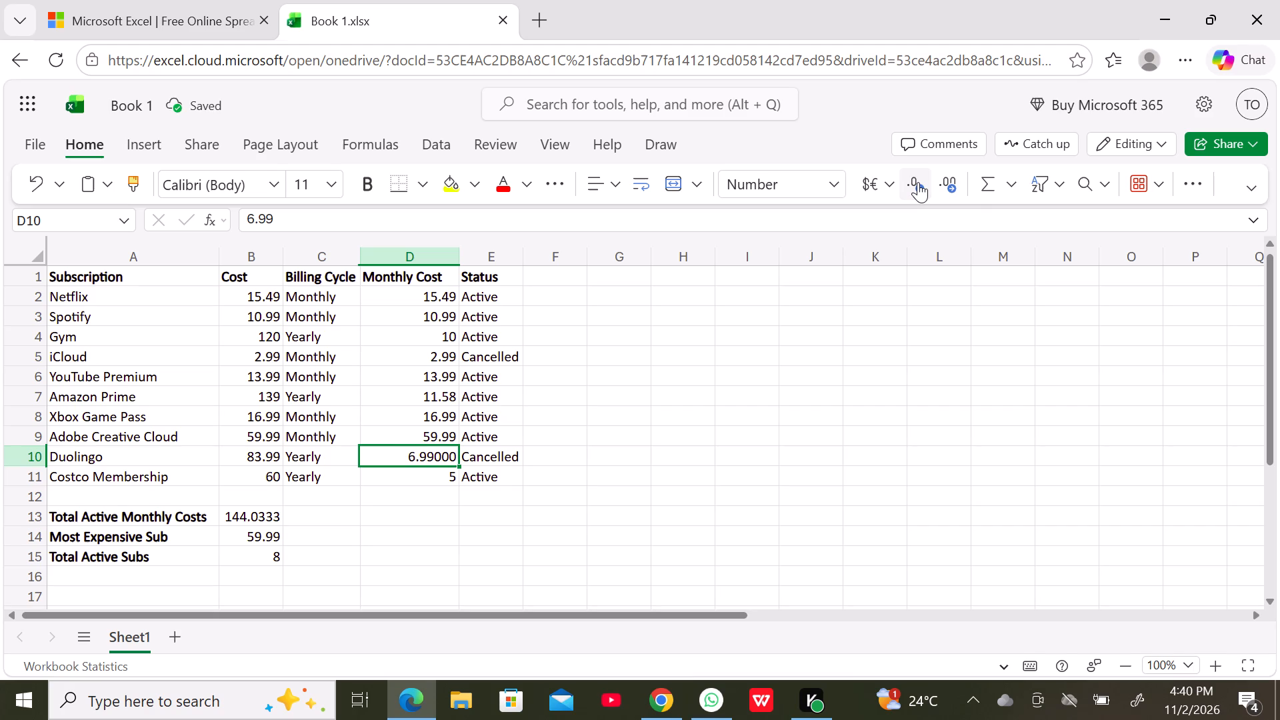
pyautogui.click(918, 182)
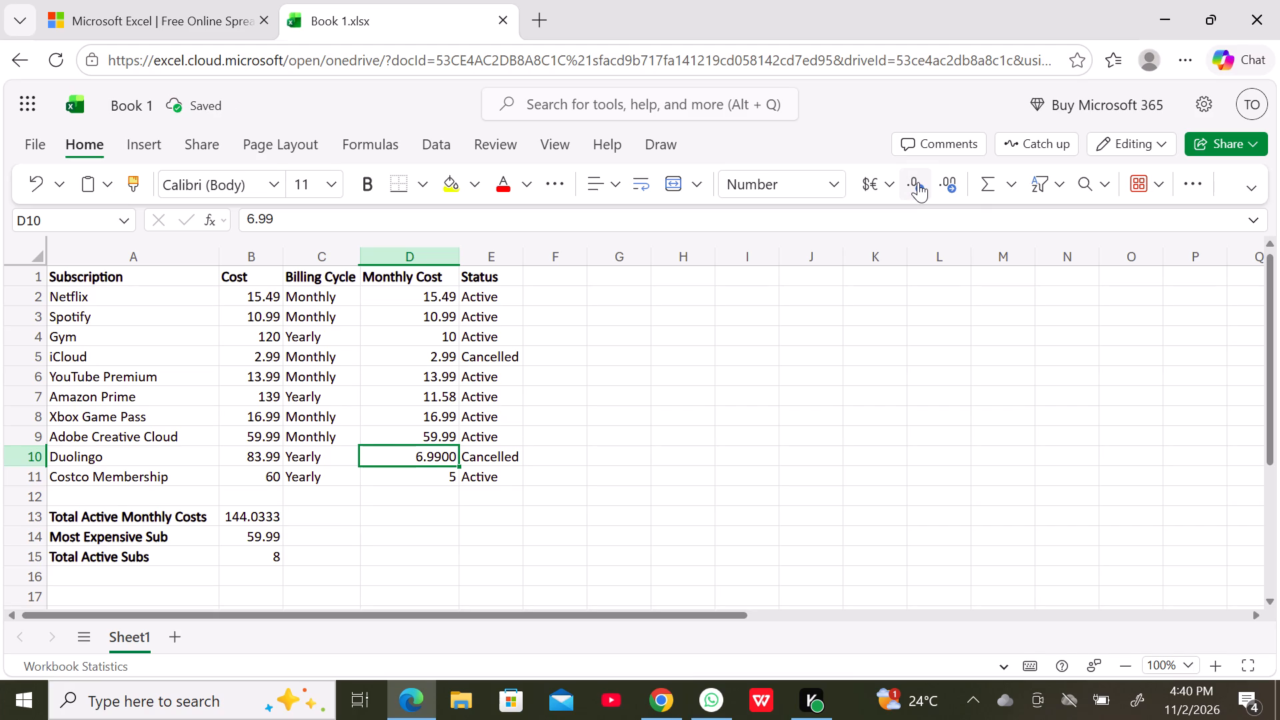
pyautogui.click(918, 182)
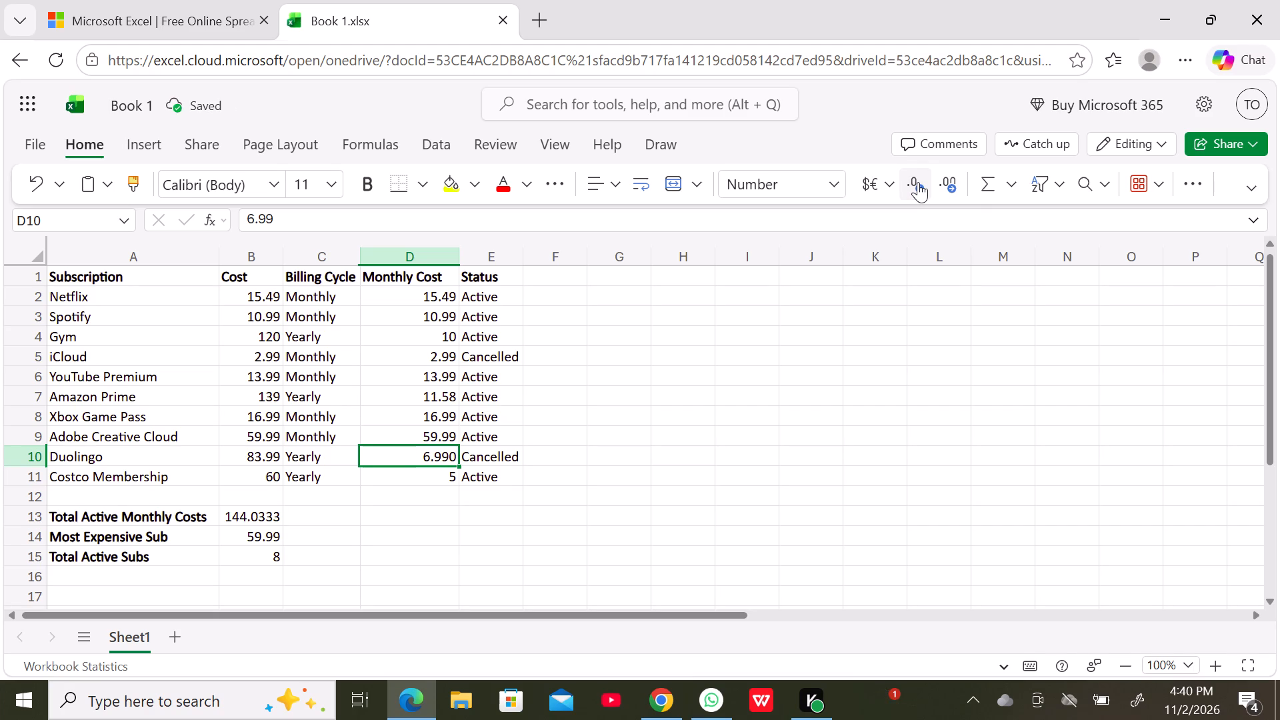
pyautogui.click(918, 182)
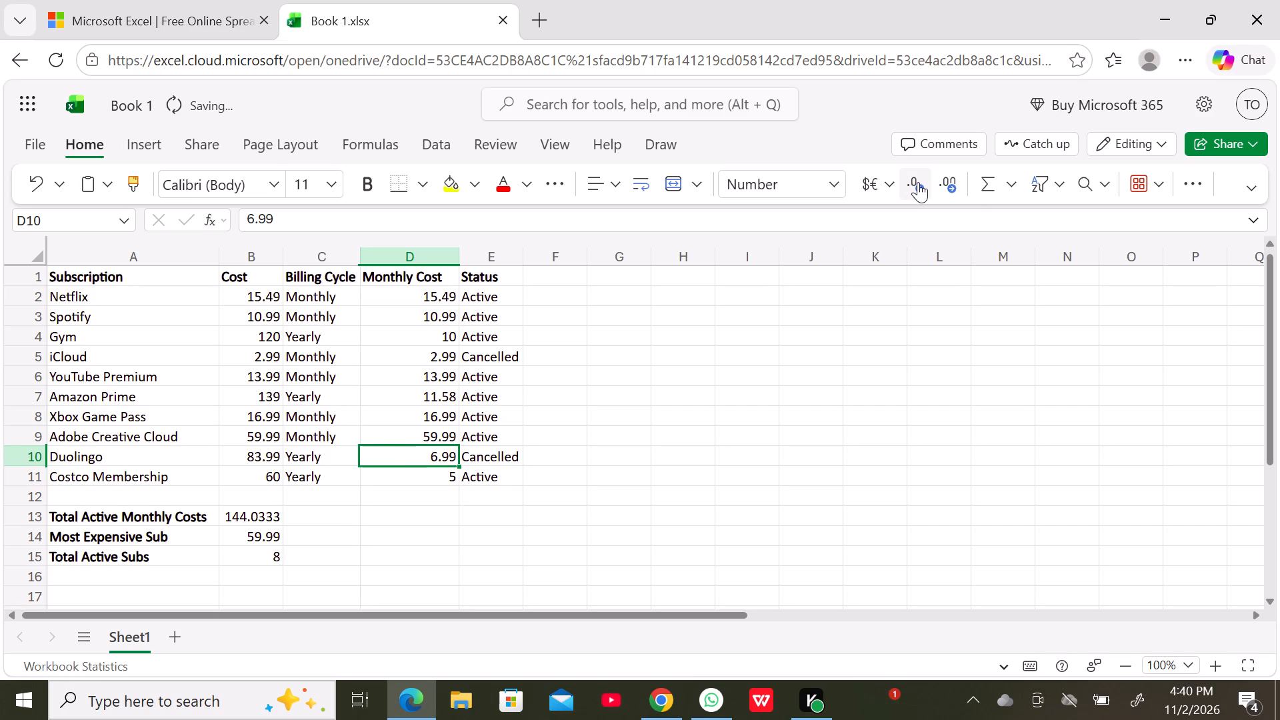
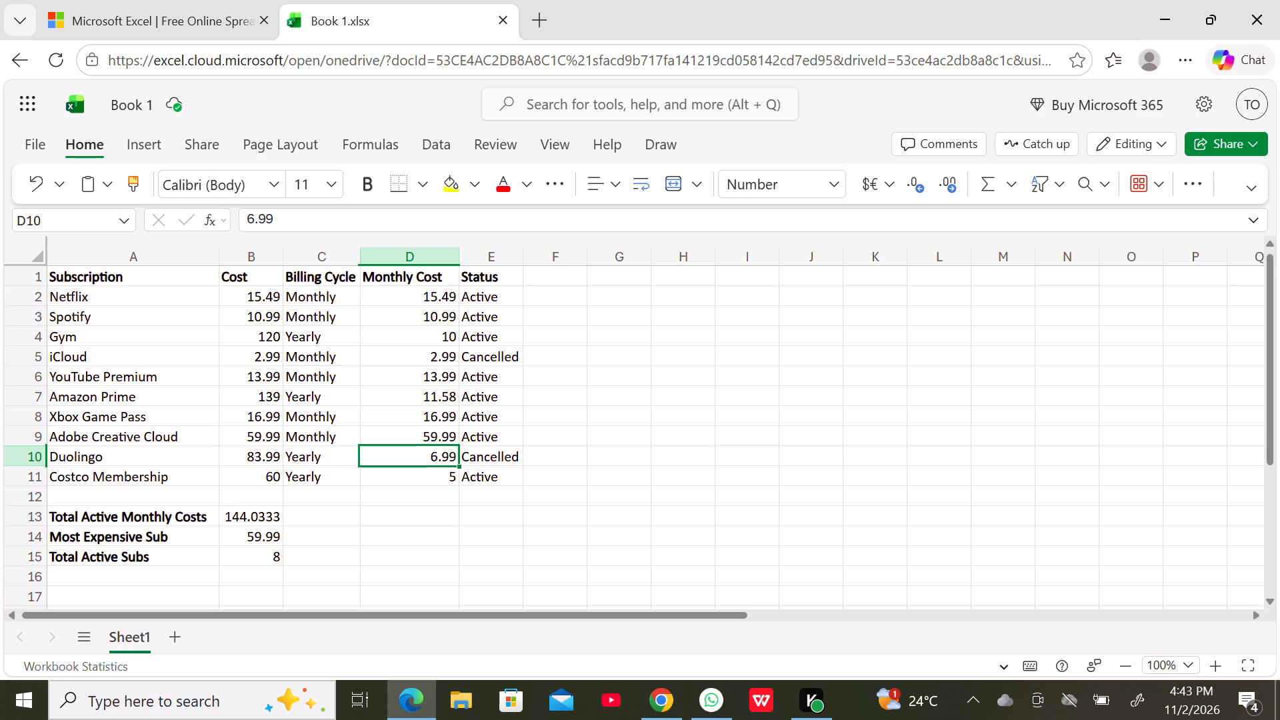
# Fill the Total Active Monthly Costs formula from B13 down into the Most Expensive Sub cell B14.
pyautogui.click(264, 517)
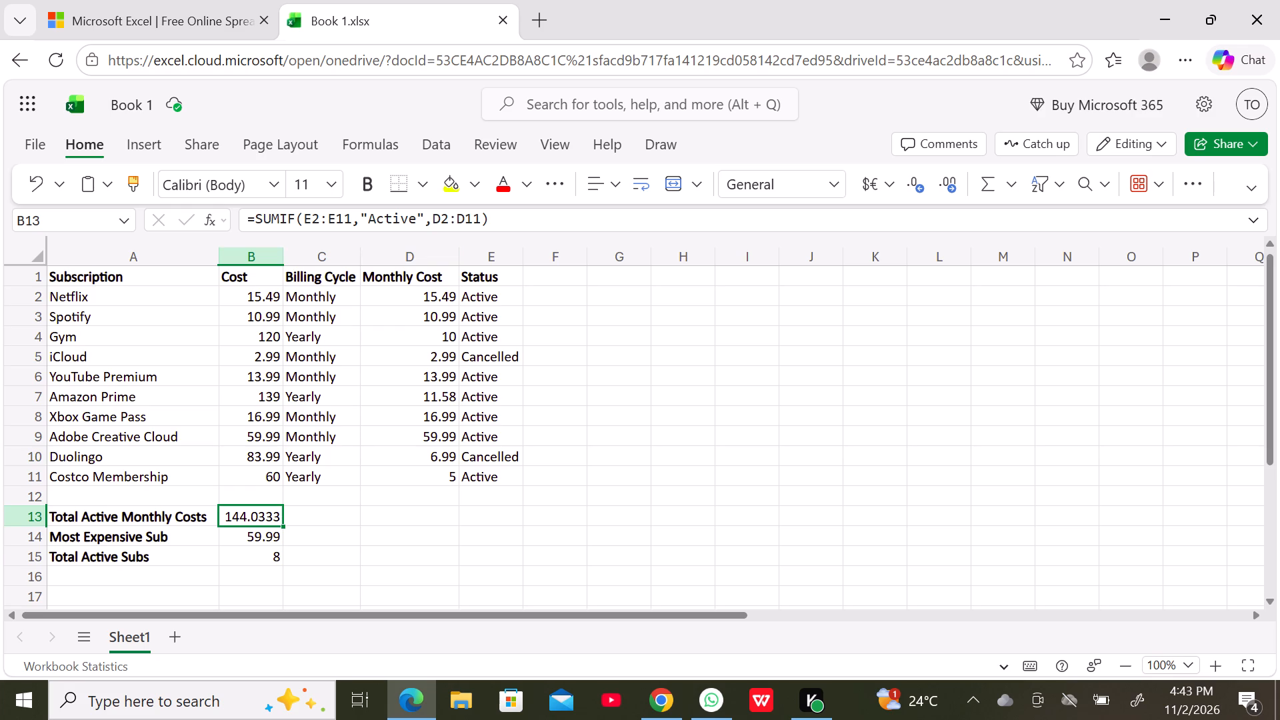
pyautogui.moveTo(283, 525); pyautogui.dragTo(276, 543)
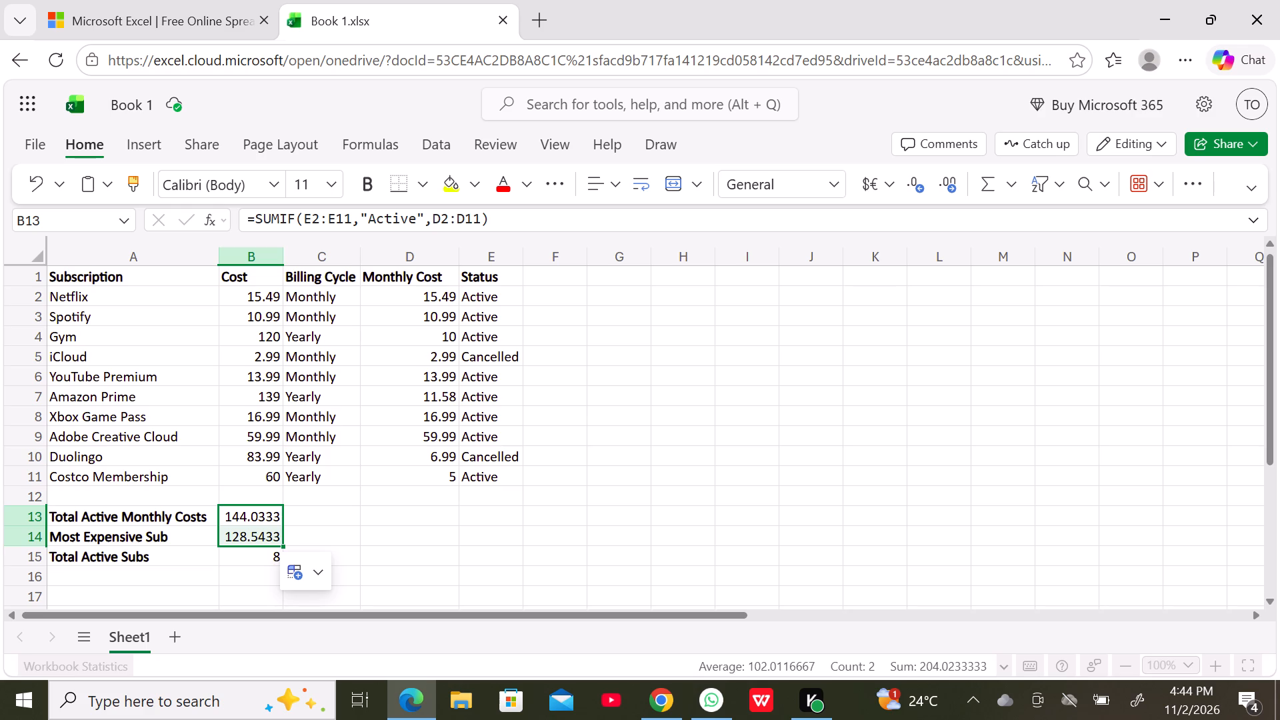
# Apply the $ English (United States) accounting format to the summary values in B13:B14.
pyautogui.click(88, 153)
pyautogui.click(867, 189)
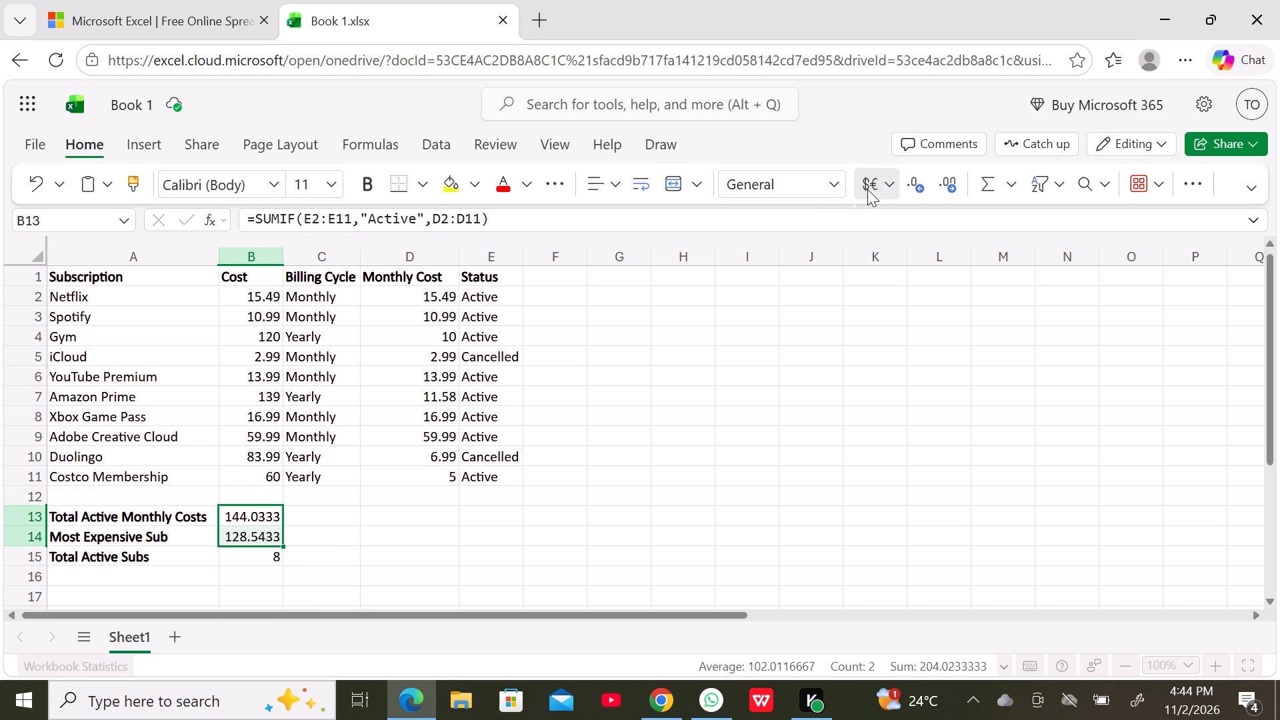
pyautogui.click(887, 186)
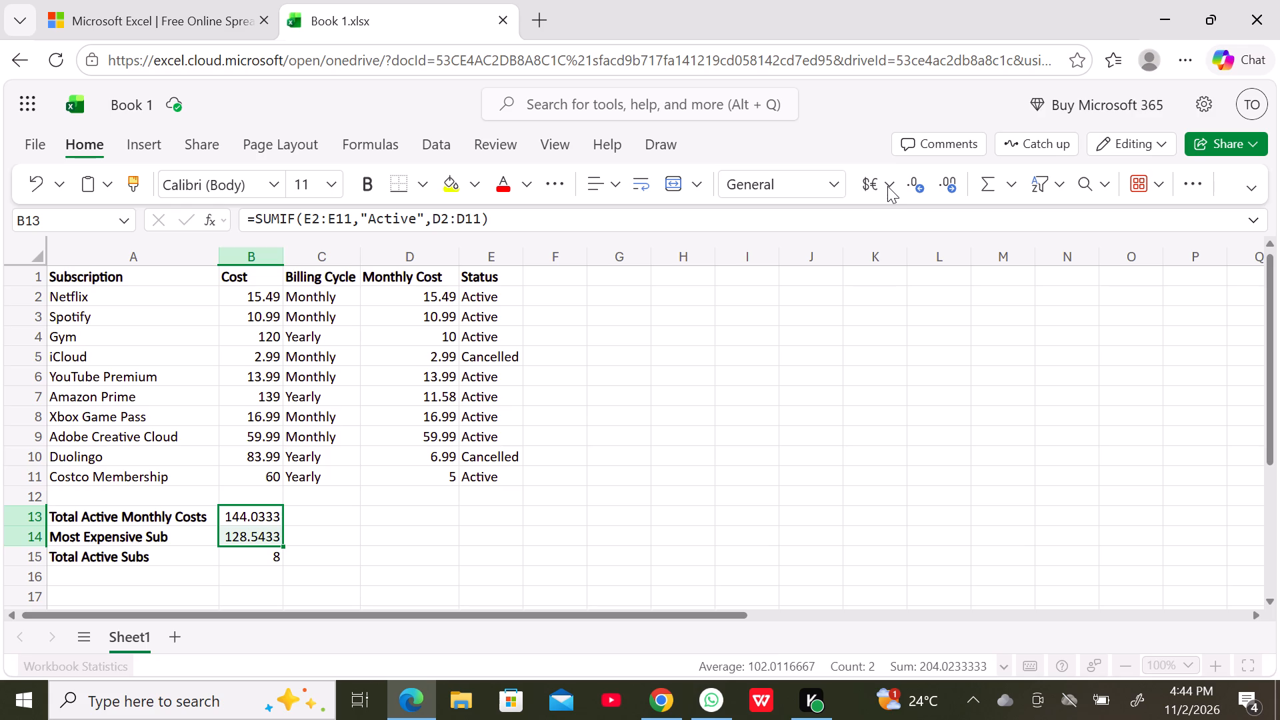
pyautogui.click(887, 186)
pyautogui.click(887, 186)
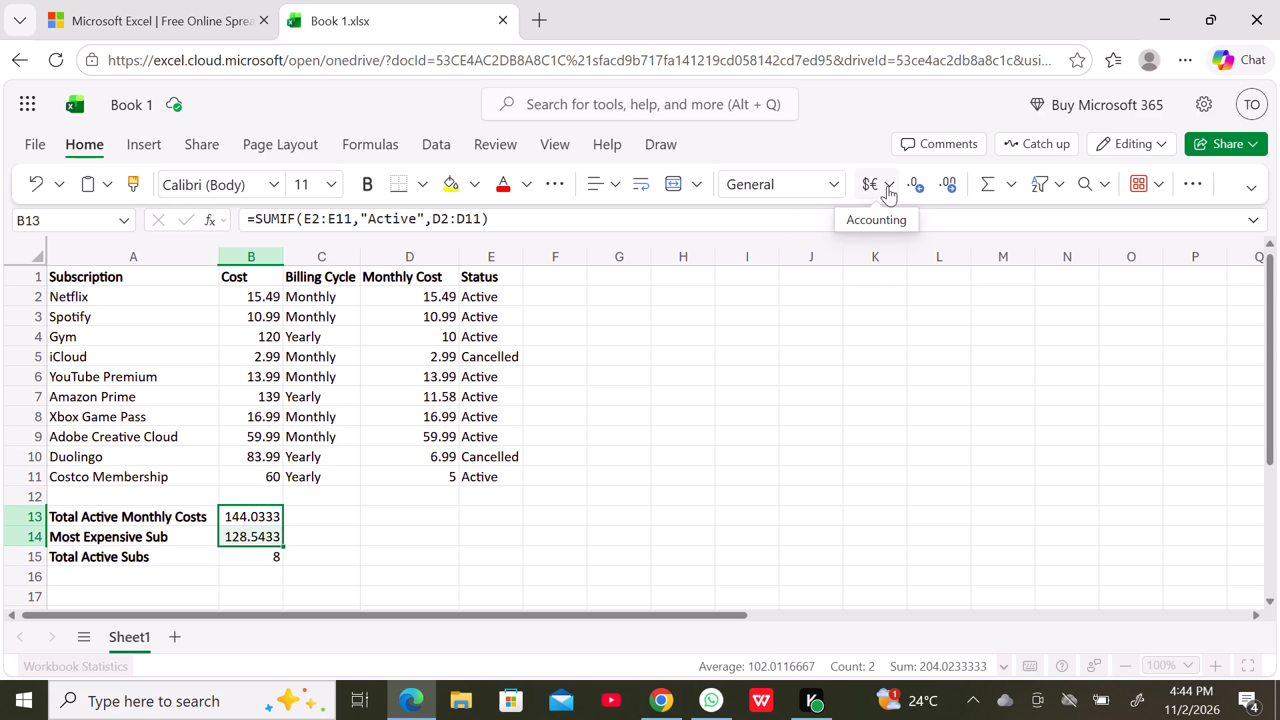
pyautogui.click(887, 186)
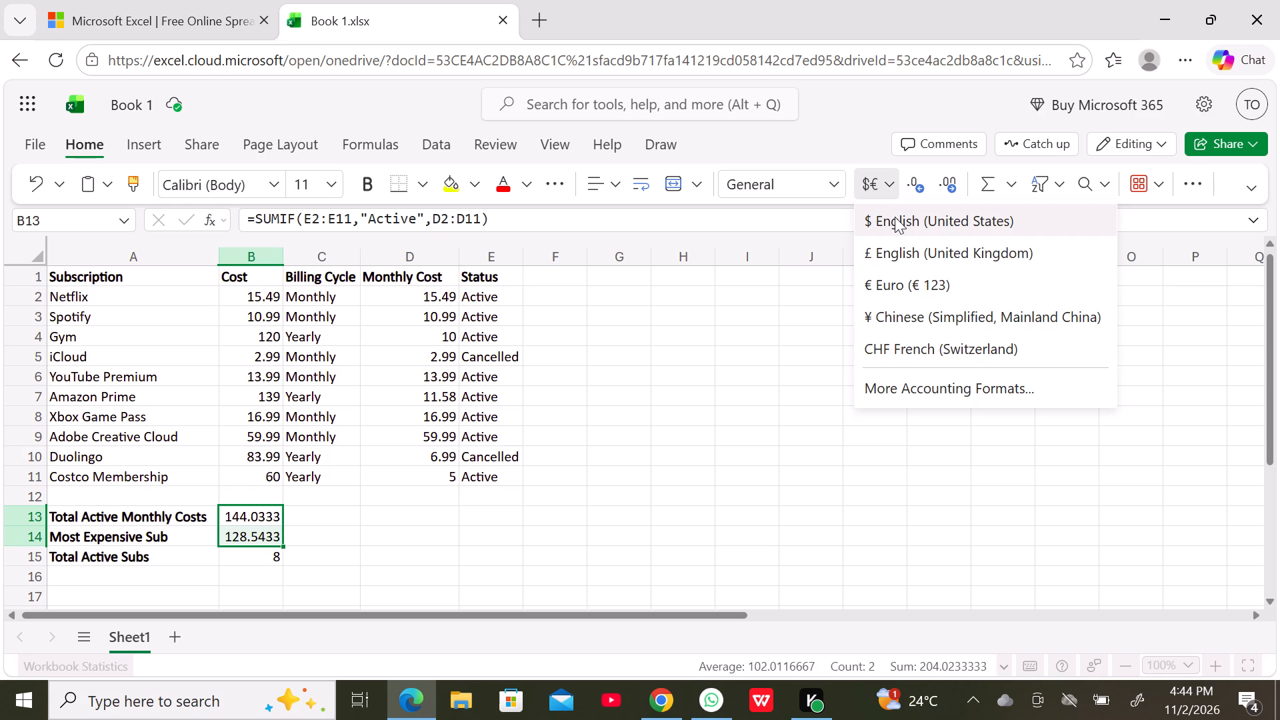
pyautogui.click(895, 217)
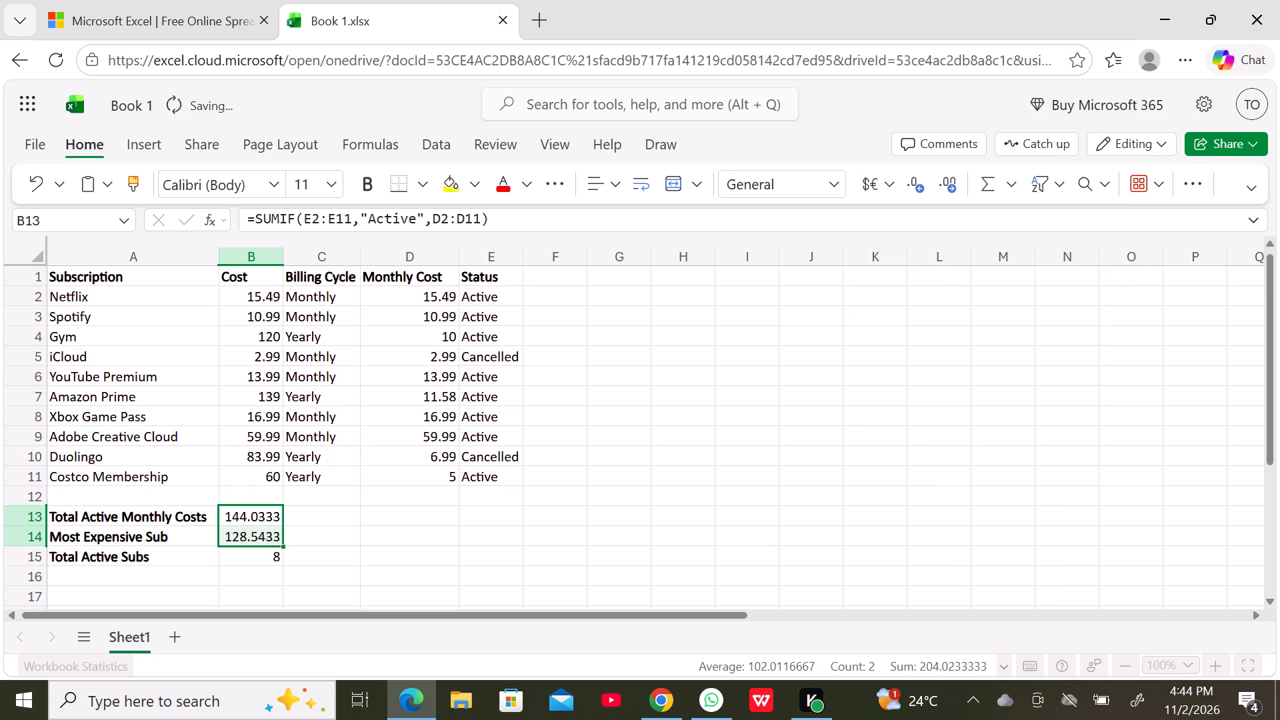
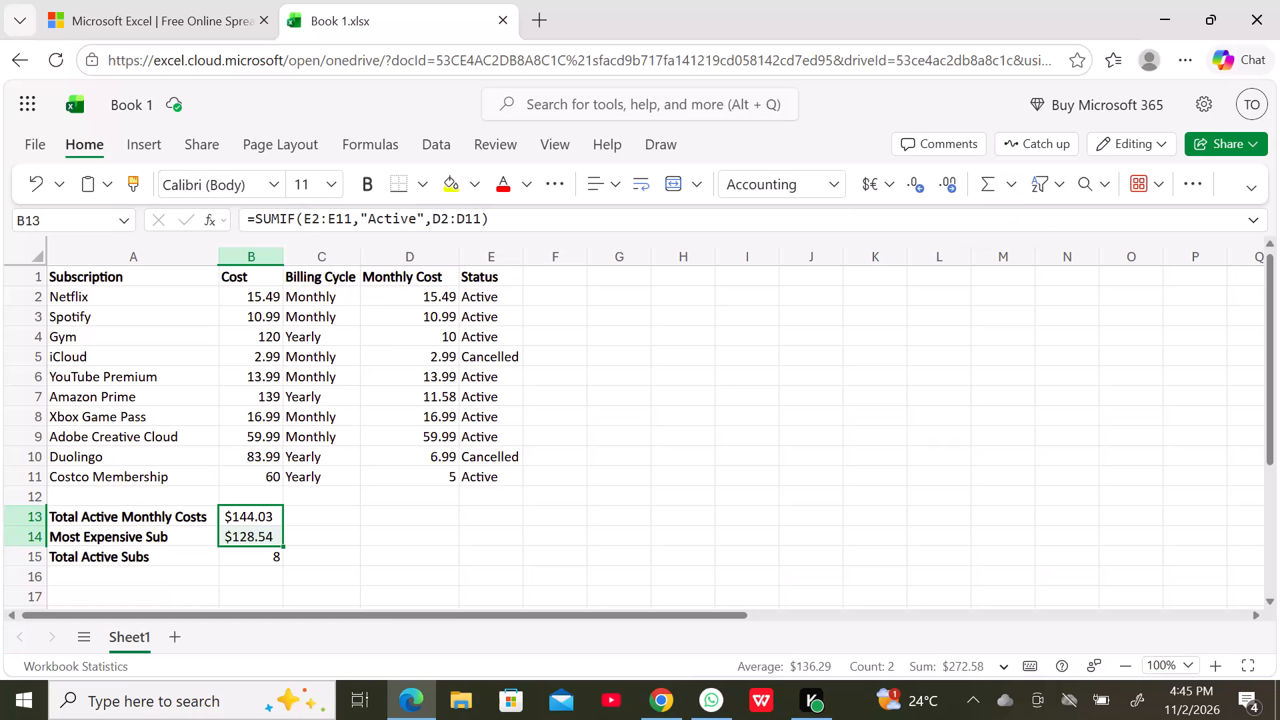
# Fill the Active status from E2 down the Status column through E11.
pyautogui.click(491, 277)
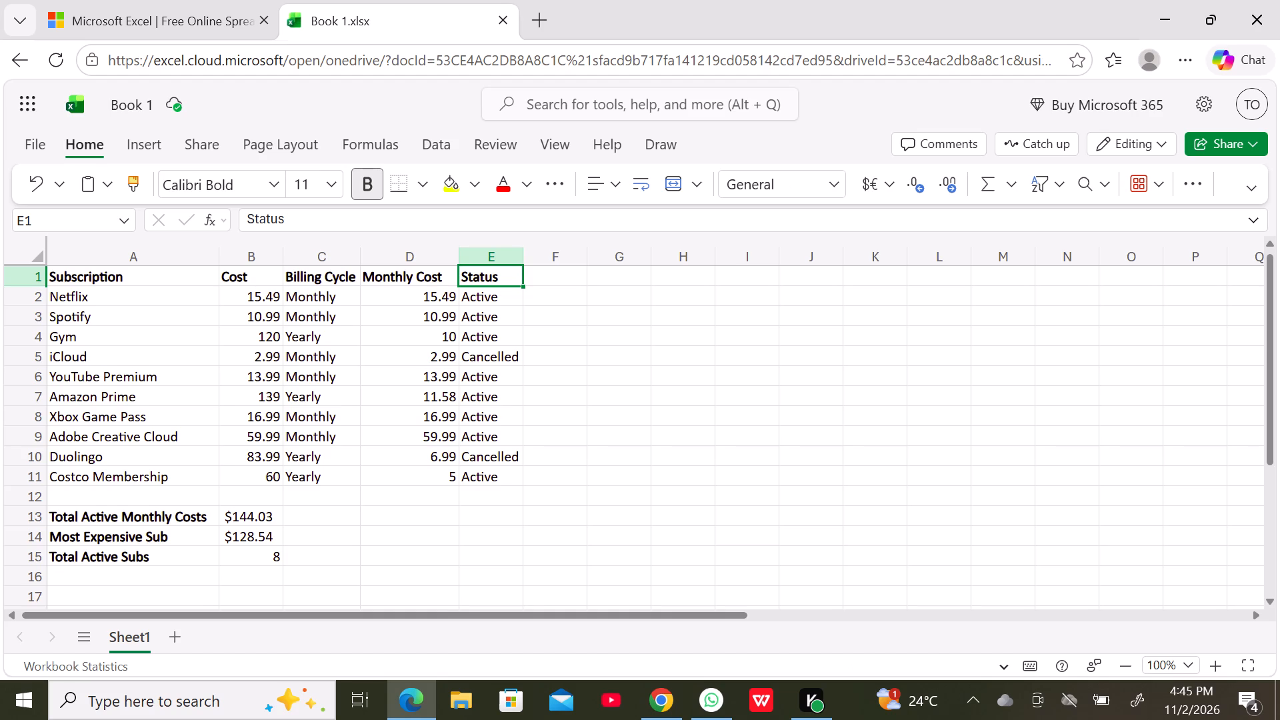
pyautogui.click(489, 300)
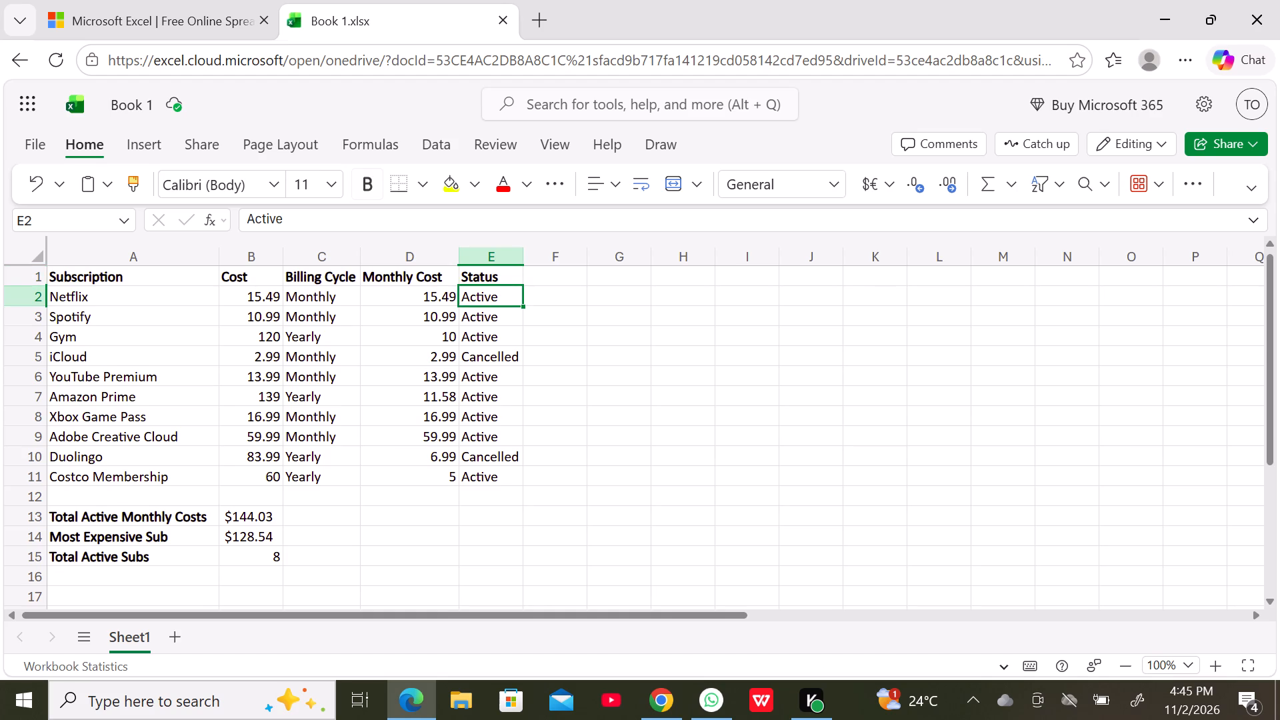
pyautogui.moveTo(523, 305); pyautogui.dragTo(525, 428)
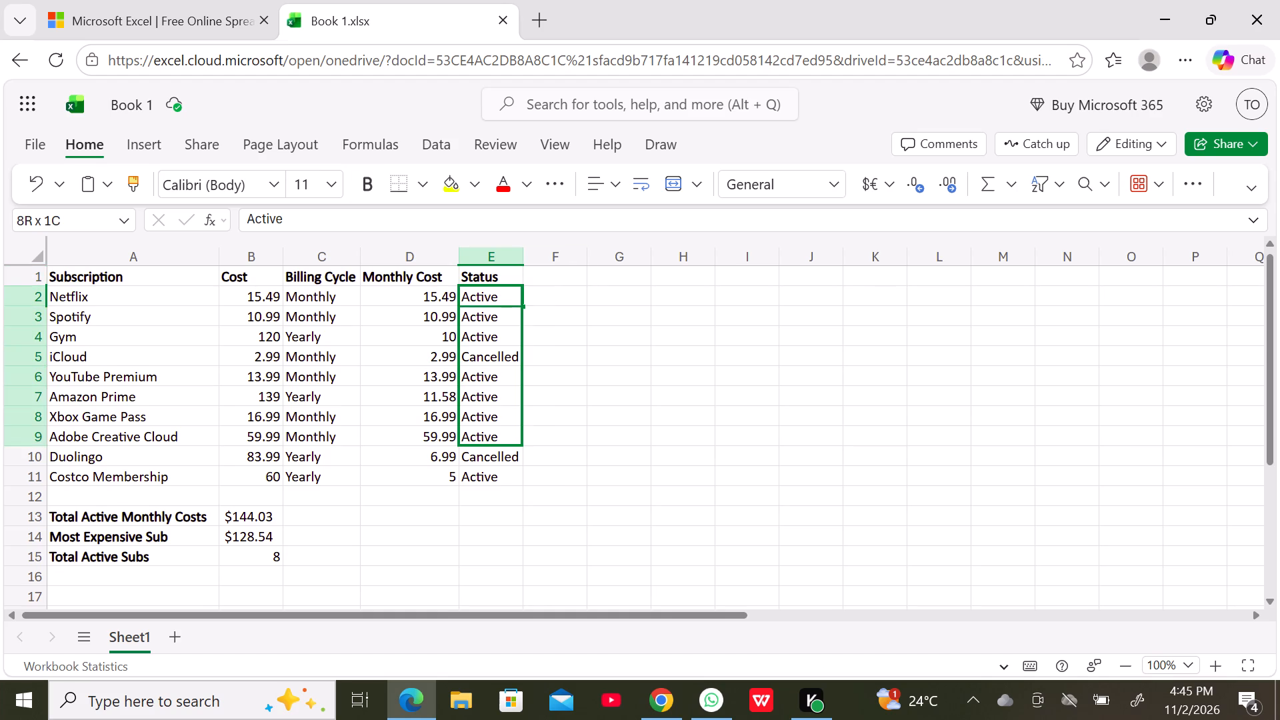
pyautogui.moveTo(525, 428); pyautogui.dragTo(521, 471)
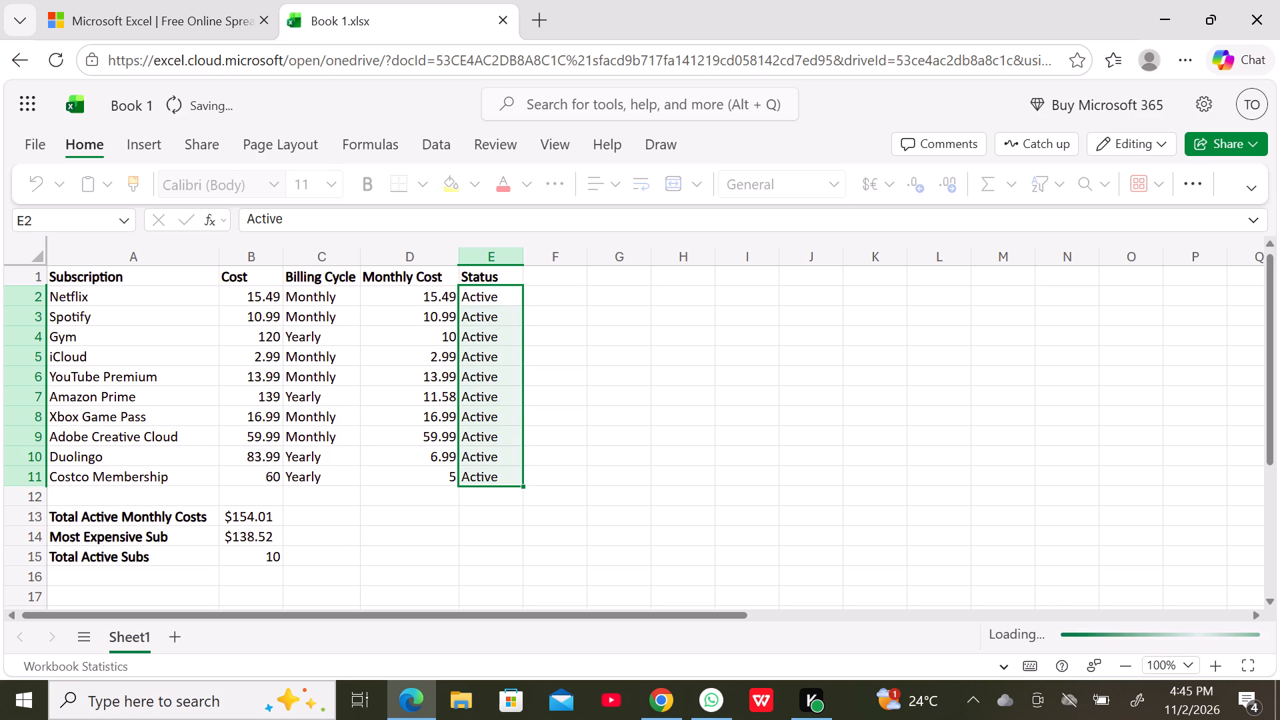
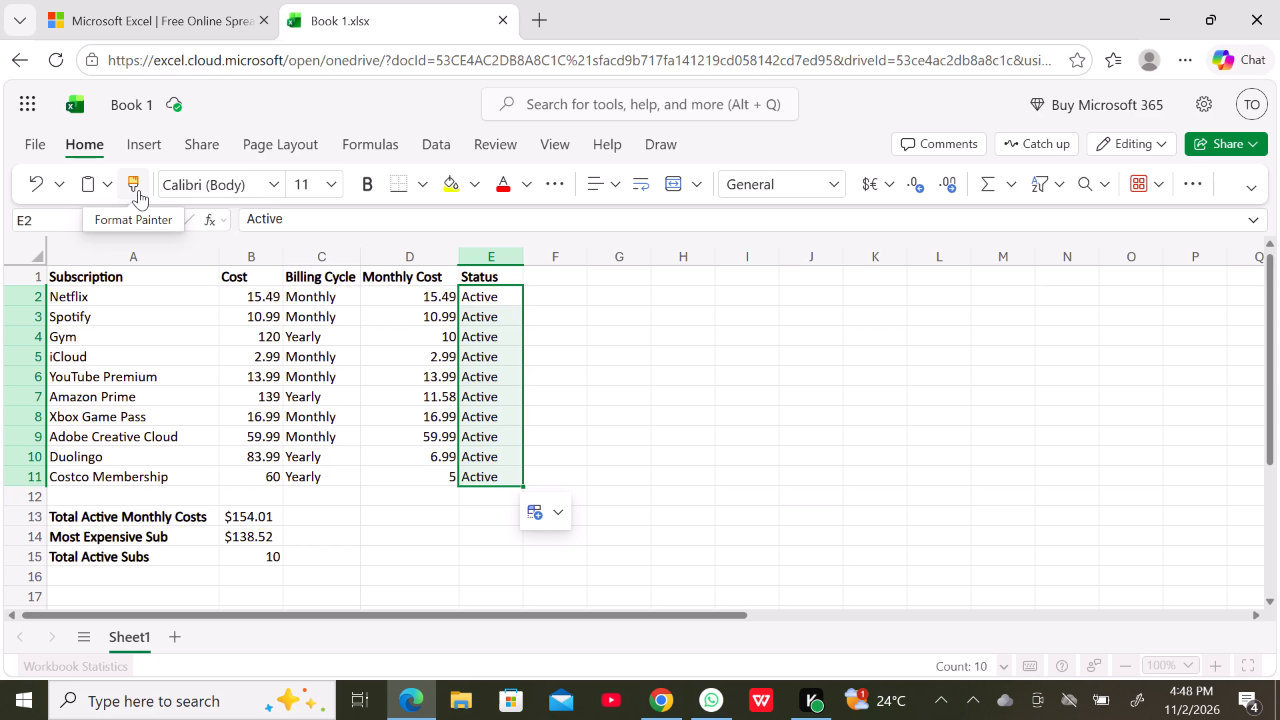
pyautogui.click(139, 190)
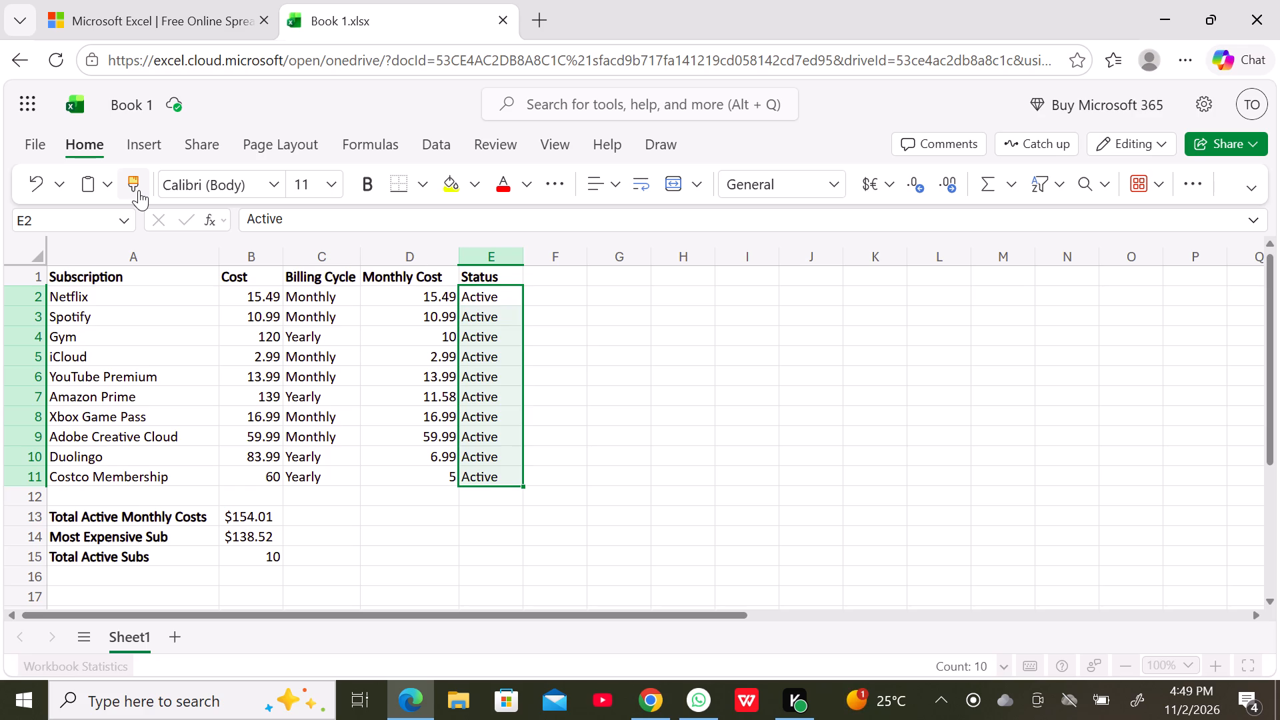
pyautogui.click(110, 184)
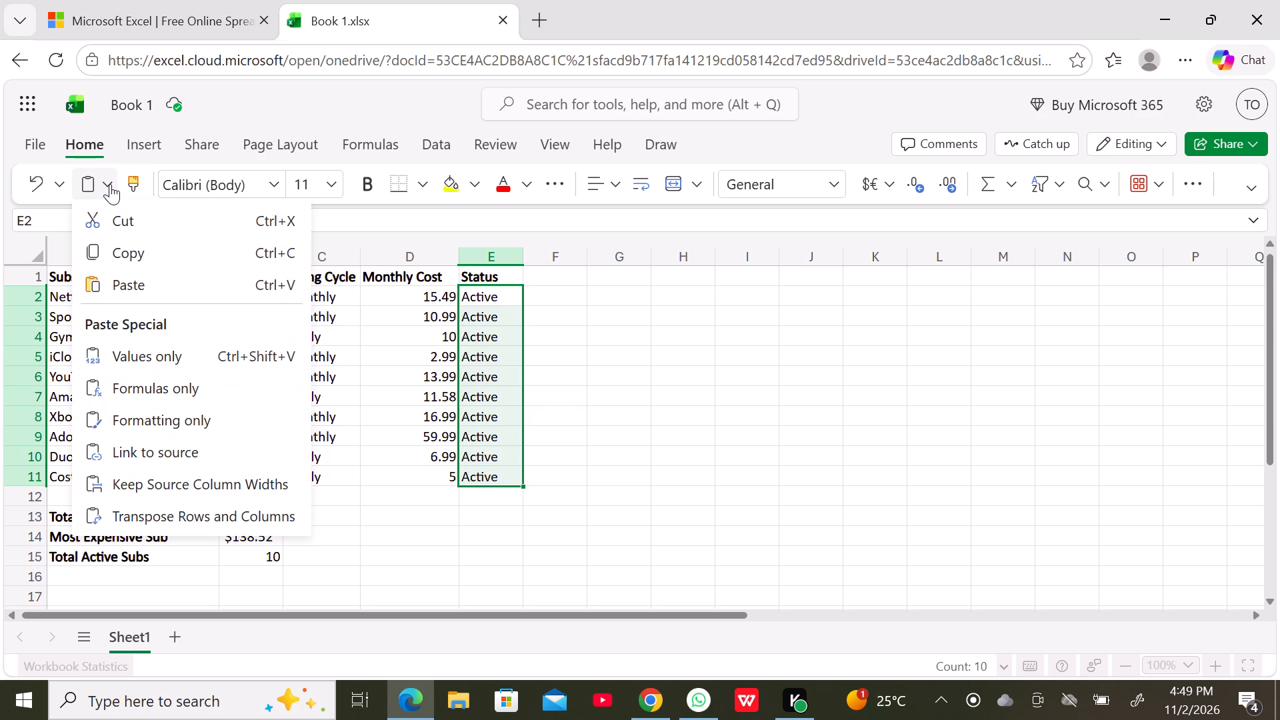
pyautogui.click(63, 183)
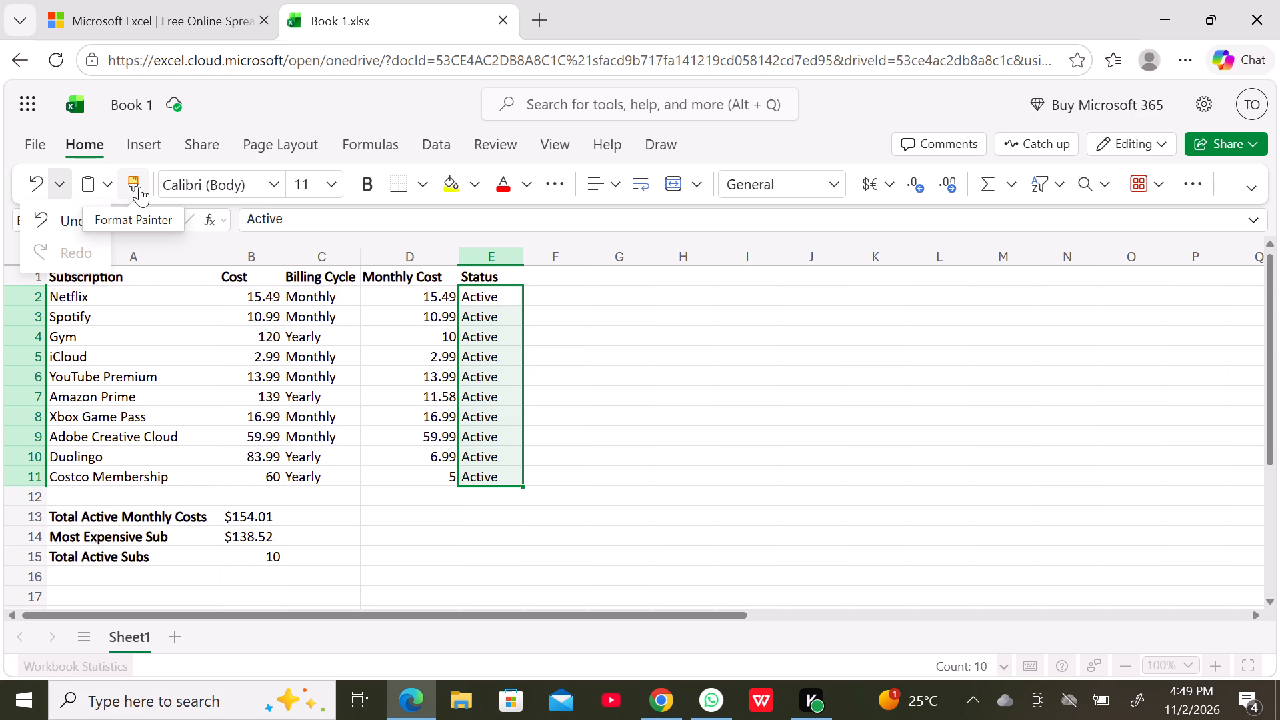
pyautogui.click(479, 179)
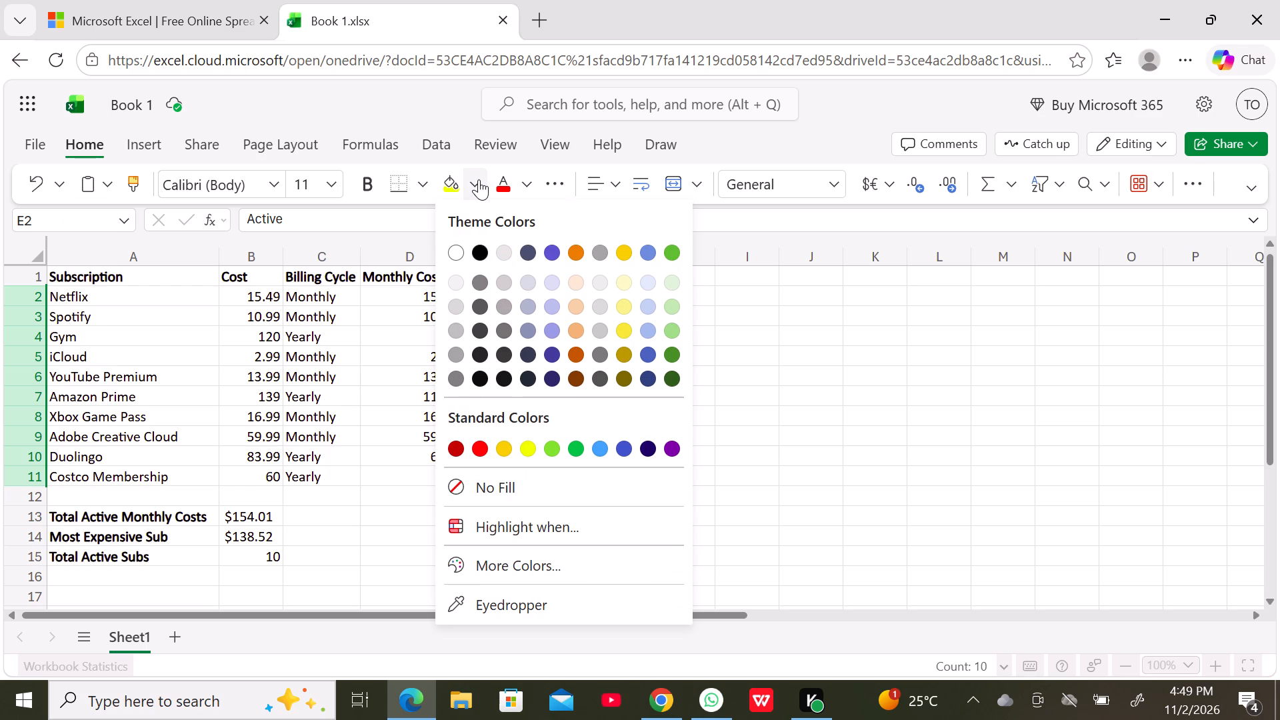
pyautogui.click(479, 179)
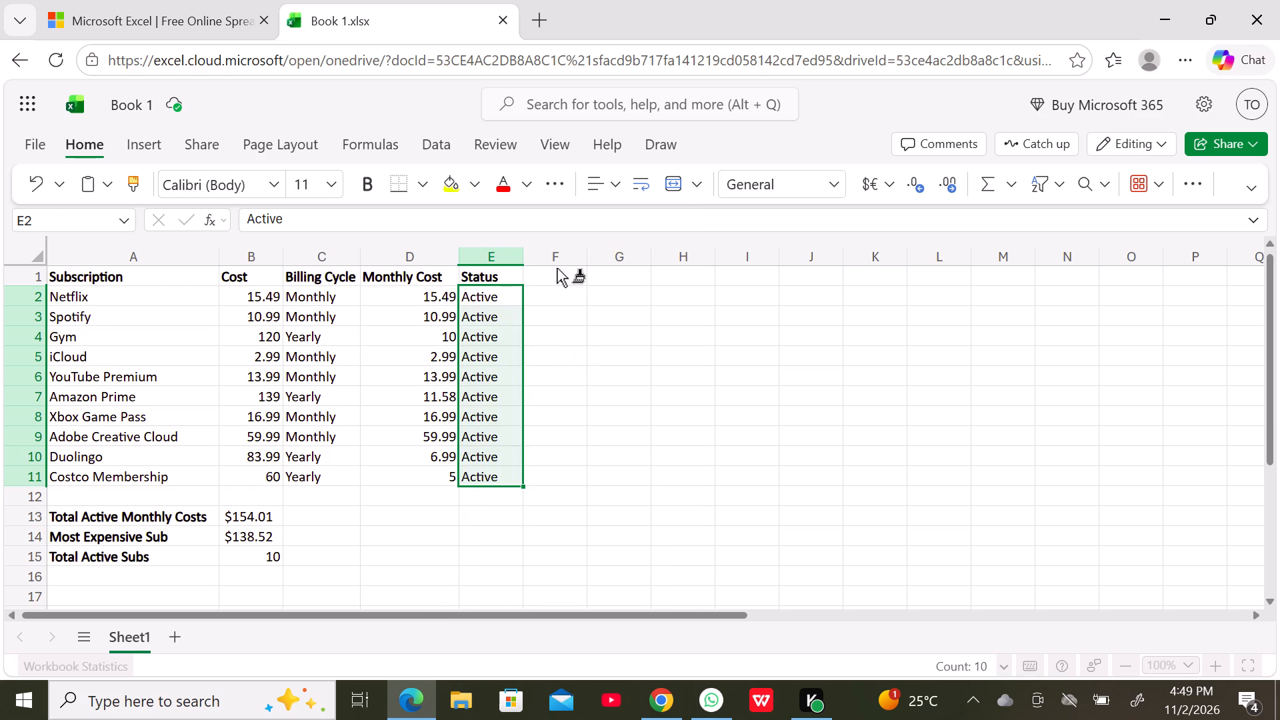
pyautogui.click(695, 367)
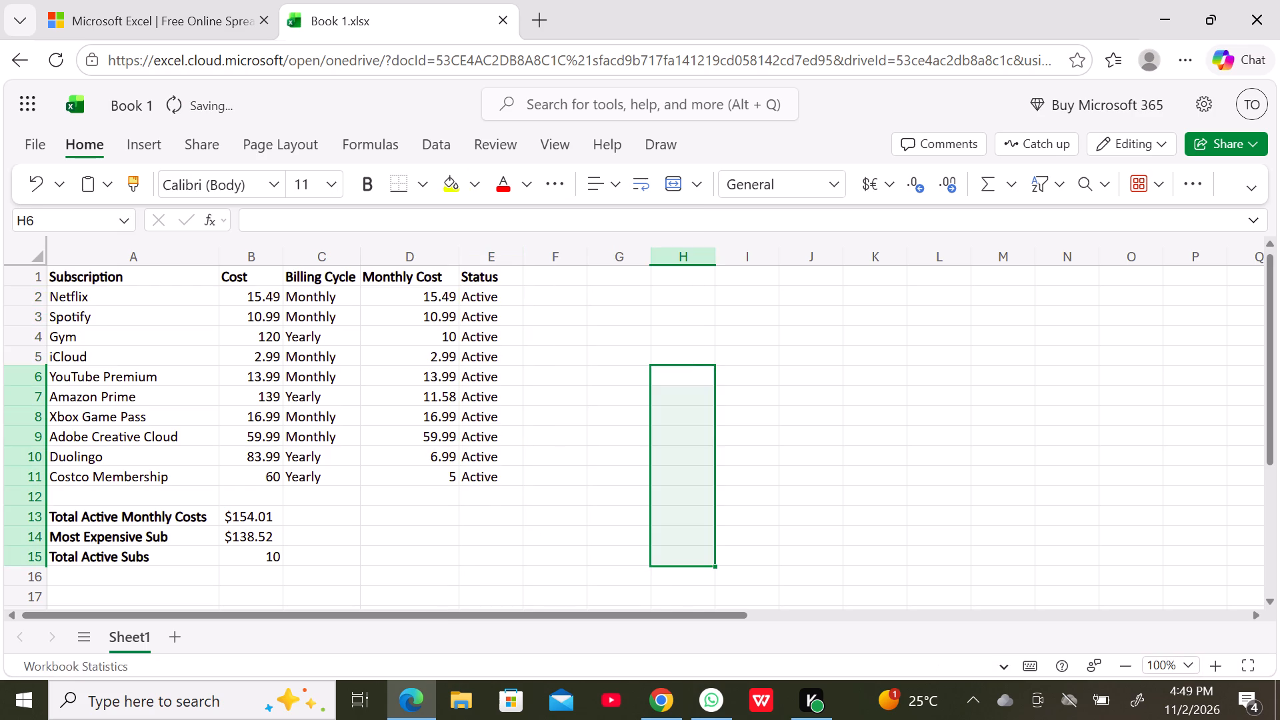
# Fill the Active status again from E2 down the Status column through E11.
pyautogui.click(494, 307)
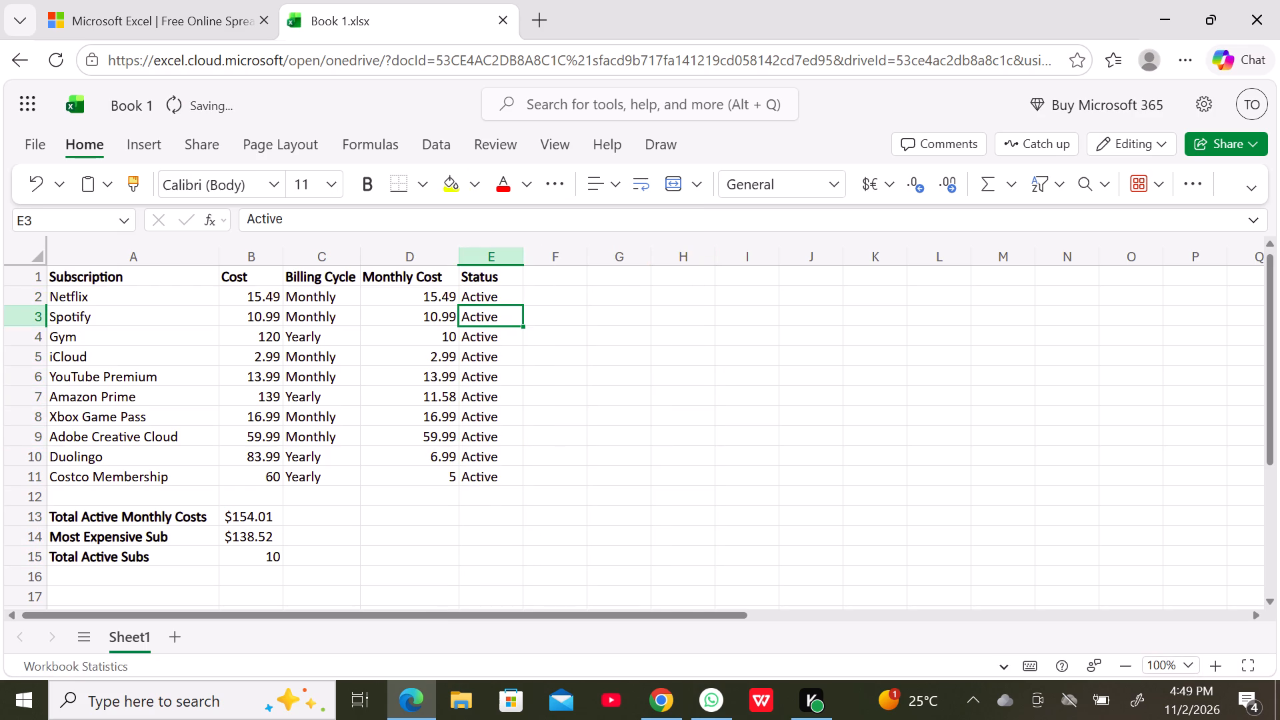
pyautogui.click(494, 301)
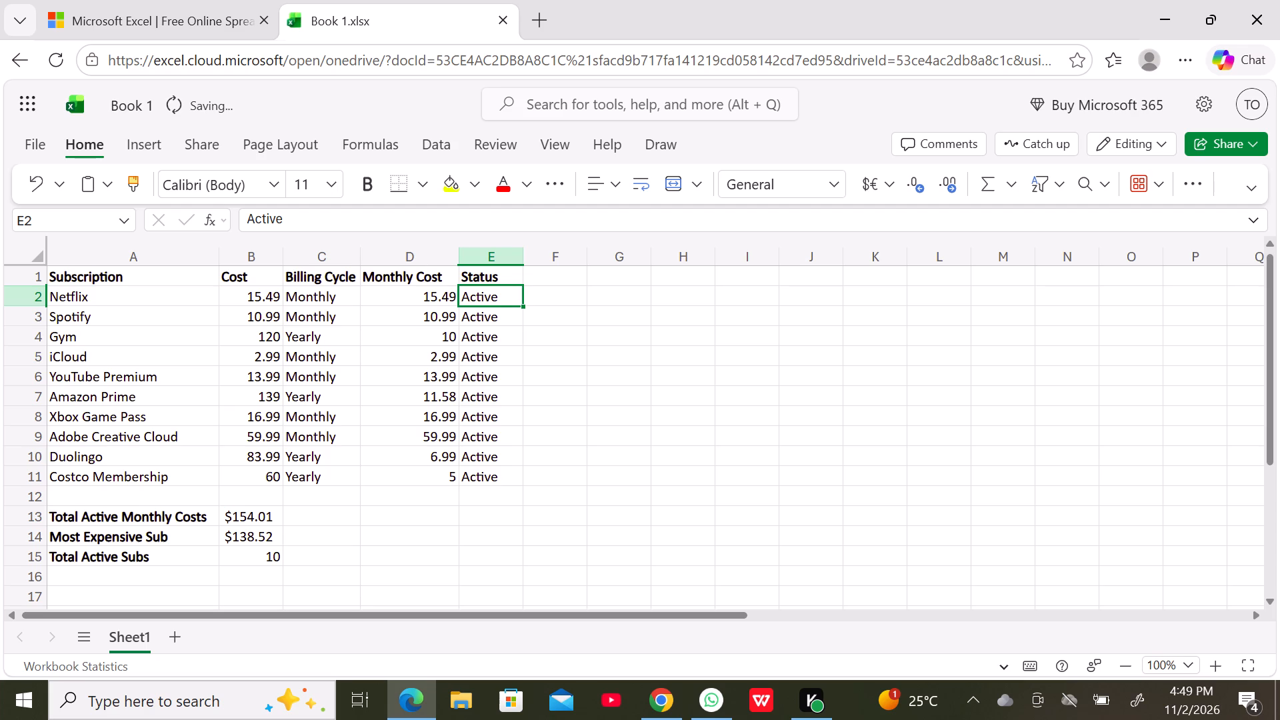
pyautogui.moveTo(524, 305); pyautogui.dragTo(520, 341, button='right')
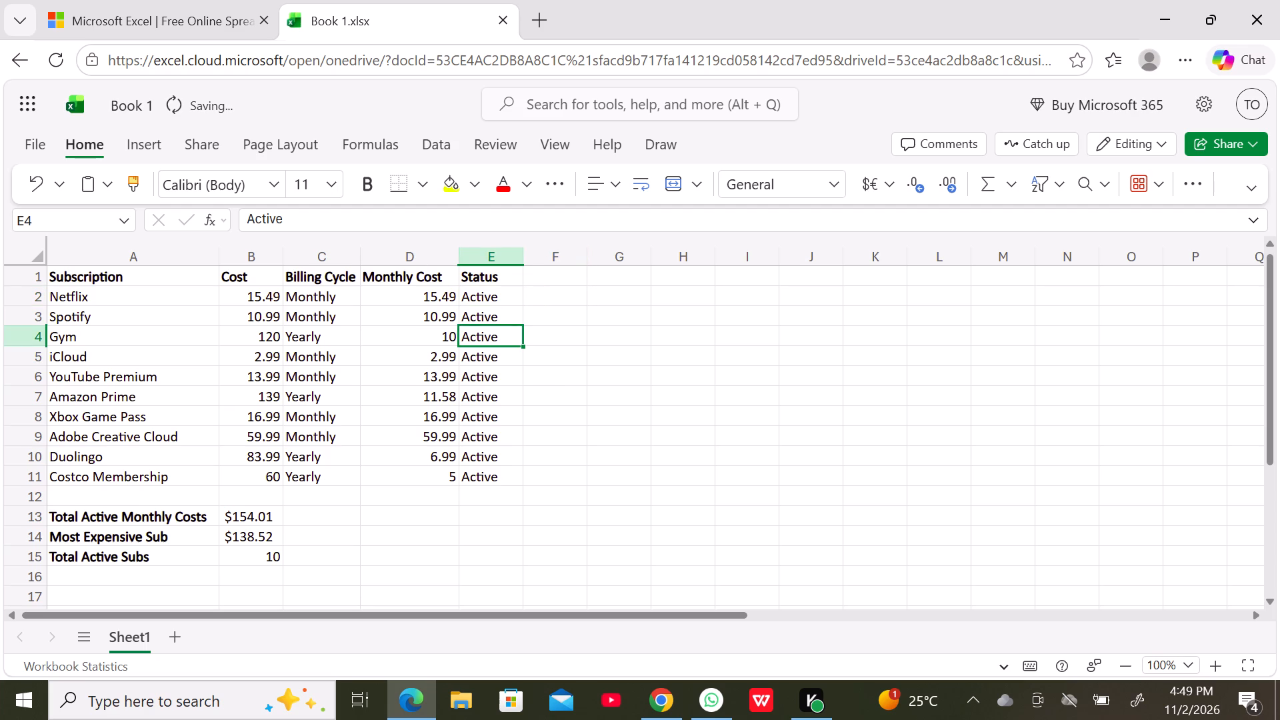
pyautogui.click(503, 301)
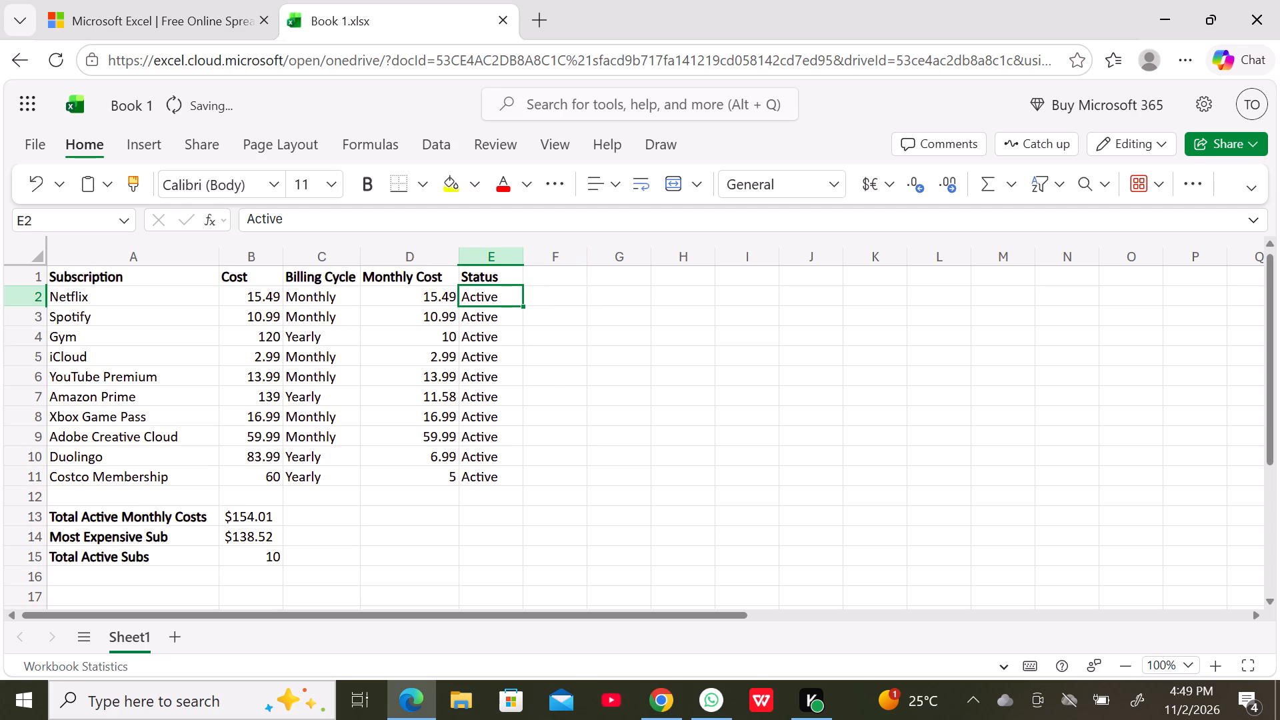
pyautogui.moveTo(521, 305); pyautogui.dragTo(515, 371)
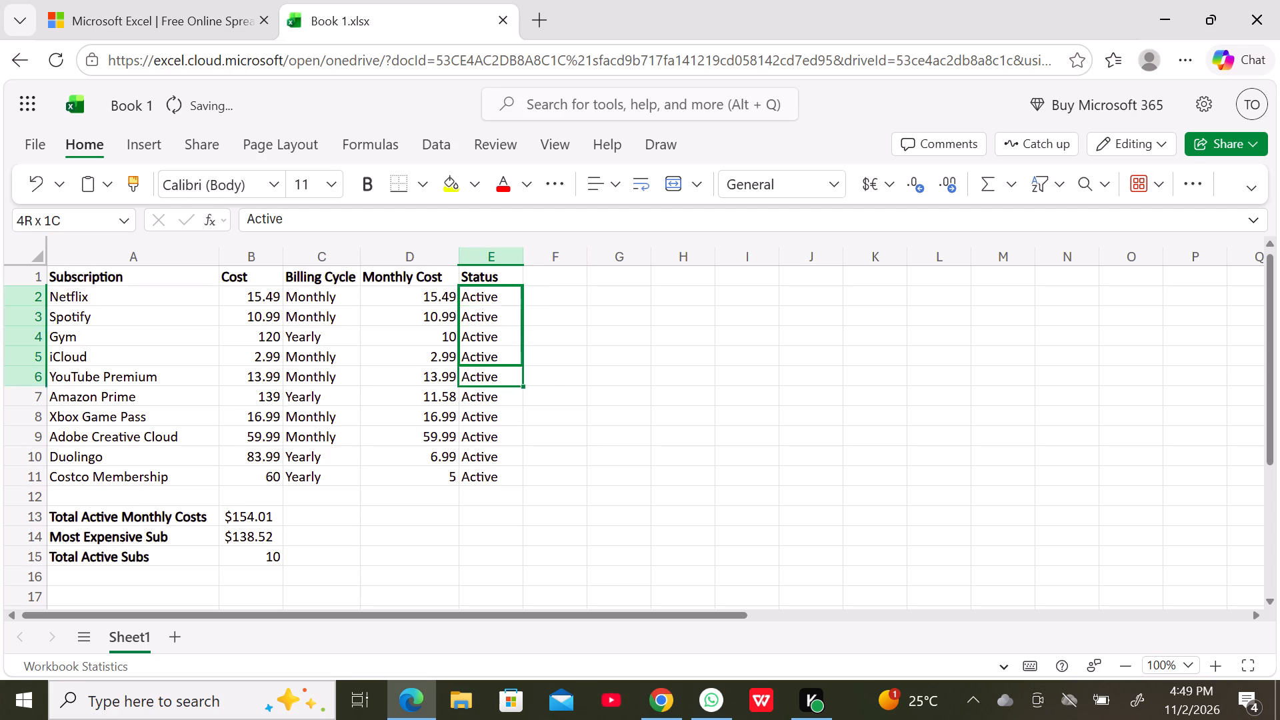
pyautogui.moveTo(515, 371); pyautogui.dragTo(508, 470)
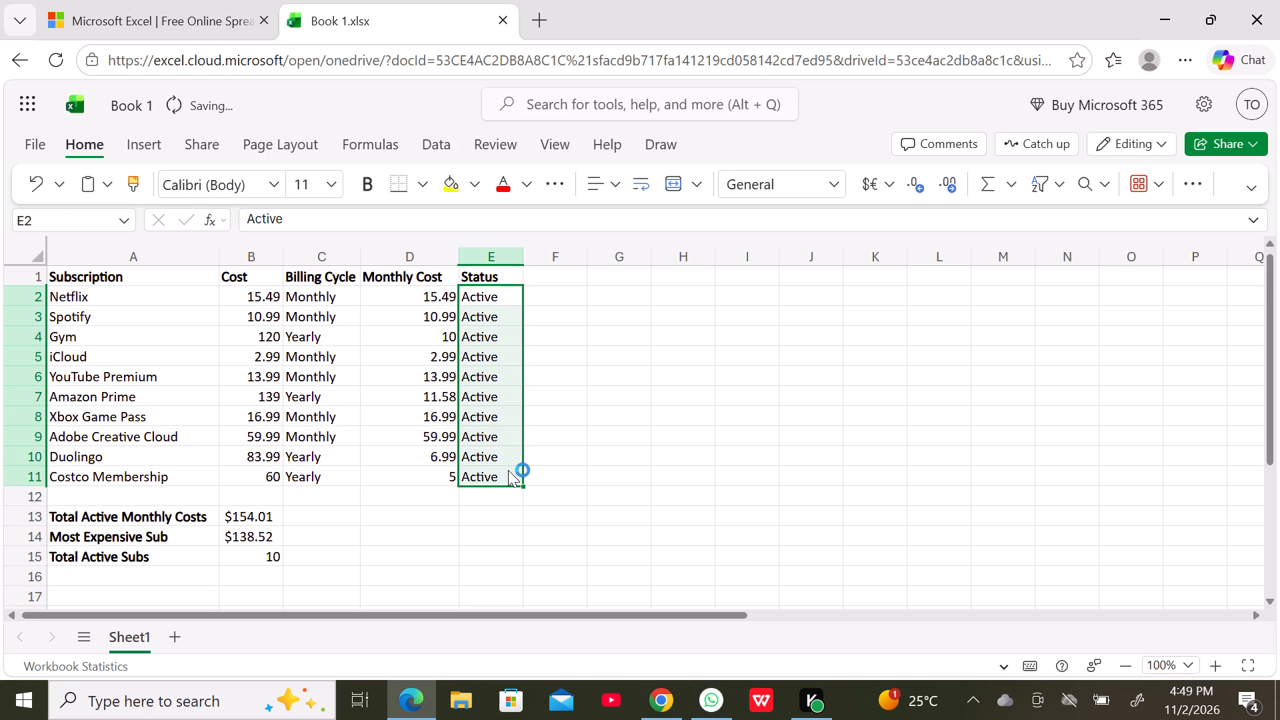
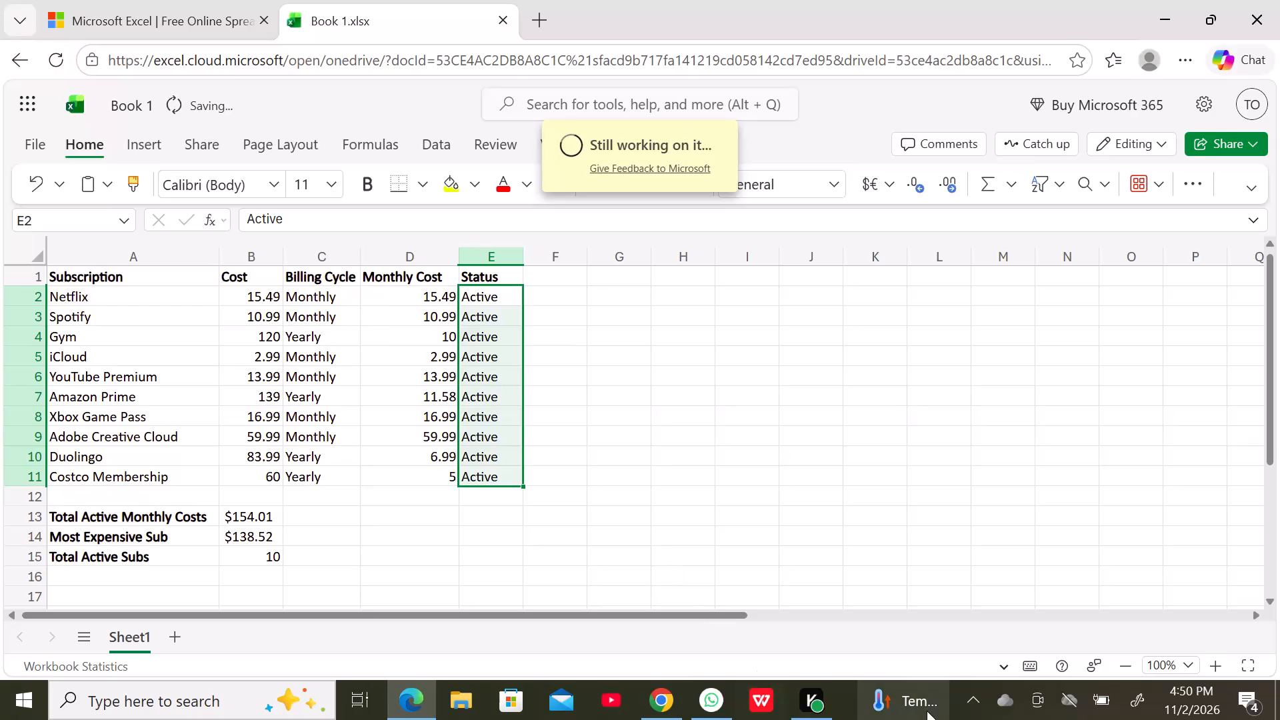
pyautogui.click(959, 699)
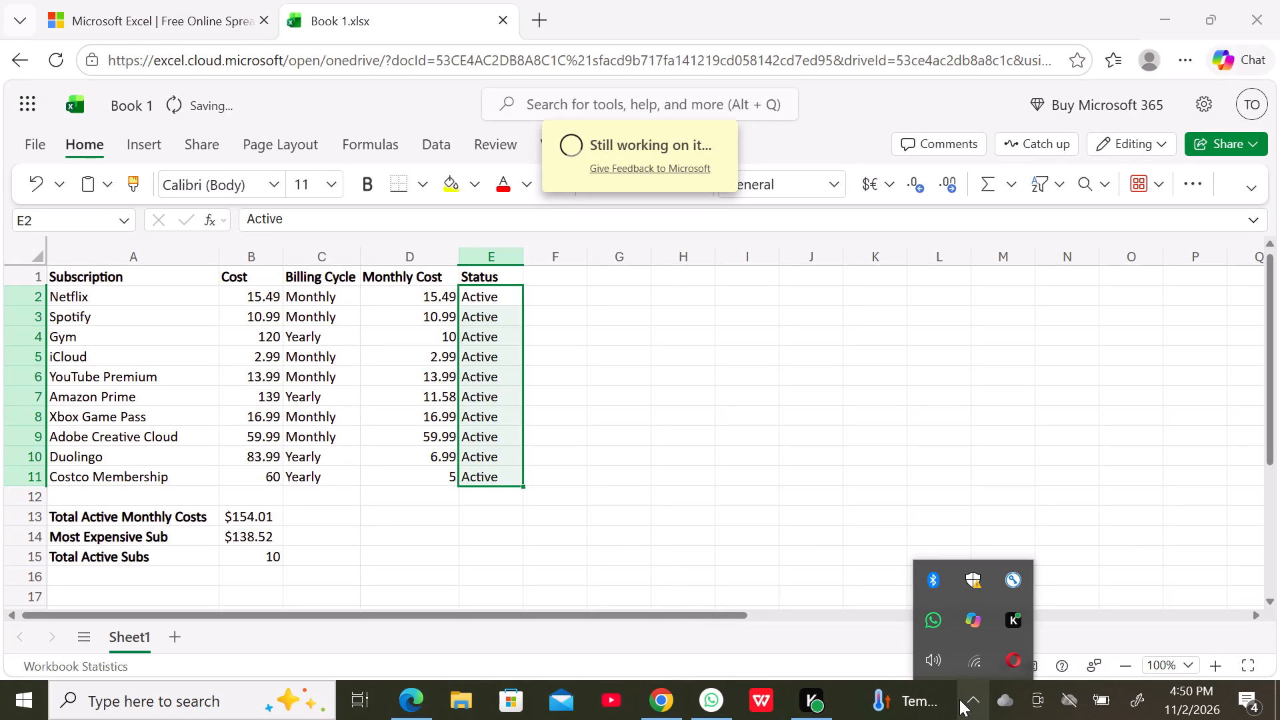
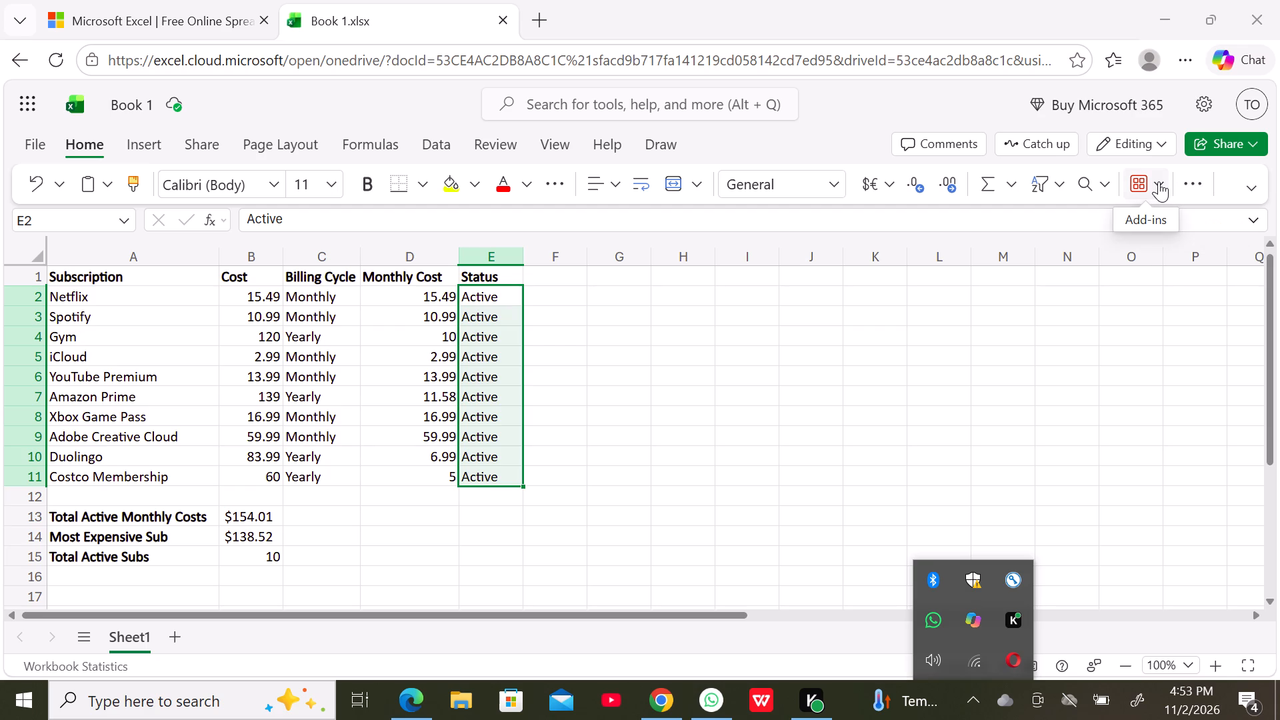
# Open the Conditional Formatting options for the Status values in E2:E11.
pyautogui.click(1184, 183)
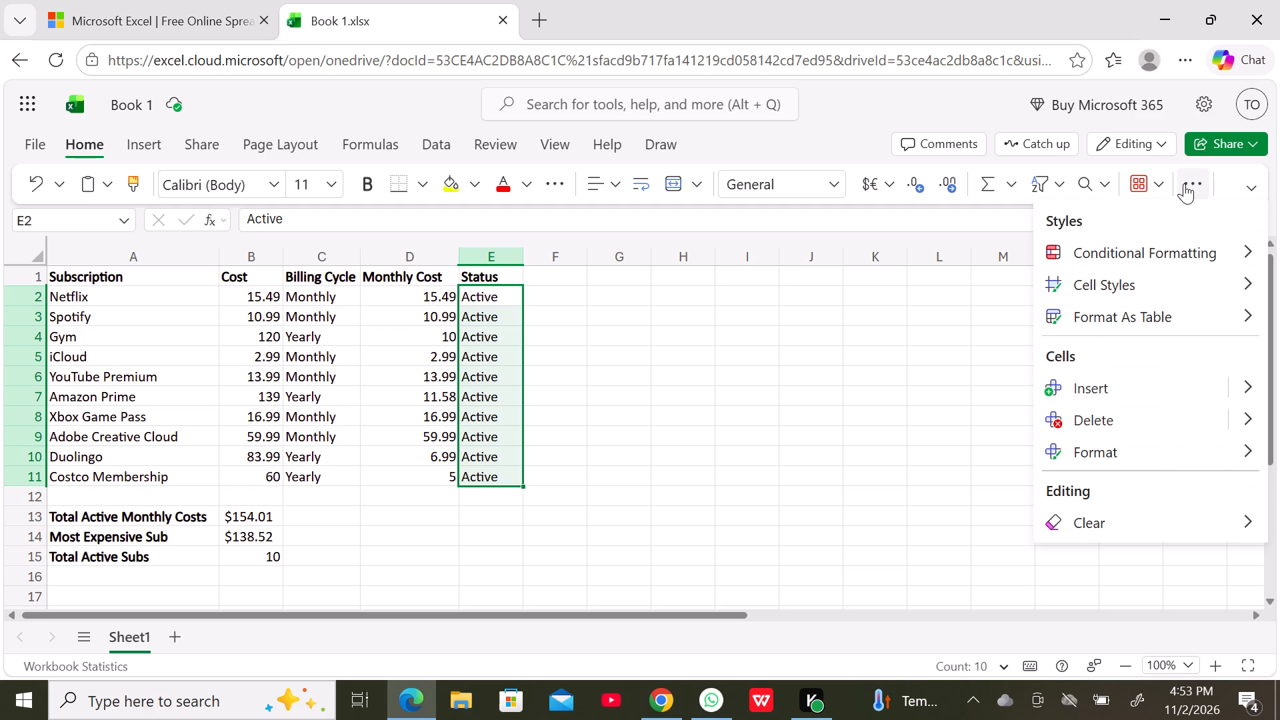
pyautogui.click(1185, 251)
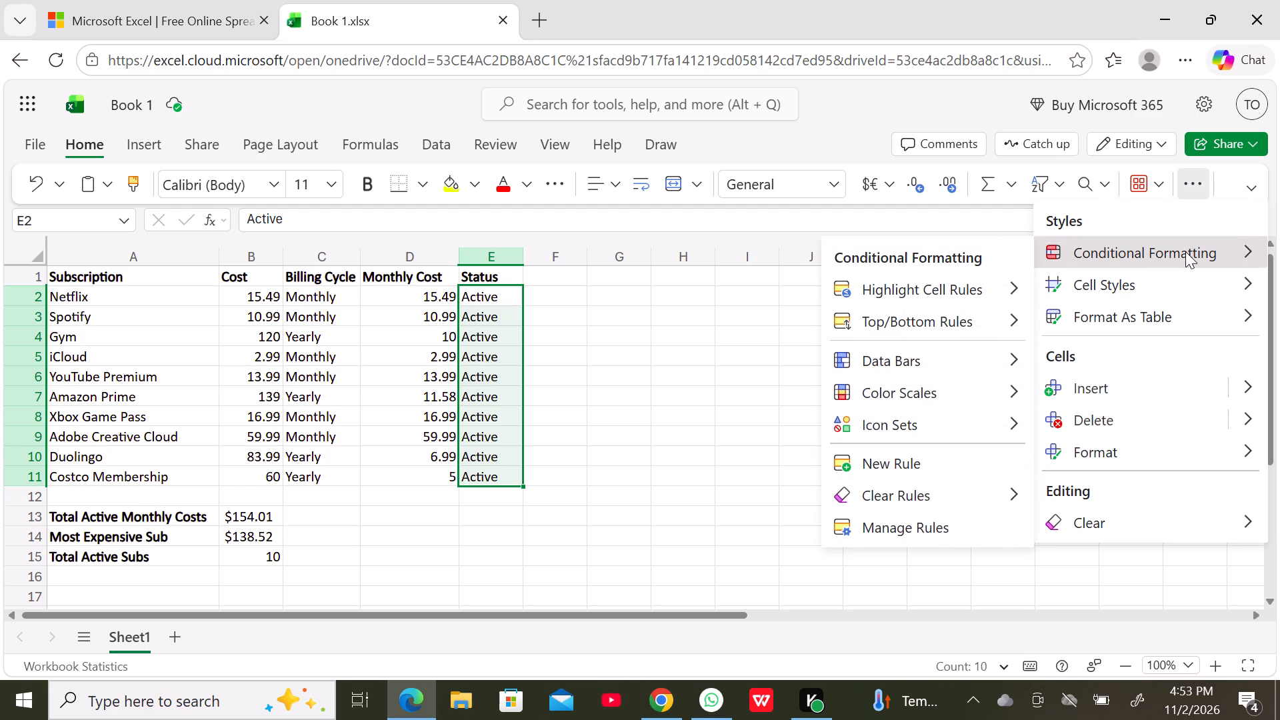
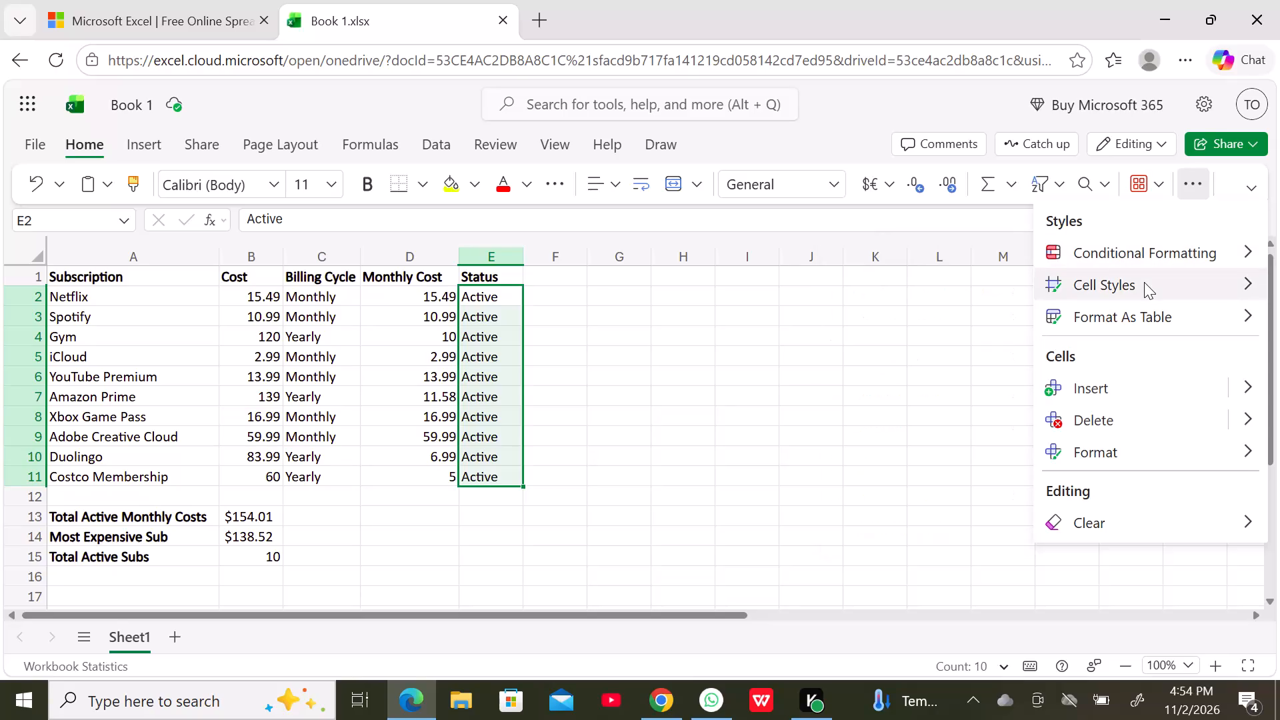
# Add a conditional formatting rule to E2:E11 highlighting cells containing the text "cancelled" with light red fill and dark red text.
pyautogui.click(1127, 250)
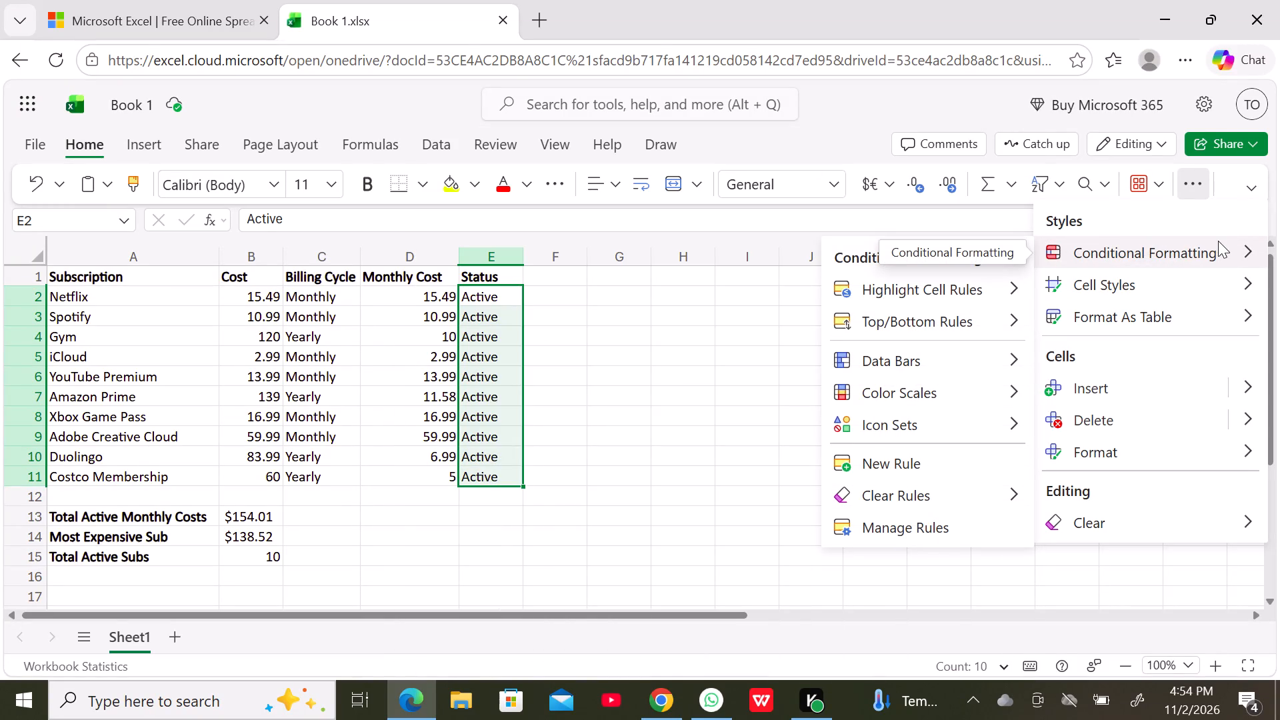
pyautogui.click(1248, 247)
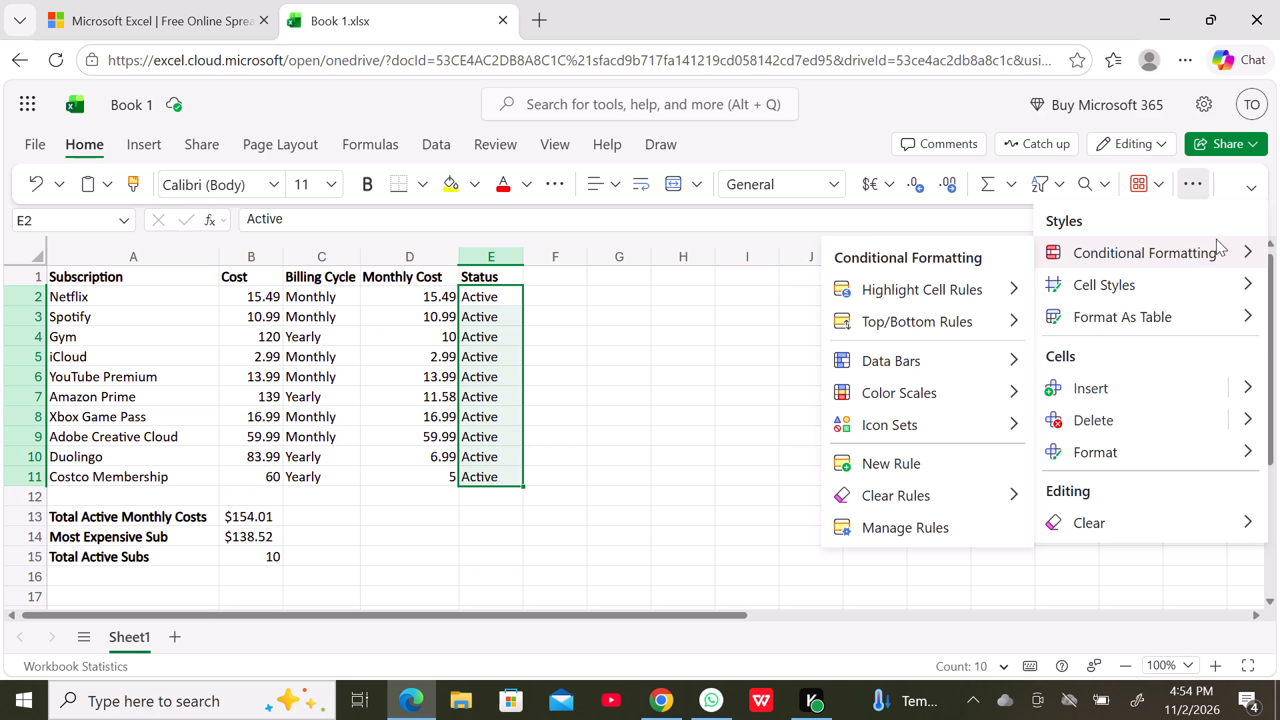
pyautogui.click(965, 282)
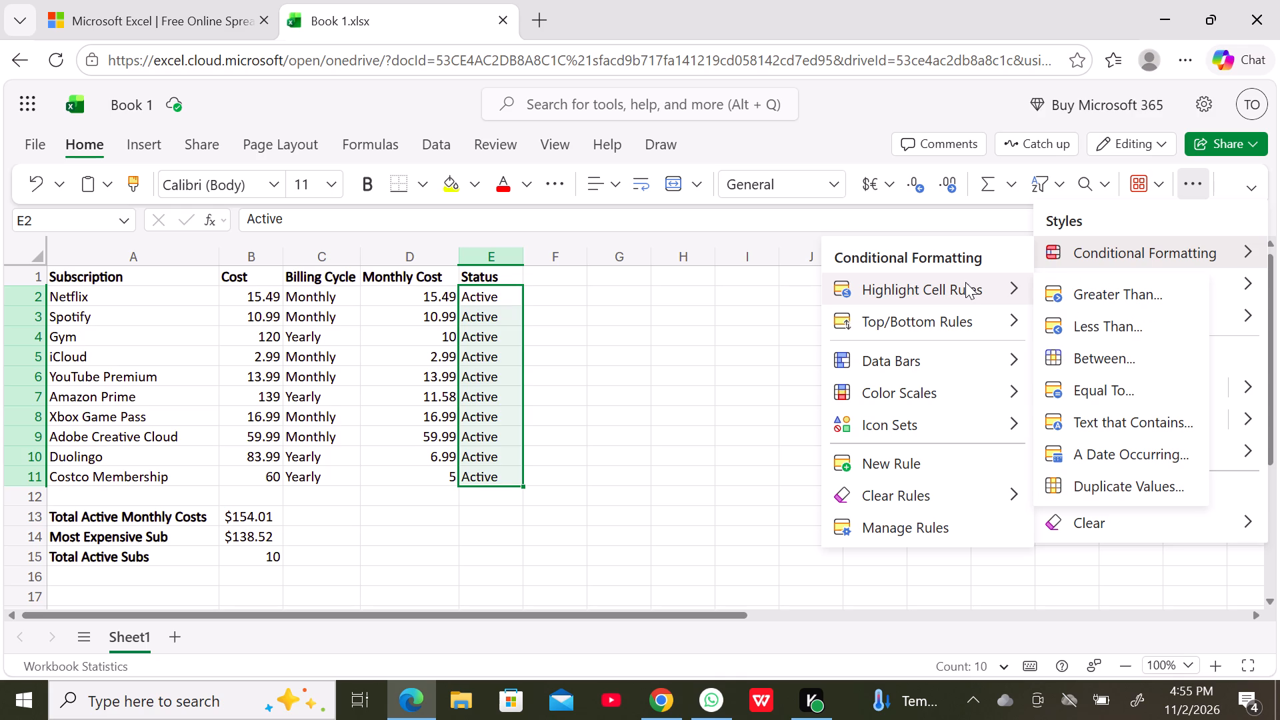
pyautogui.click(1093, 419)
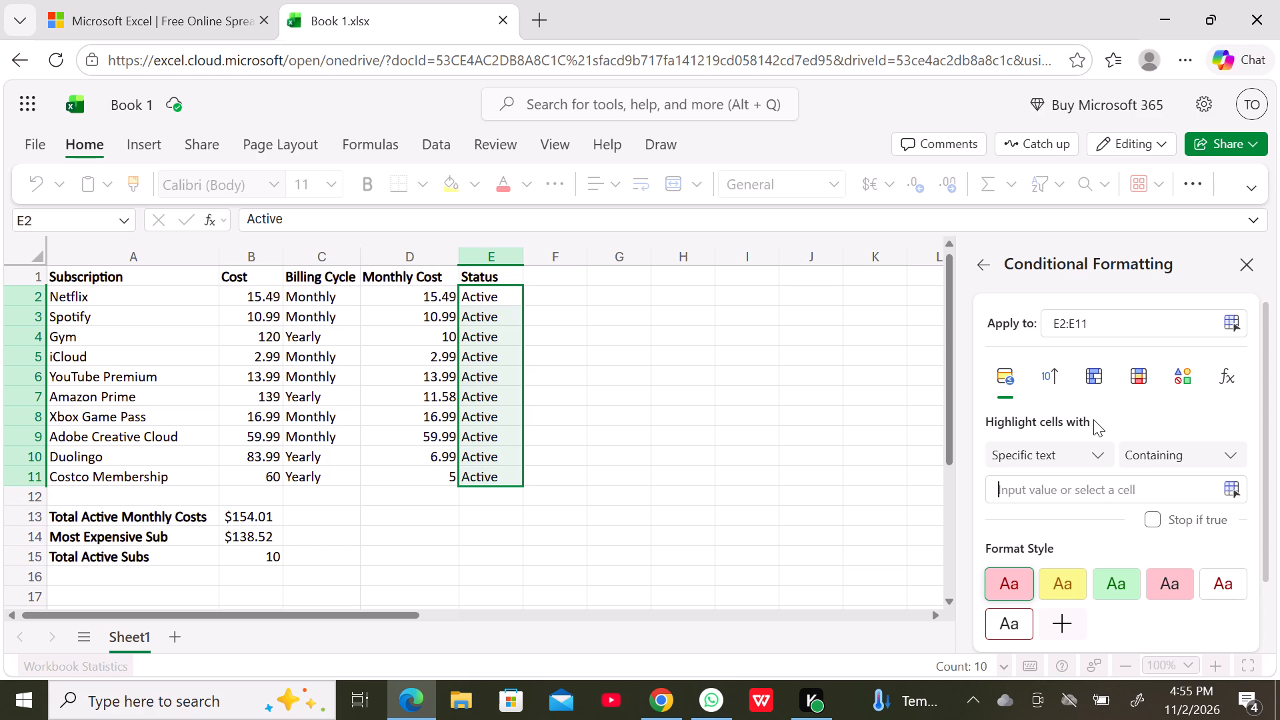
pyautogui.write('ca')
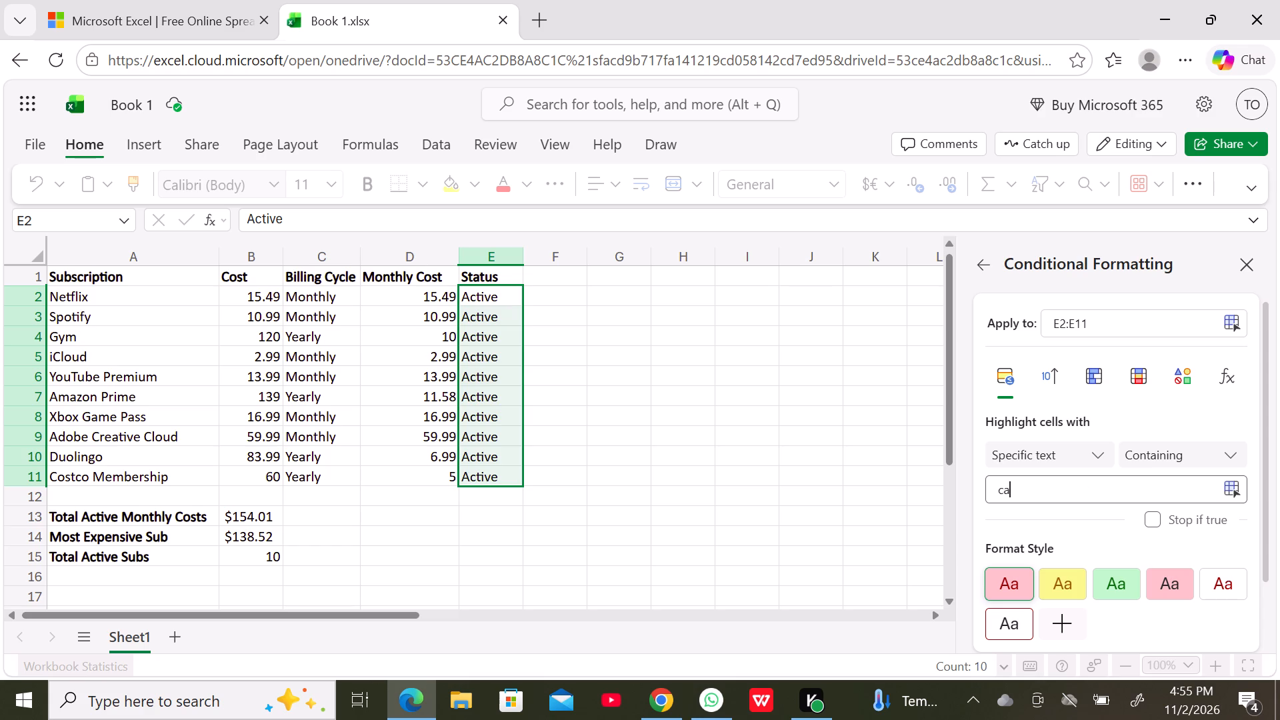
pyautogui.write('nce')
pyautogui.write('lled')
pyautogui.click(1002, 586)
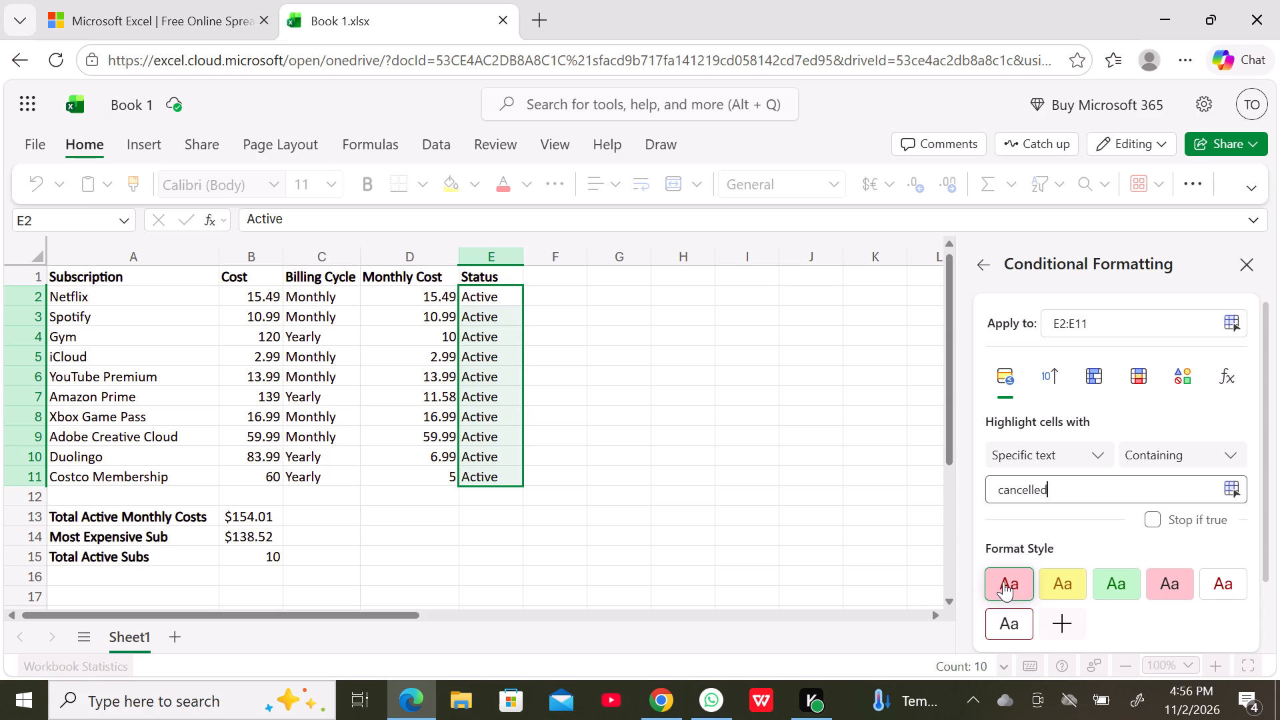
pyautogui.click(1007, 576)
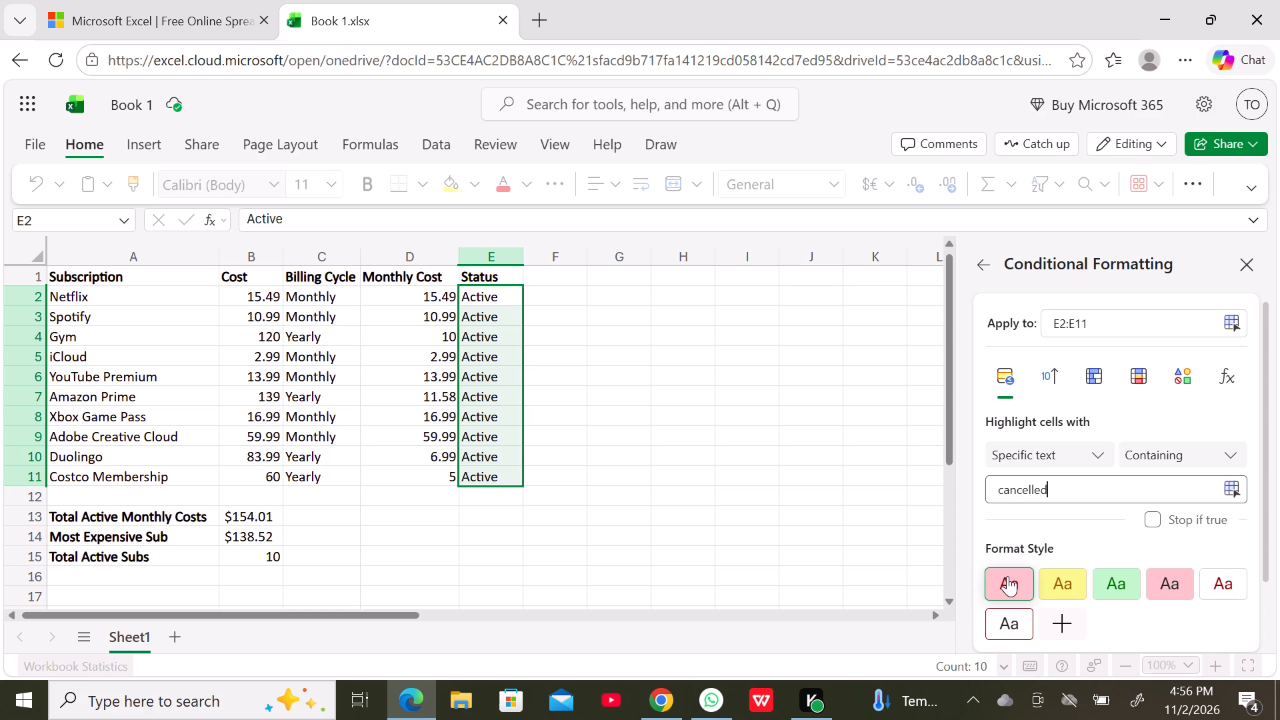
pyautogui.rightClick(1015, 584)
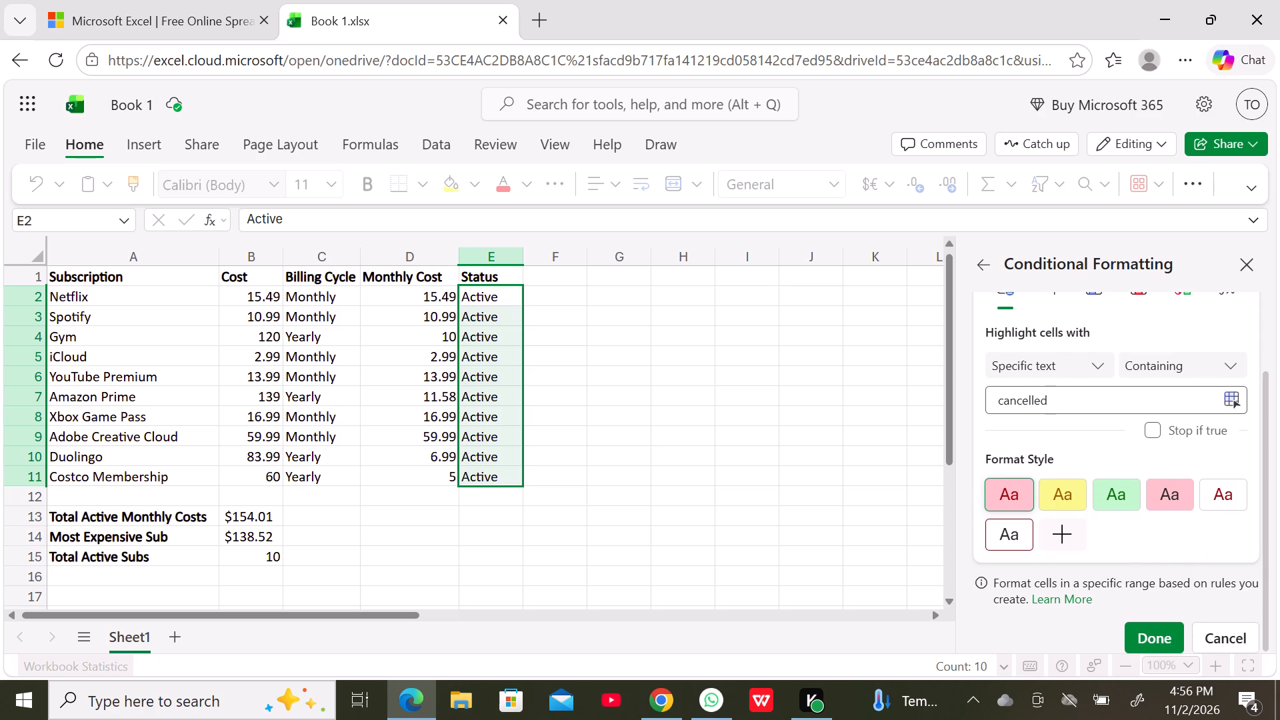
pyautogui.click(1146, 639)
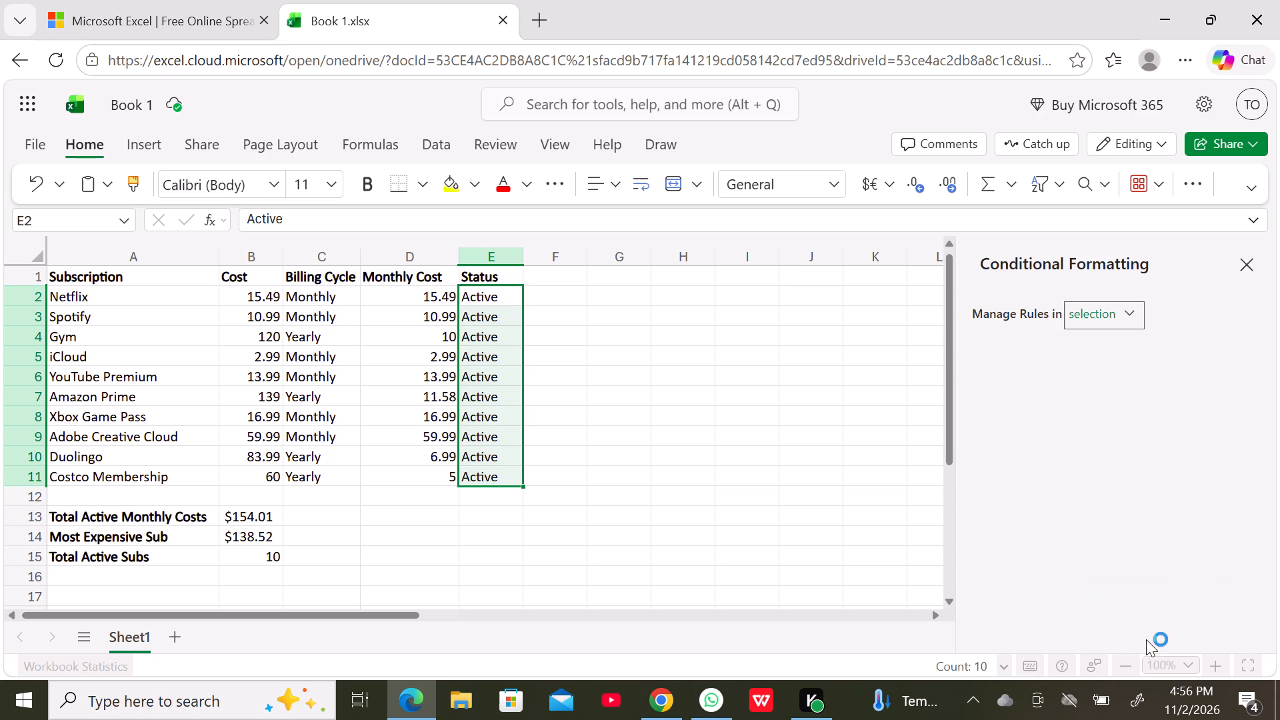
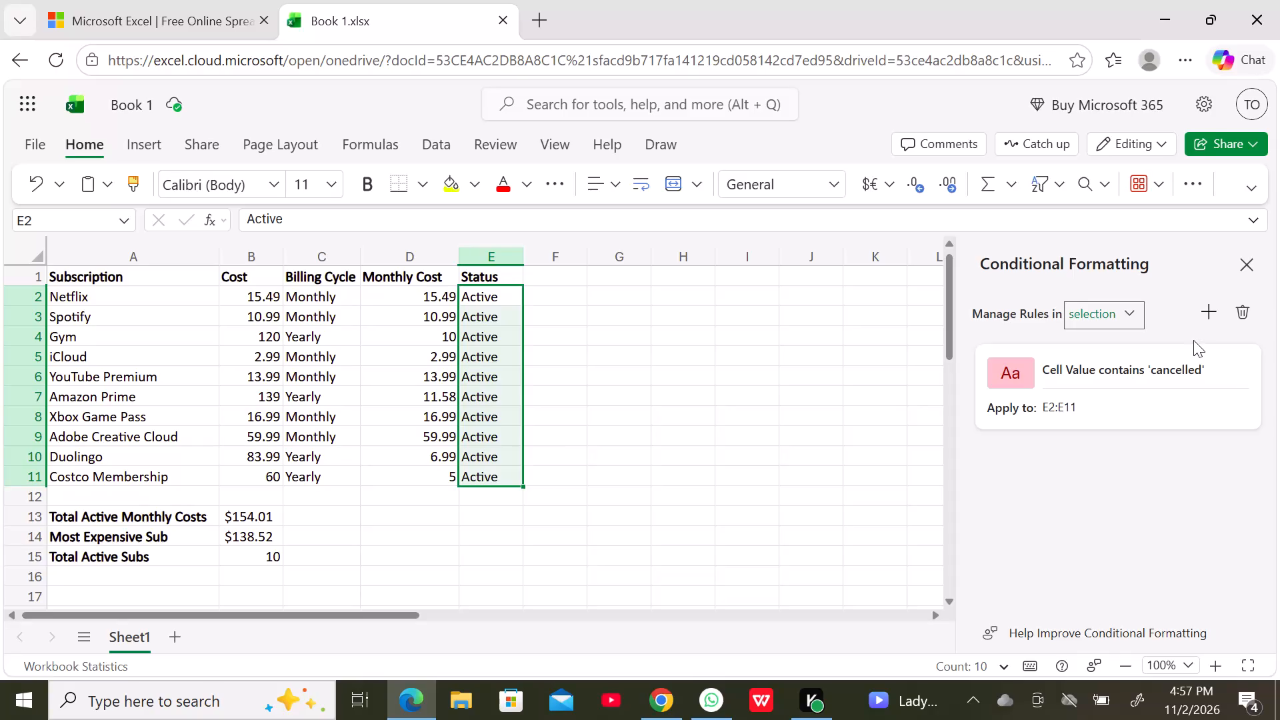
# Close the Conditional Formatting rule manager to return to the full subscription sheet.
pyautogui.click(1245, 265)
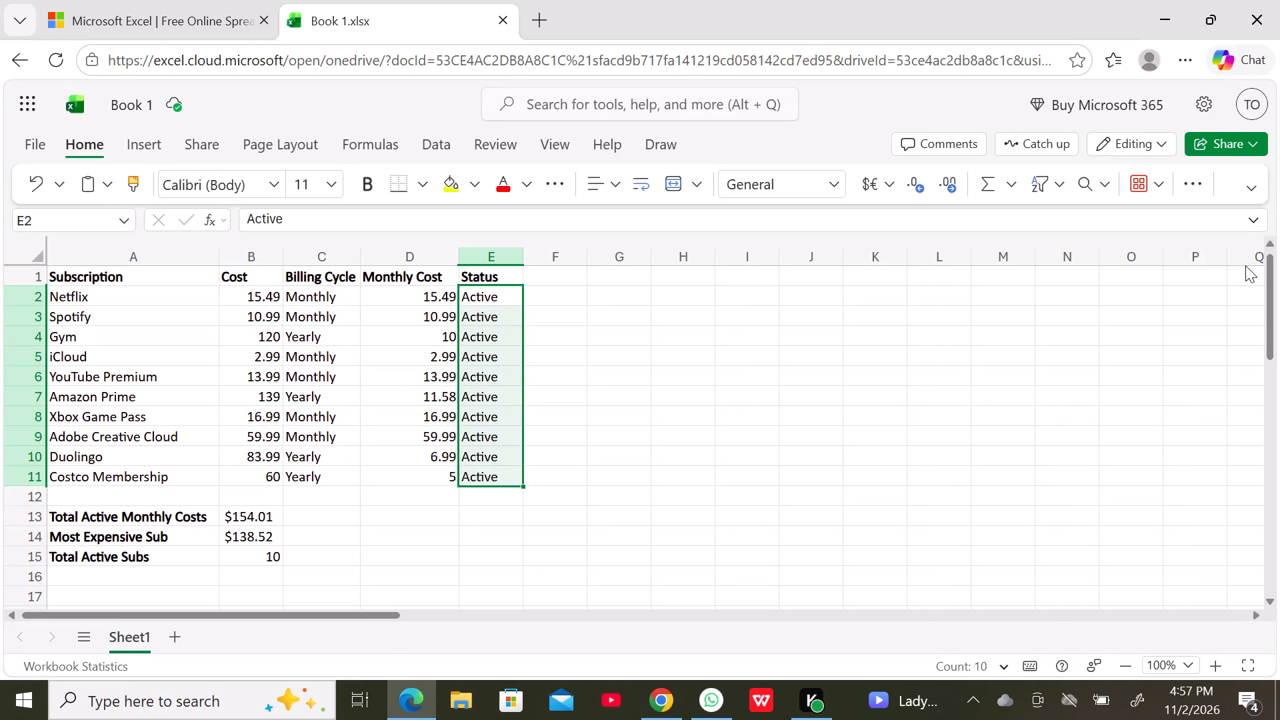
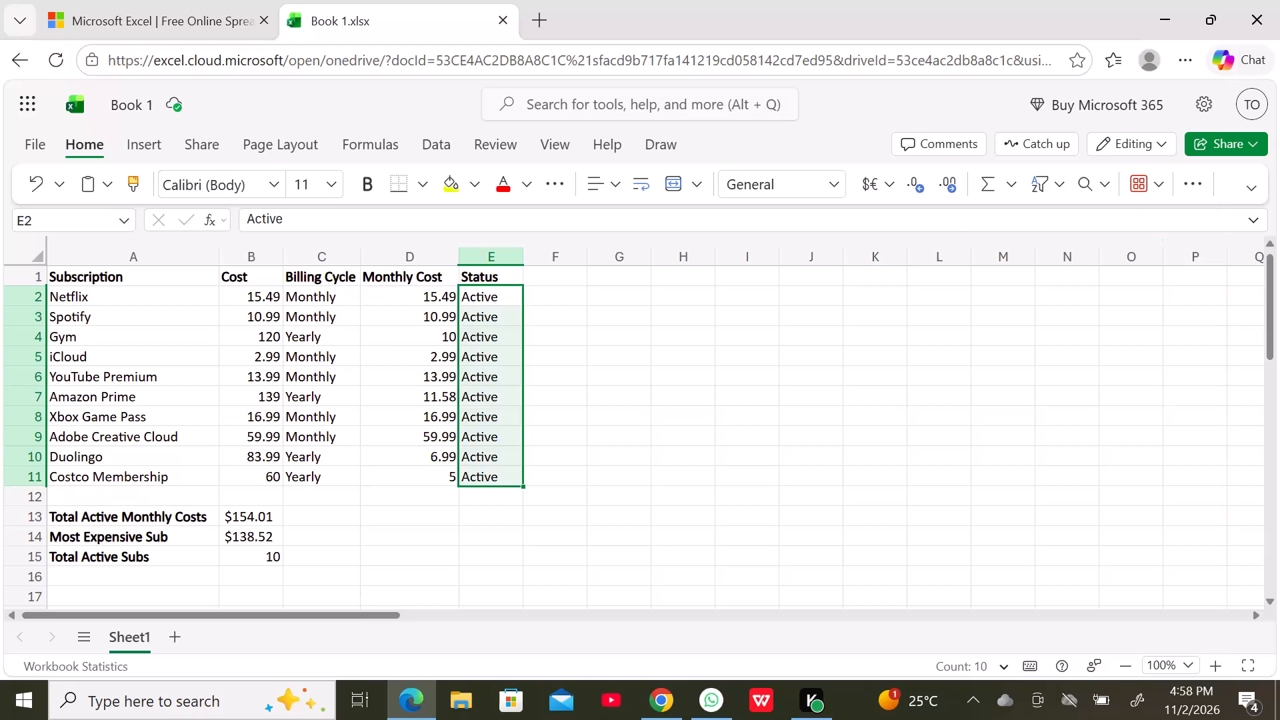
# Change the iCloud subscription's Status to Cancelled, with a capital C.
pyautogui.click(491, 360)
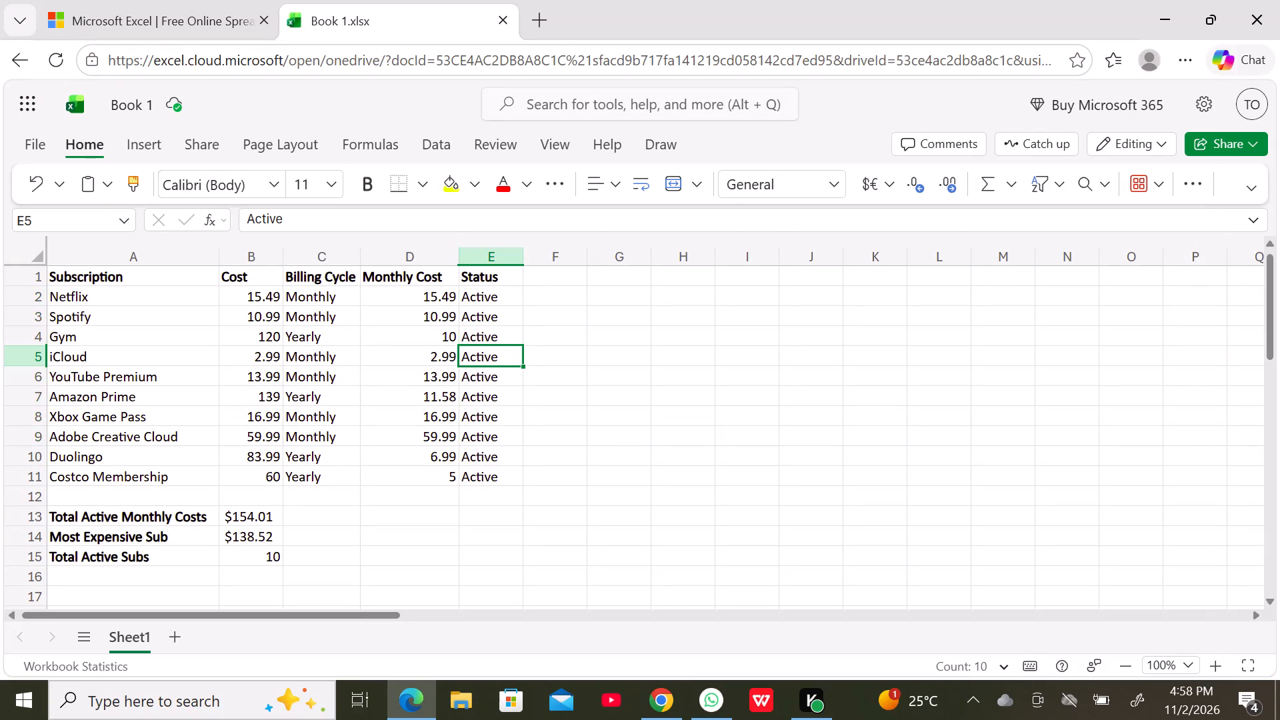
pyautogui.press('BackSpace')
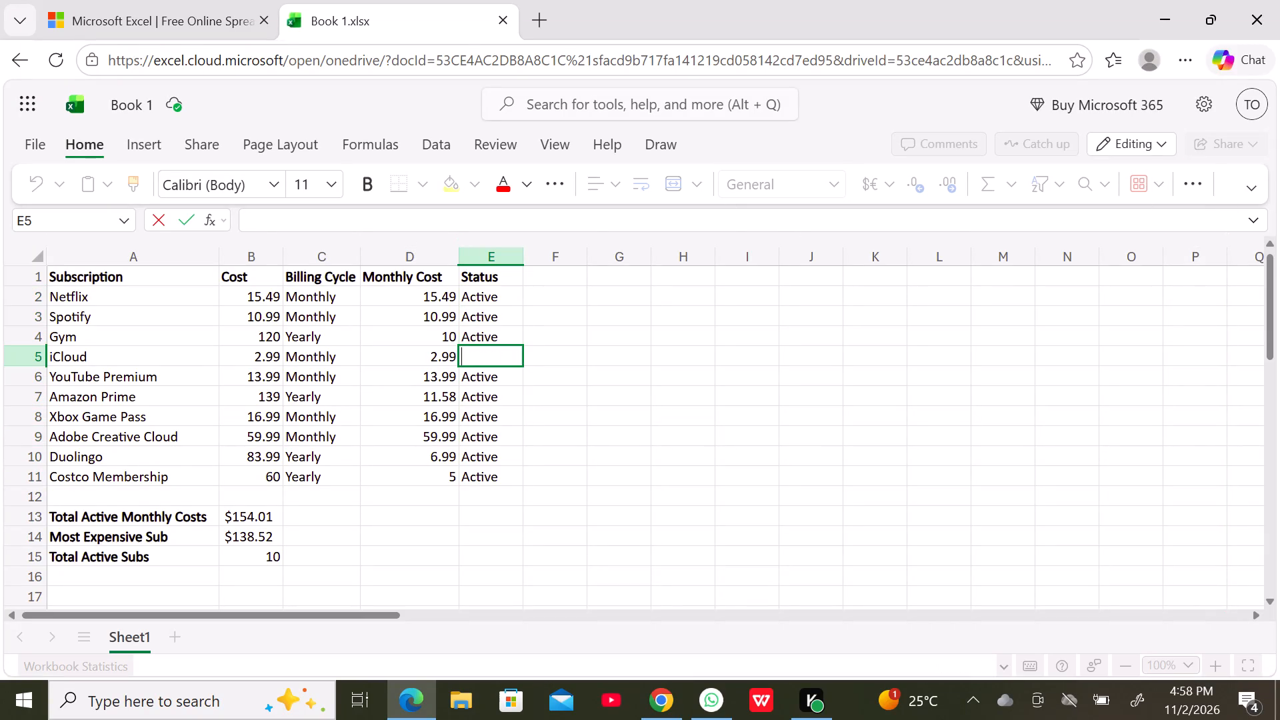
pyautogui.write('ca')
pyautogui.press('n')
pyautogui.press('c')
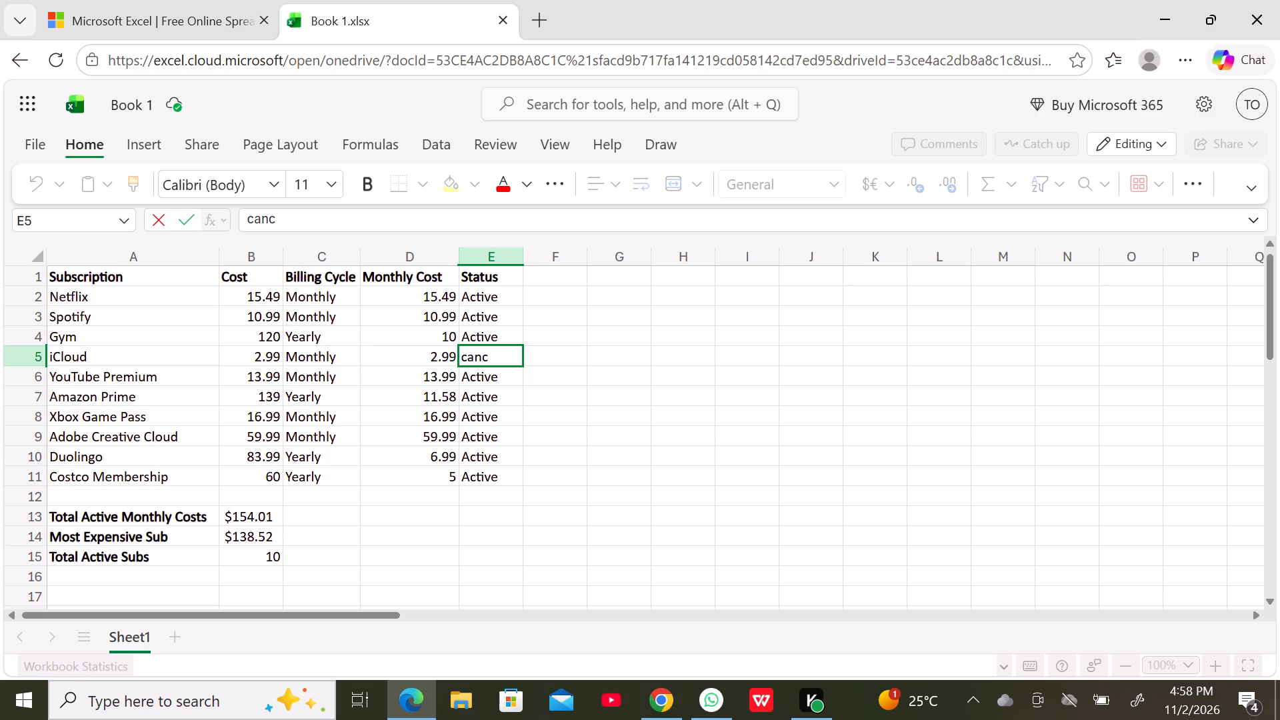
pyautogui.press('BackSpace')
pyautogui.press('BackSpace')
pyautogui.press('BackSpace')
pyautogui.press('BackSpace')
pyautogui.press('a')
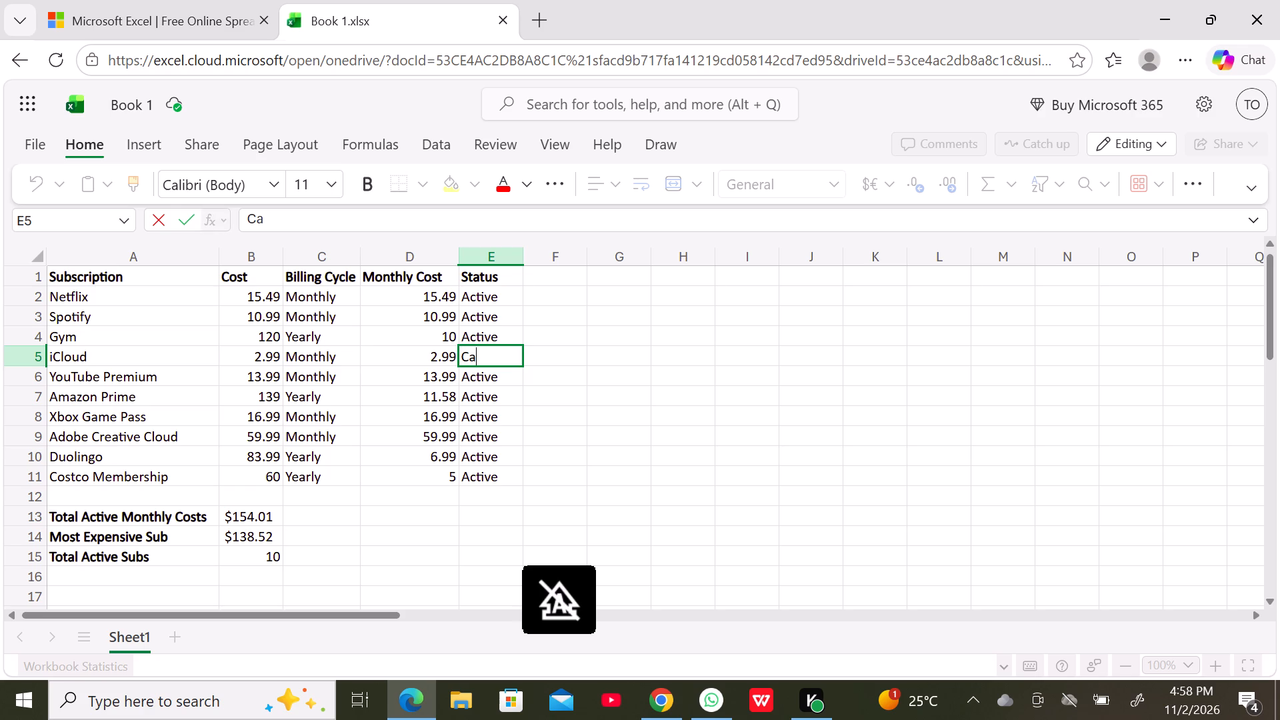
pyautogui.write('ncell')
pyautogui.write('ed')
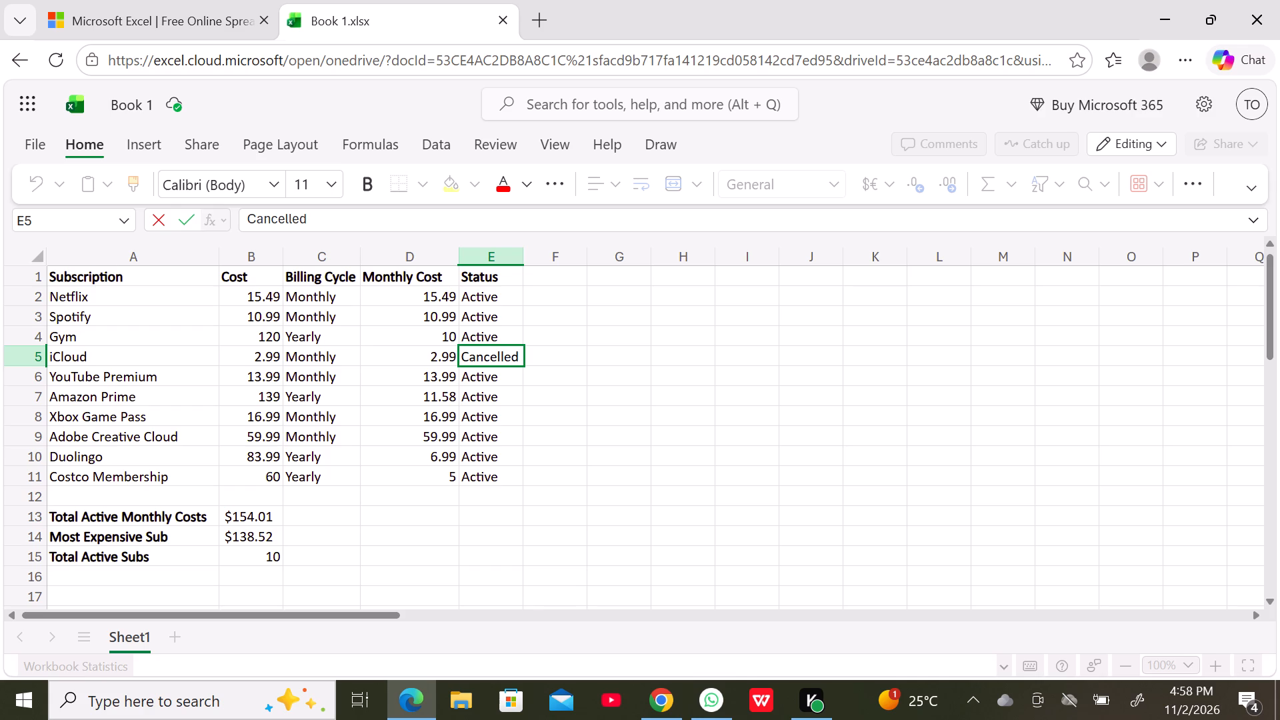
pyautogui.press('Return')
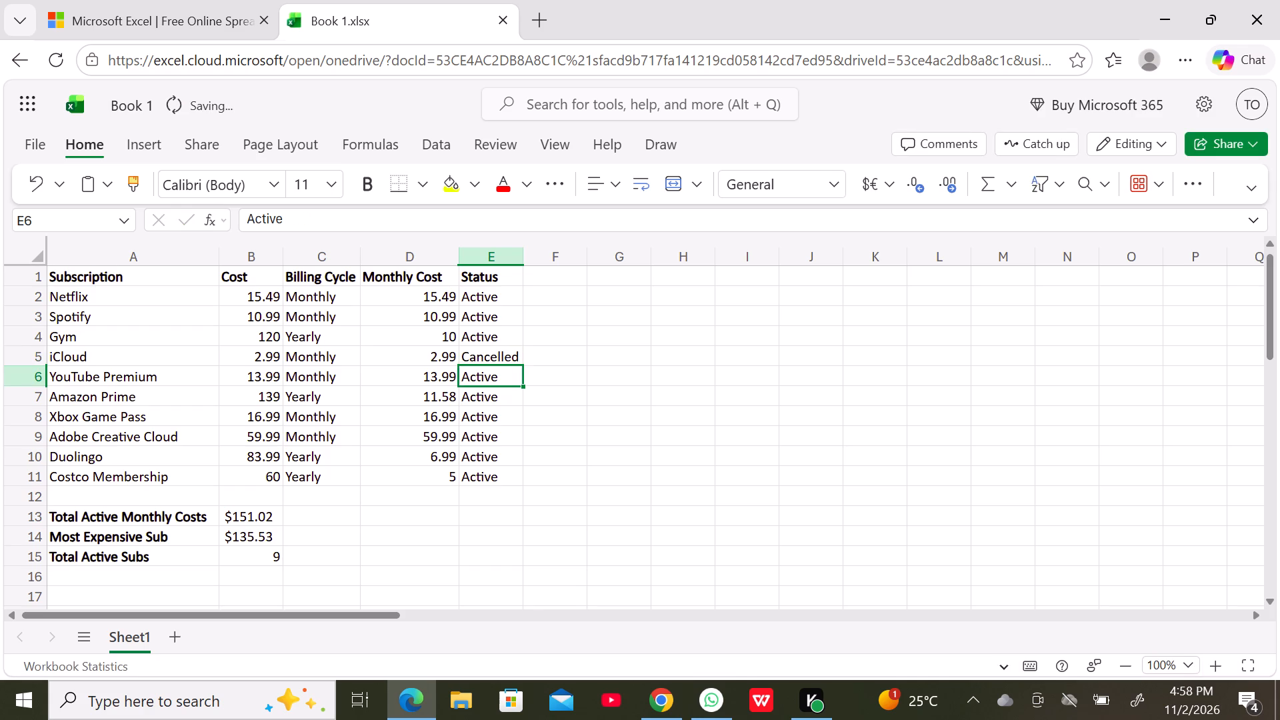
# Change the Duolingo subscription's Status to Cancelled.
pyautogui.click(490, 456)
pyautogui.press('BackSpace')
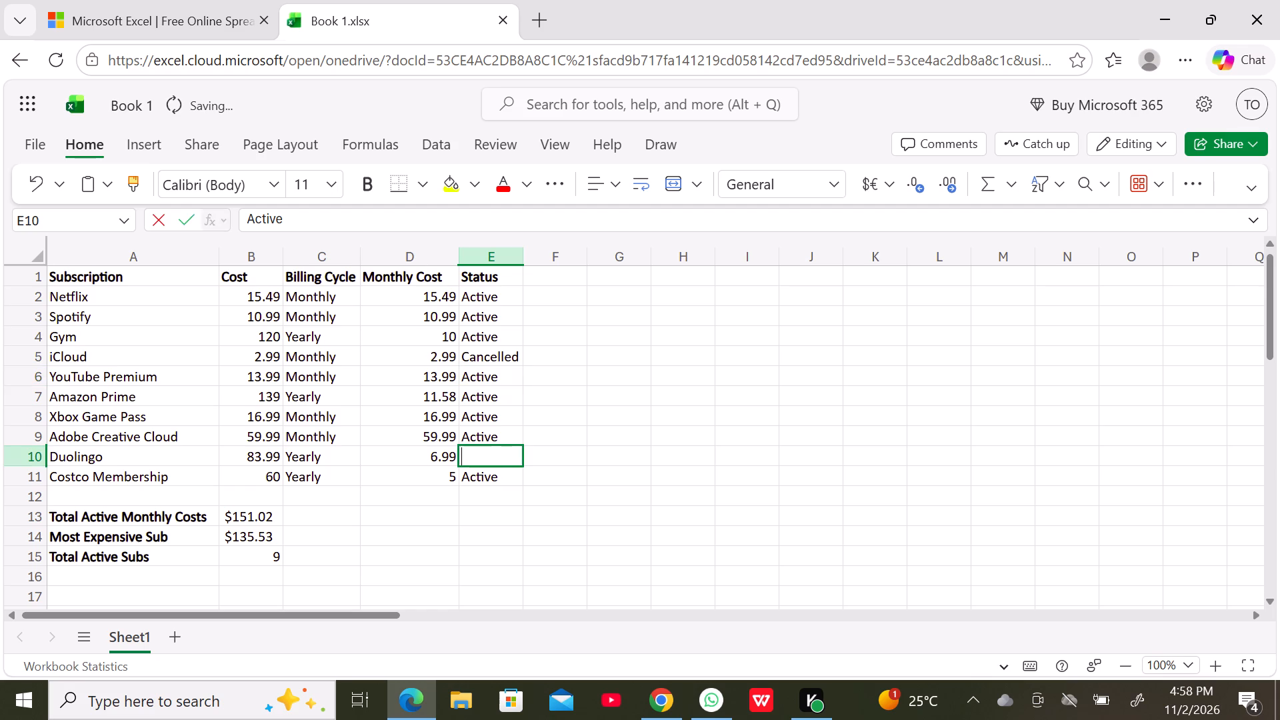
pyautogui.press('a')
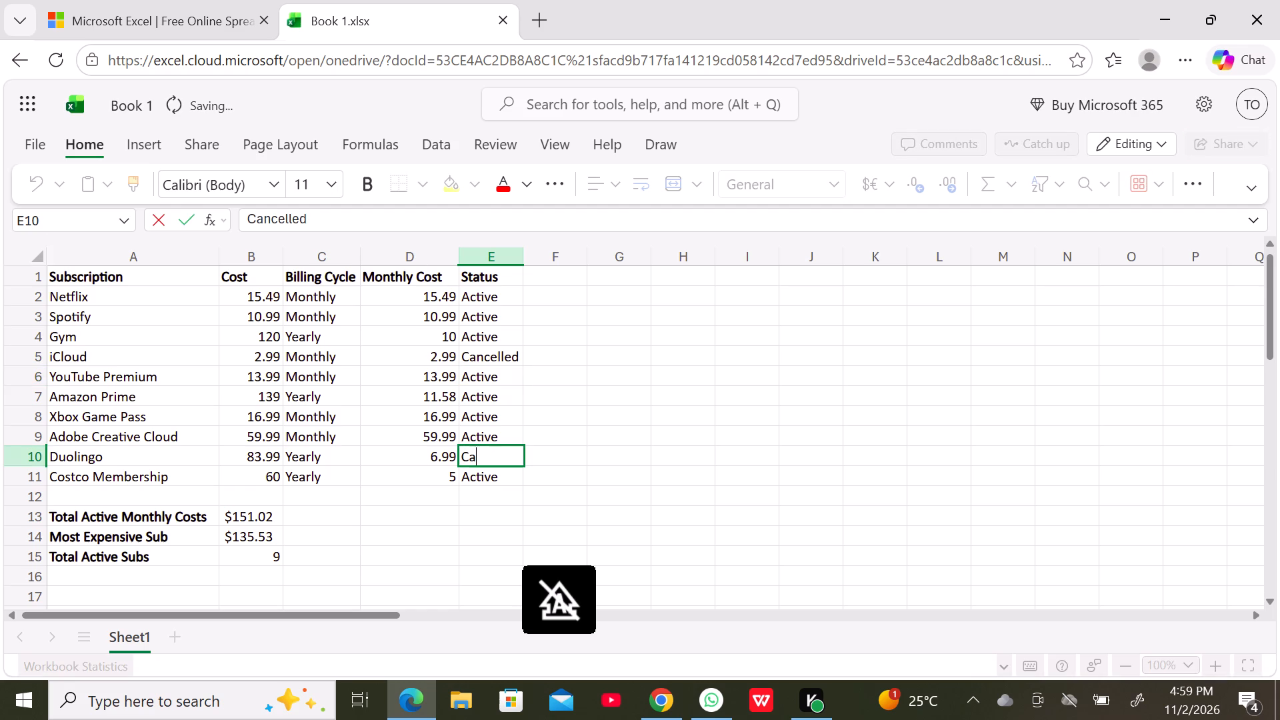
pyautogui.press('Return')
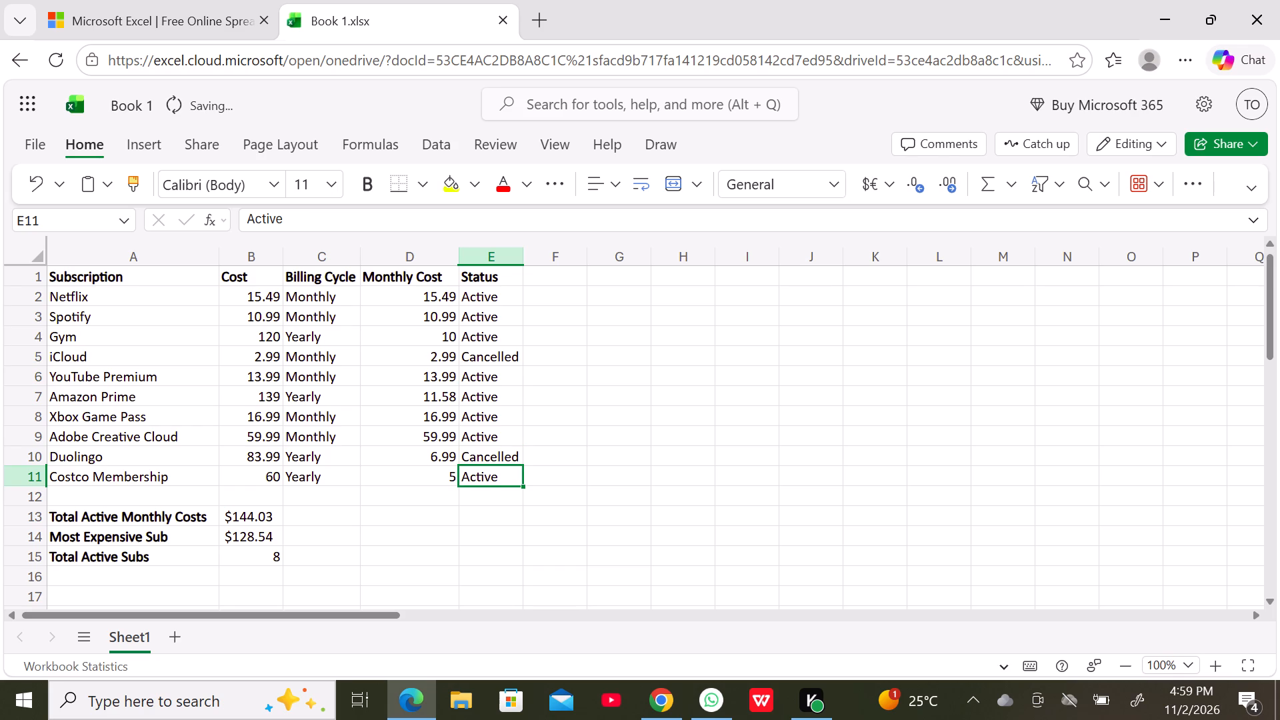
# Select the Status column's cells, starting from the Status header and extending down through the subscription rows.
pyautogui.tripleClick(513, 273)
pyautogui.click(513, 273)
pyautogui.tripleClick(513, 273)
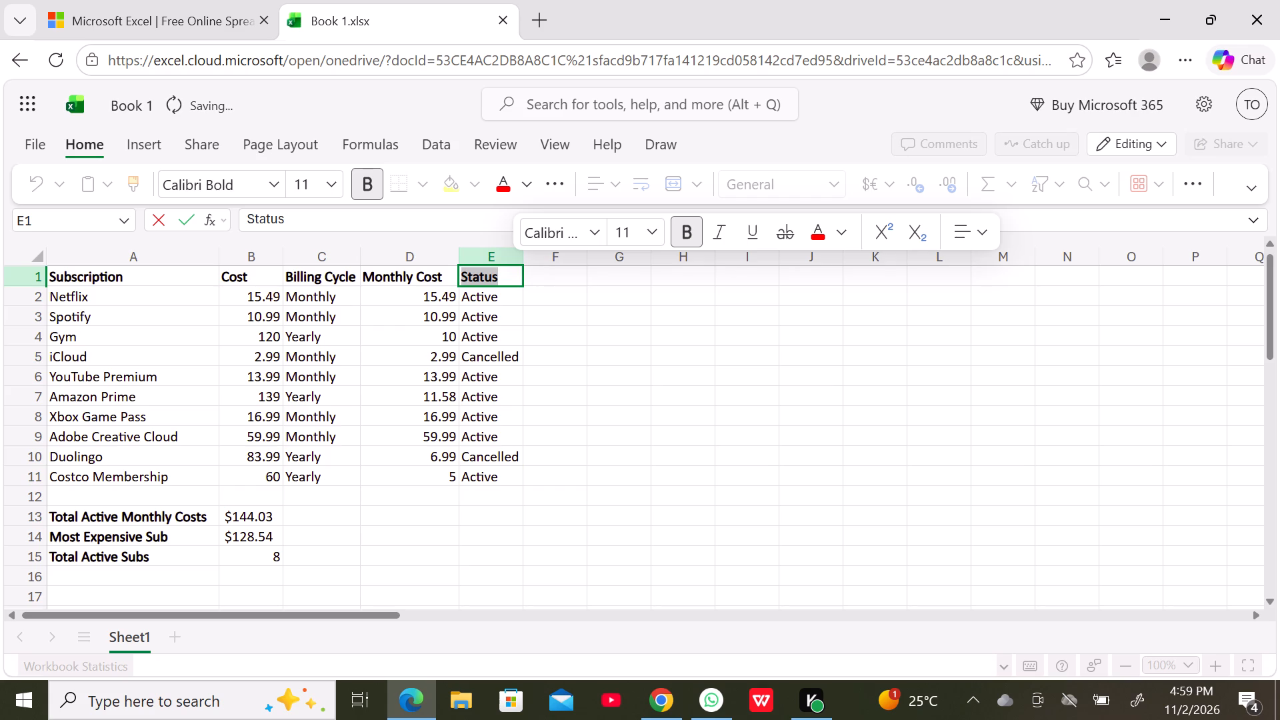
pyautogui.moveTo(503, 273); pyautogui.dragTo(503, 295)
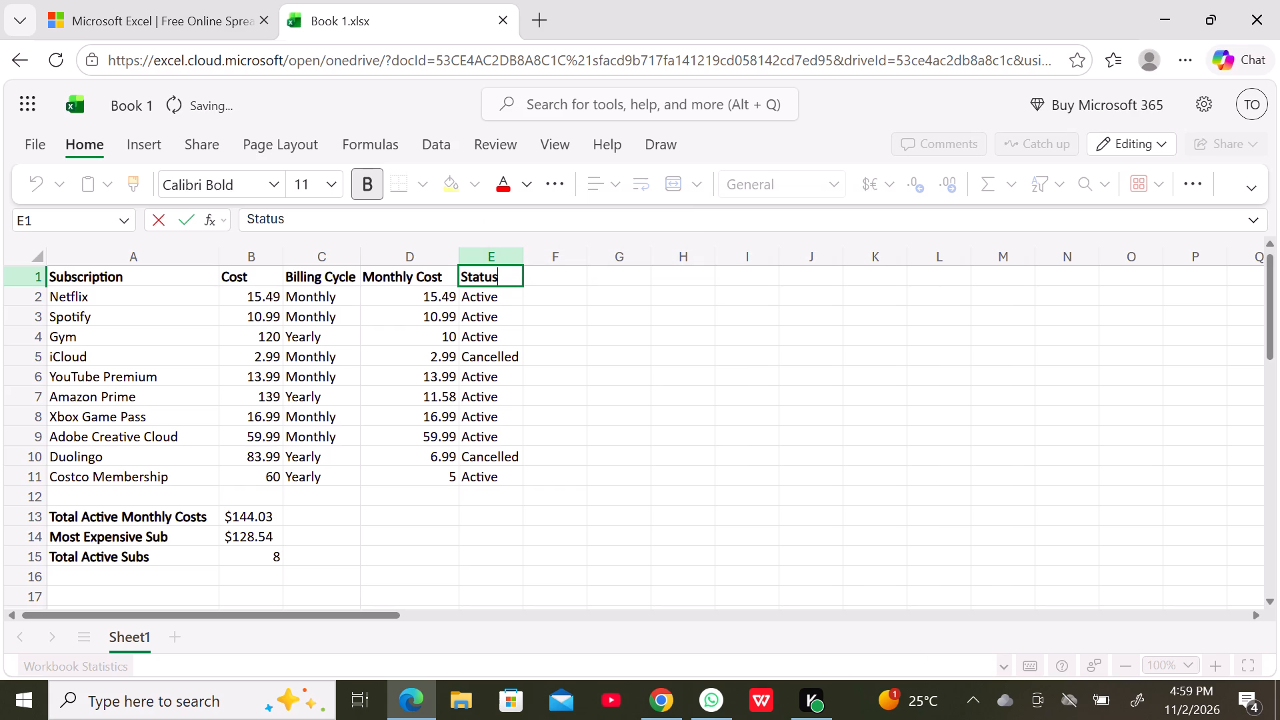
pyautogui.moveTo(503, 295); pyautogui.dragTo(503, 281)
pyautogui.tripleClick(503, 281)
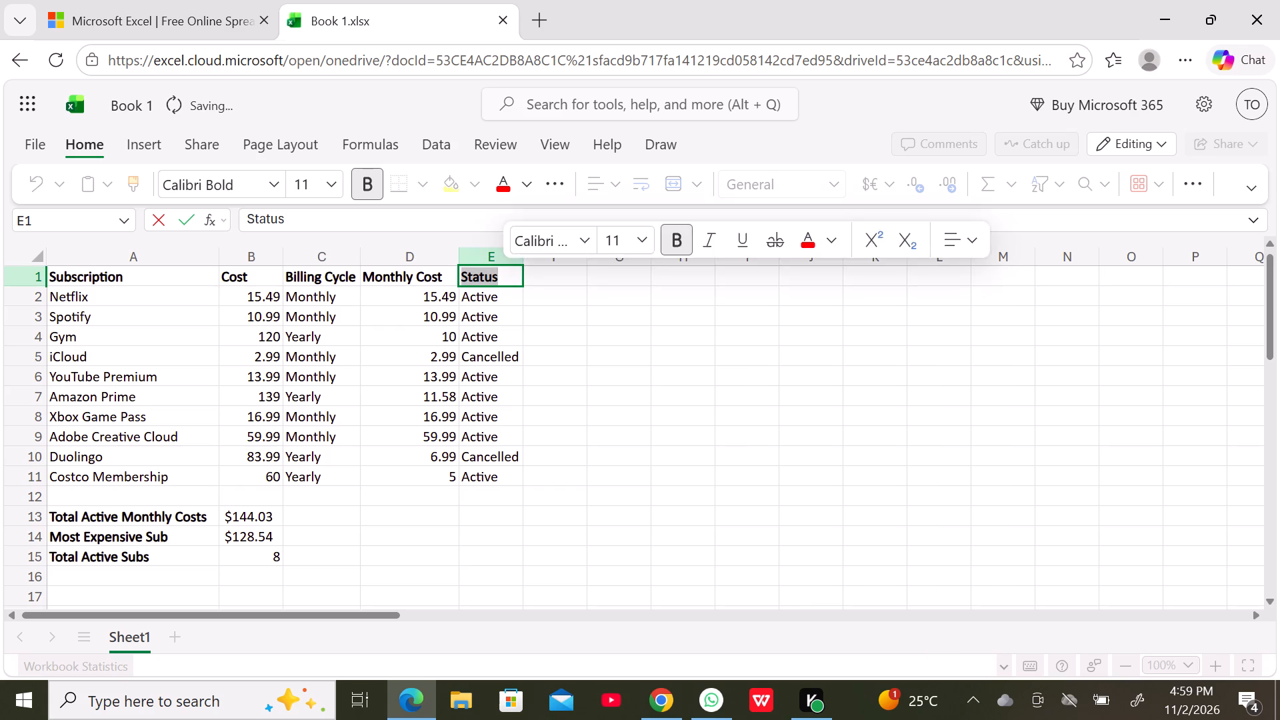
pyautogui.doubleClick(503, 281)
pyautogui.moveTo(503, 281); pyautogui.dragTo(507, 321)
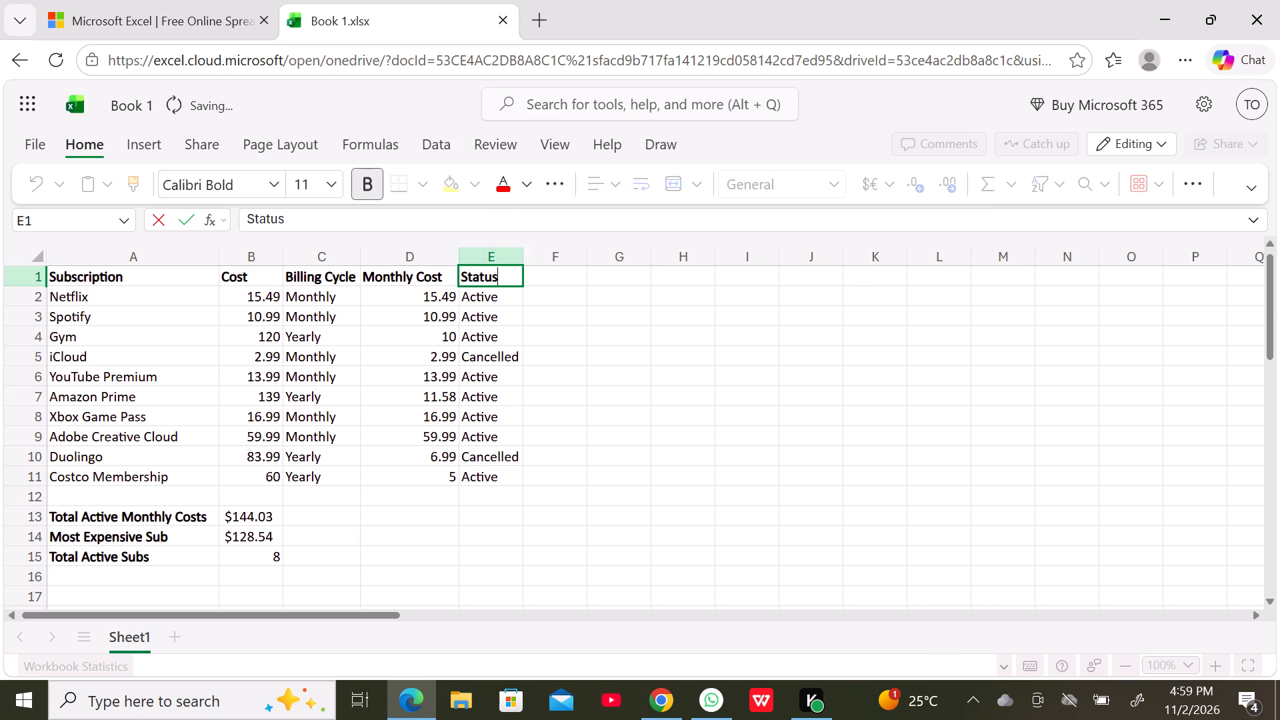
pyautogui.moveTo(507, 321); pyautogui.dragTo(507, 288)
pyautogui.click(507, 288)
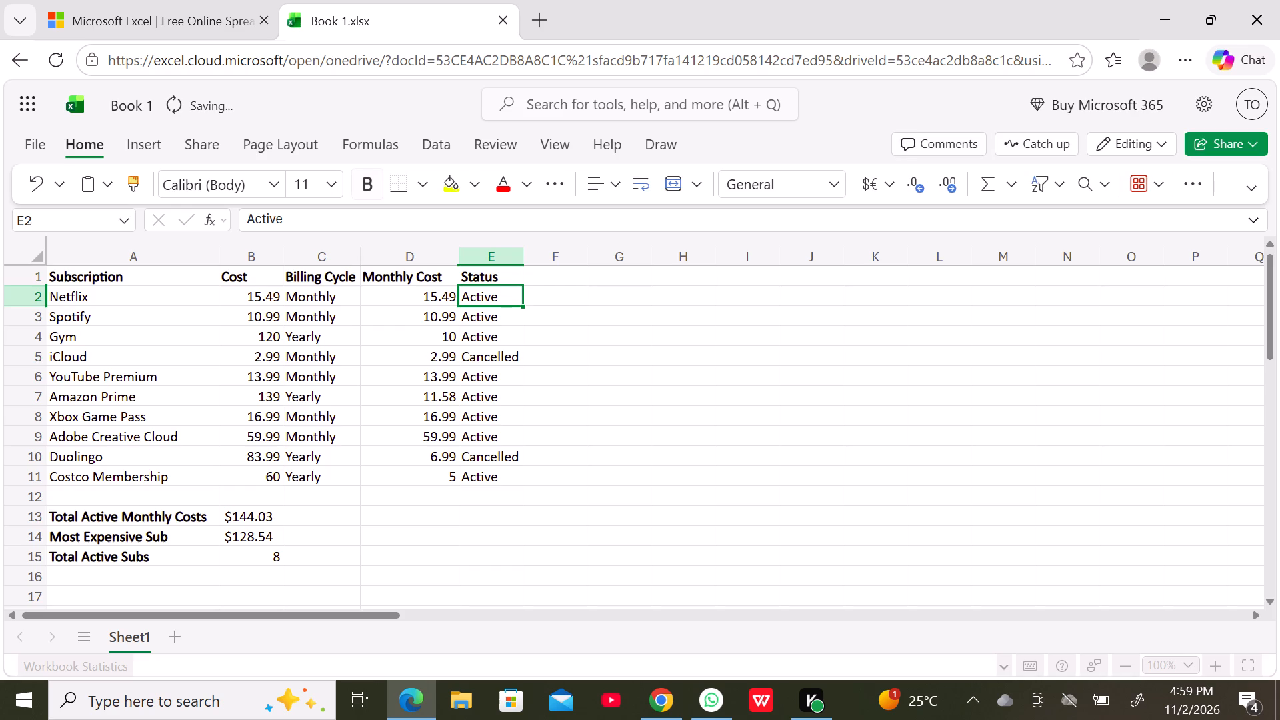
pyautogui.click(507, 282)
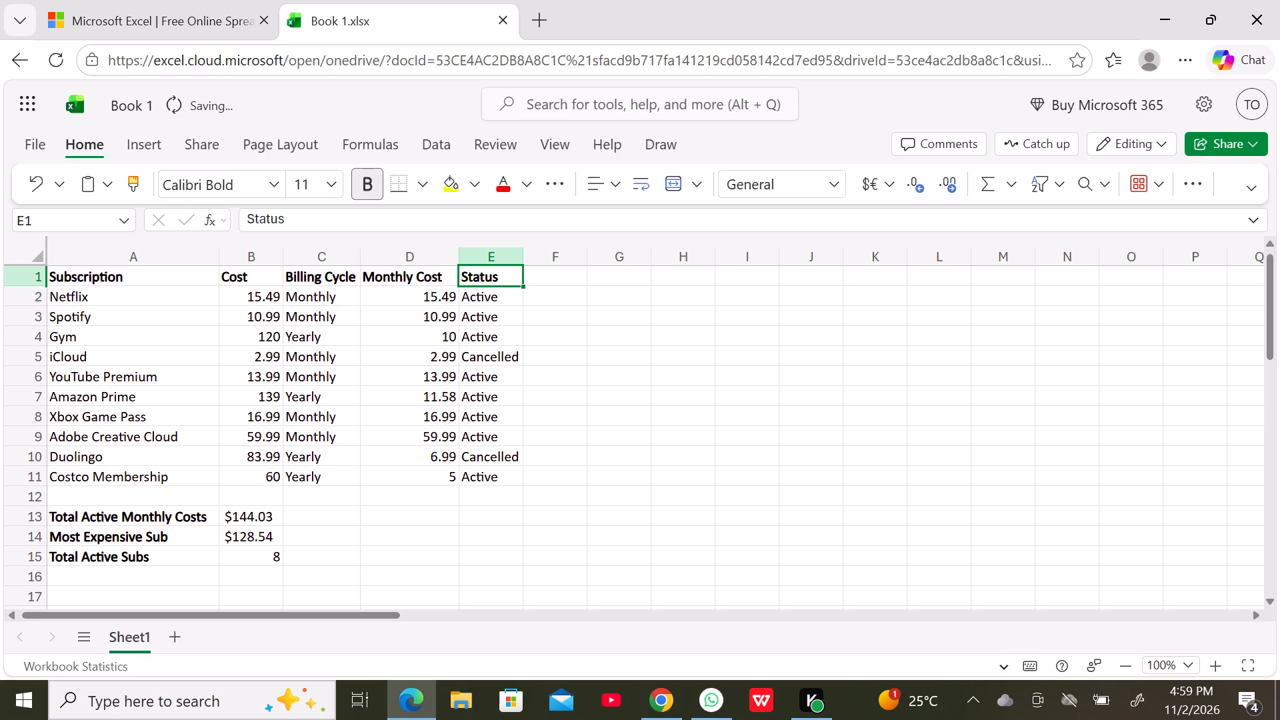